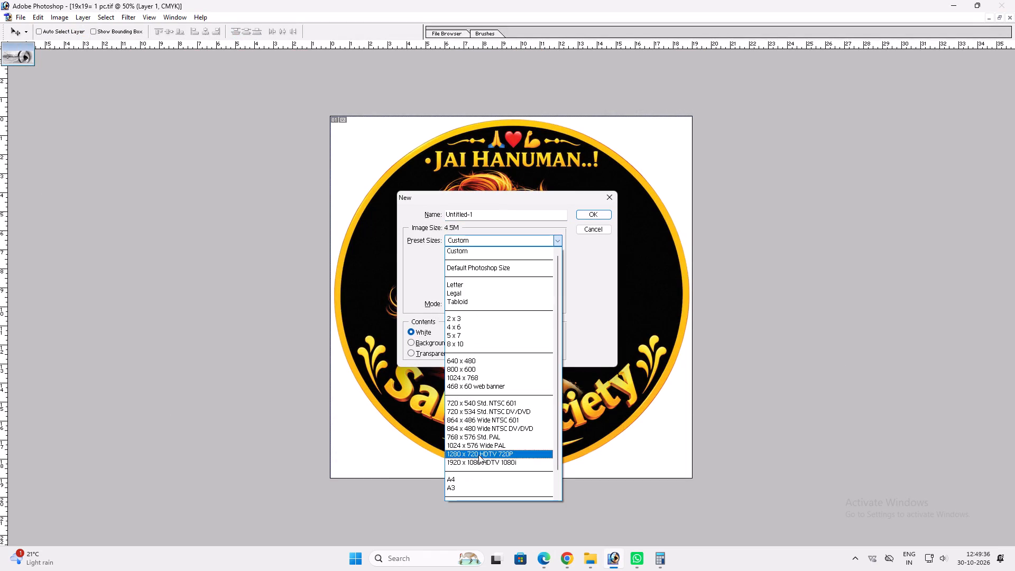
pyautogui.click(464, 476)
pyautogui.press('Return')
# Paste the copied poster into the new document and stretch it to fill the whole A4 page.
pyautogui.press('v')
pyautogui.hotkey('ctrl', 'v')
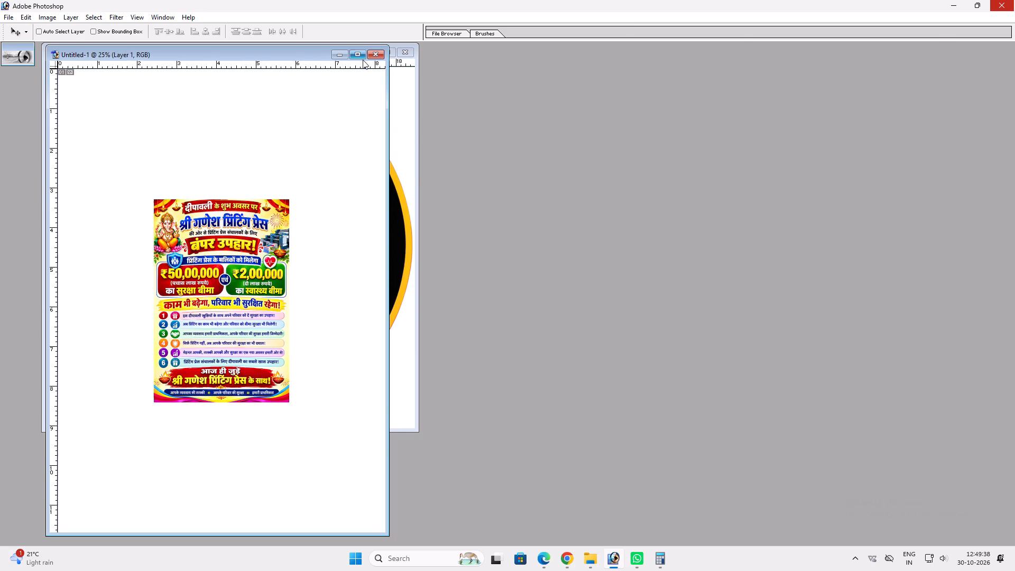
pyautogui.keyDown('ctrl'); pyautogui.click(362, 56); pyautogui.keyUp('ctrl')
pyautogui.hotkey('ctrl', 't')
pyautogui.keyDown('alt'); pyautogui.keyDown('shift'); pyautogui.moveTo(584, 194); pyautogui.dragTo(680, 102); pyautogui.keyUp('shift'); pyautogui.keyUp('alt')
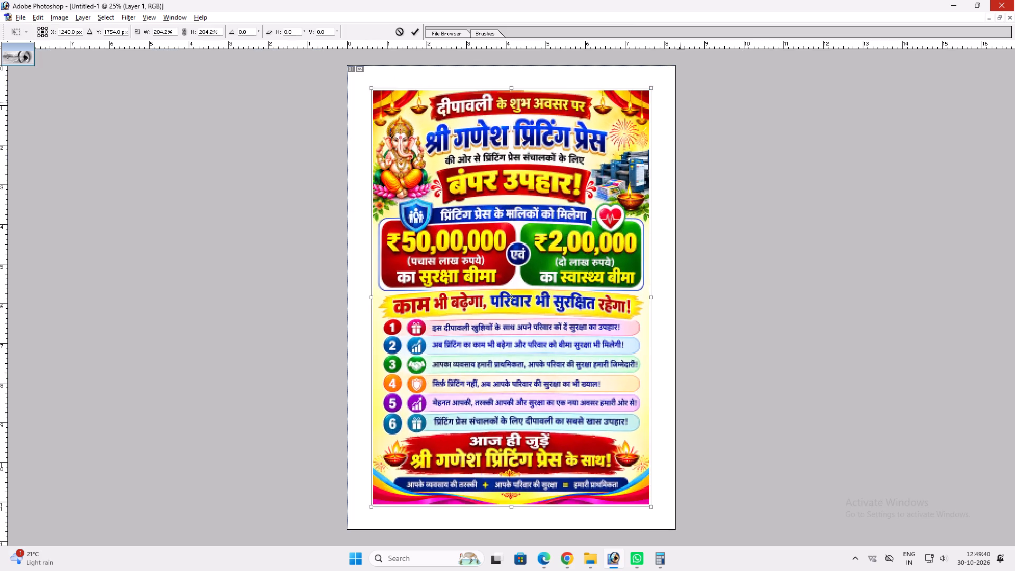
pyautogui.keyDown('alt'); pyautogui.keyDown('shift'); pyautogui.moveTo(680, 102); pyautogui.dragTo(707, 85); pyautogui.keyUp('shift'); pyautogui.keyUp('alt')
pyautogui.keyDown('alt'); pyautogui.keyDown('shift'); pyautogui.moveTo(667, 104); pyautogui.dragTo(671, 104); pyautogui.keyUp('shift'); pyautogui.keyUp('alt')
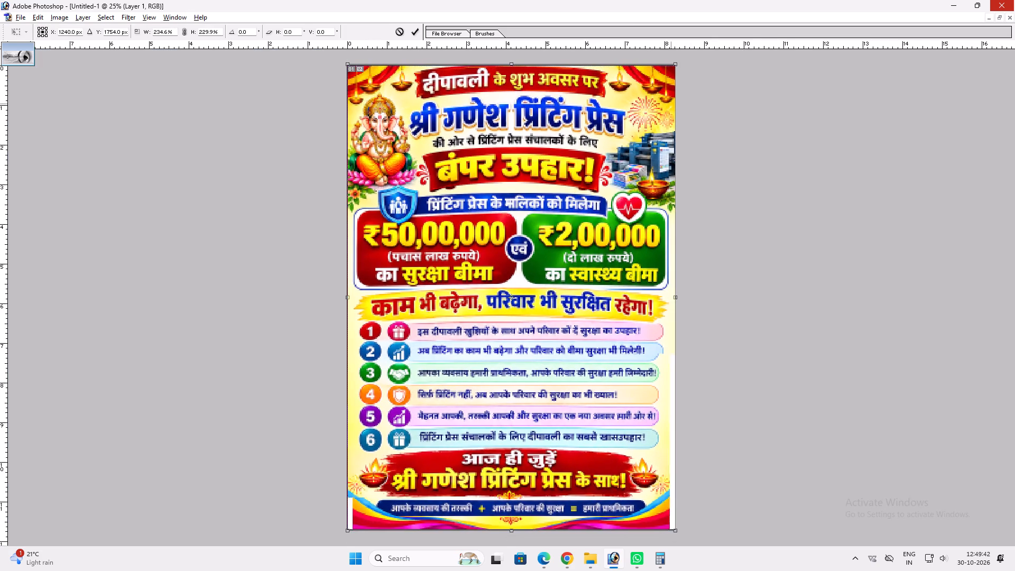
pyautogui.keyDown('alt'); pyautogui.keyDown('shift'); pyautogui.moveTo(671, 104); pyautogui.dragTo(673, 103); pyautogui.keyUp('shift'); pyautogui.keyUp('alt')
pyautogui.hotkey('shift', 'Return')
pyautogui.press('v')
# Examine the poster's text and layout, from the six numbered points and footer back up to the heading.
pyautogui.hotkey('ctrl', '+')
pyautogui.hotkey('ctrl', '+')
pyautogui.press('space')
pyautogui.press('space')
pyautogui.press('space')
pyautogui.press('space')
pyautogui.press('space')
pyautogui.moveTo(547, 405); pyautogui.dragTo(531, 269)
pyautogui.press('v')
pyautogui.press('v')
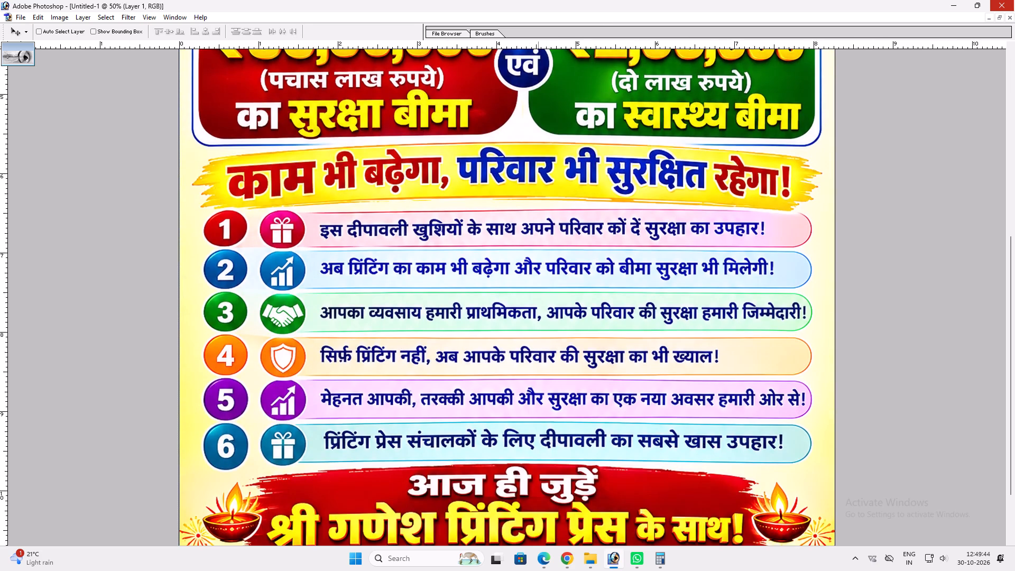
pyautogui.press('space')
pyautogui.press('space')
pyautogui.moveTo(537, 450); pyautogui.dragTo(537, 319)
pyautogui.write('vv')
pyautogui.press('space')
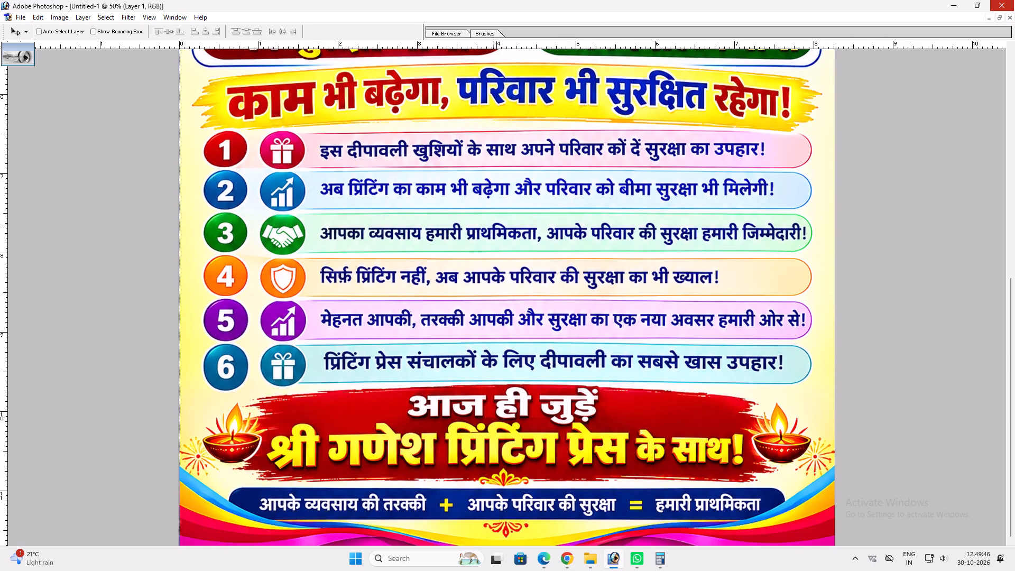
pyautogui.press('t')
pyautogui.press('t')
pyautogui.press('t')
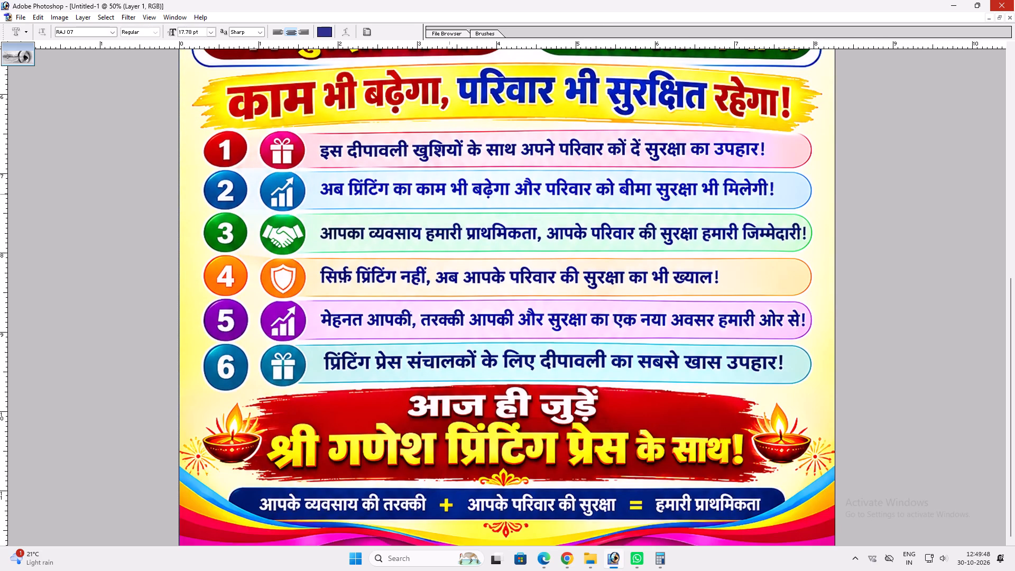
pyautogui.press('space')
pyautogui.press('space')
pyautogui.press('space')
pyautogui.press('space')
pyautogui.press('space')
pyautogui.press('space')
pyautogui.press('space')
pyautogui.press('space')
pyautogui.press('space')
pyautogui.press('space')
pyautogui.press('space')
pyautogui.press('space')
pyautogui.press('space')
pyautogui.press('space')
pyautogui.press('space')
pyautogui.press('space')
pyautogui.press('space')
pyautogui.moveTo(491, 148); pyautogui.dragTo(416, 474)
pyautogui.moveTo(445, 173); pyautogui.dragTo(420, 403)
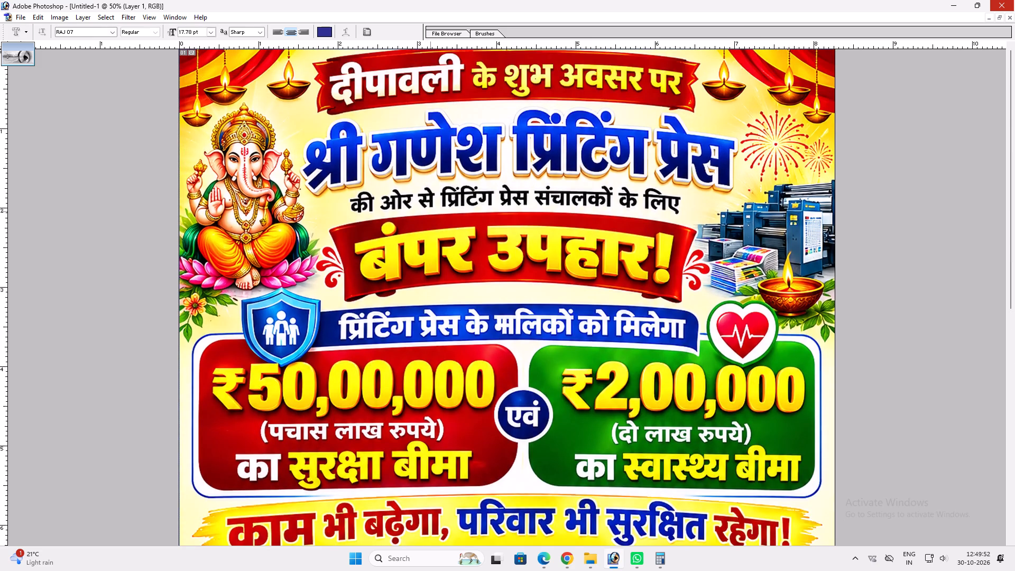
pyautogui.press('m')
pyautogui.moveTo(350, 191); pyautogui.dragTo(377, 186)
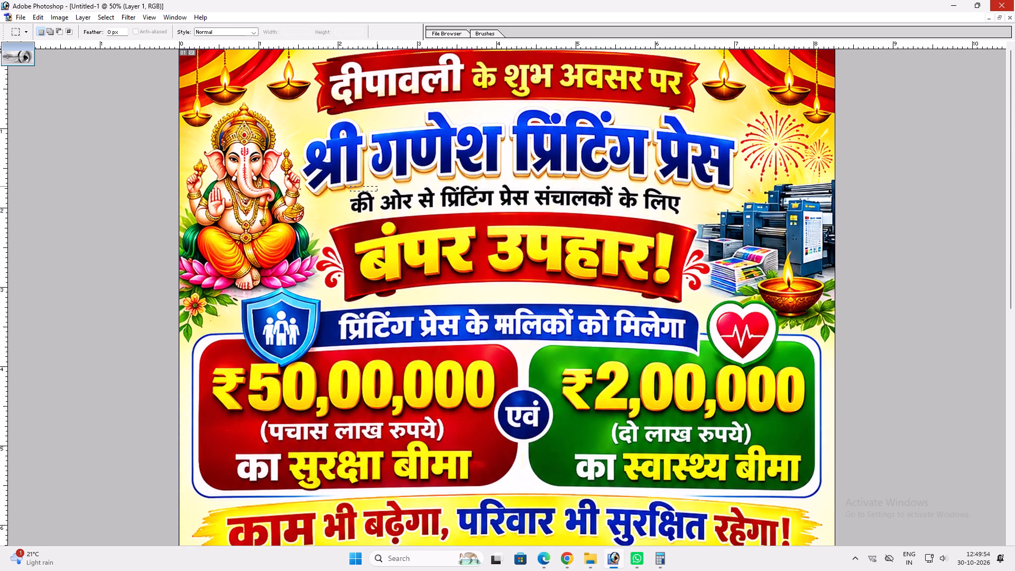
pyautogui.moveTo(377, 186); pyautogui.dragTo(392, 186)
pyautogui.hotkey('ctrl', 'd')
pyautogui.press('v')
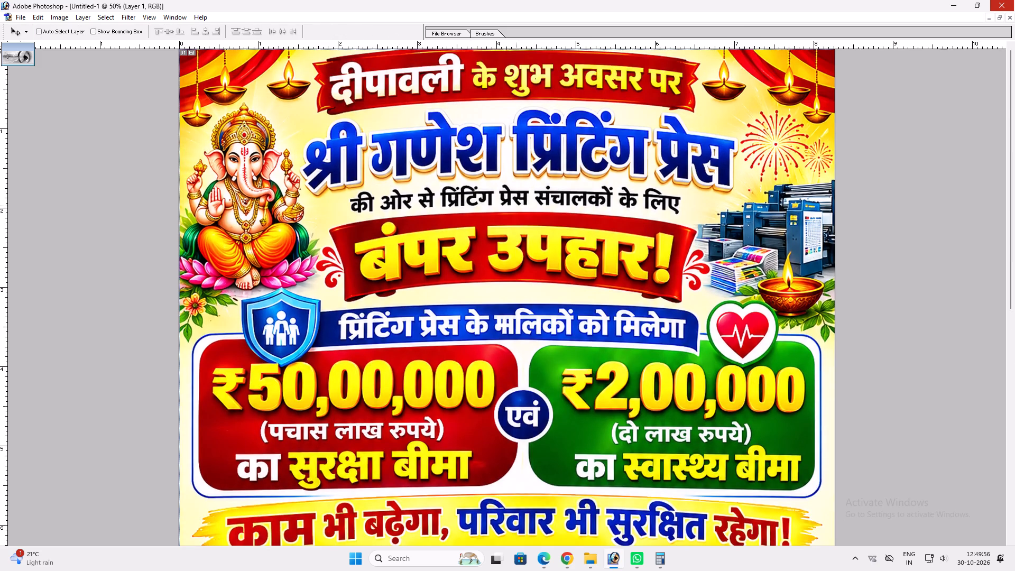
# Outline the line "की ओर से प्रिंटिंग प्रेस संचालकों के लिए" with the Pen tool and convert the path into a selection.
pyautogui.press('p')
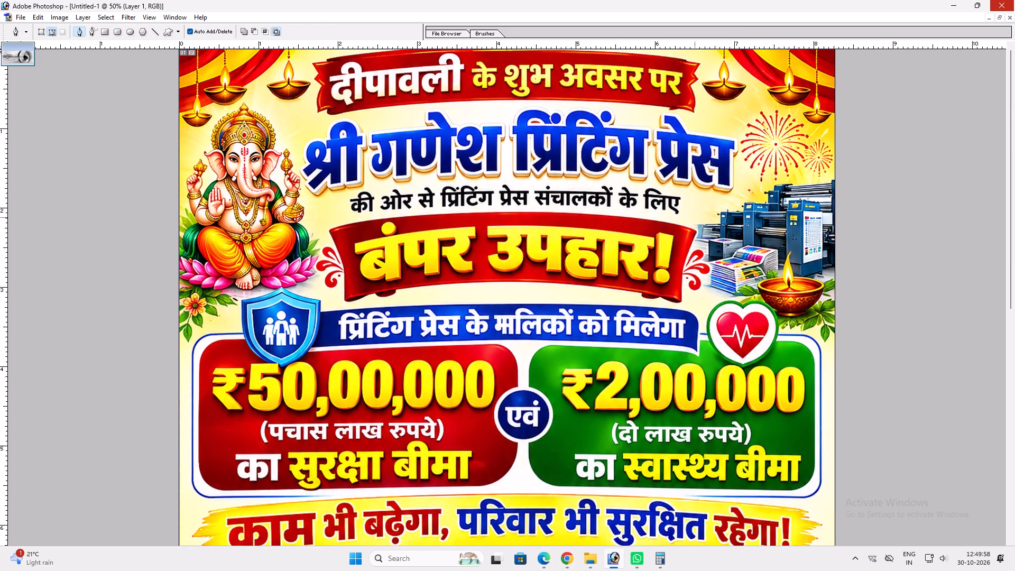
pyautogui.click(682, 220)
pyautogui.moveTo(346, 224); pyautogui.dragTo(284, 255)
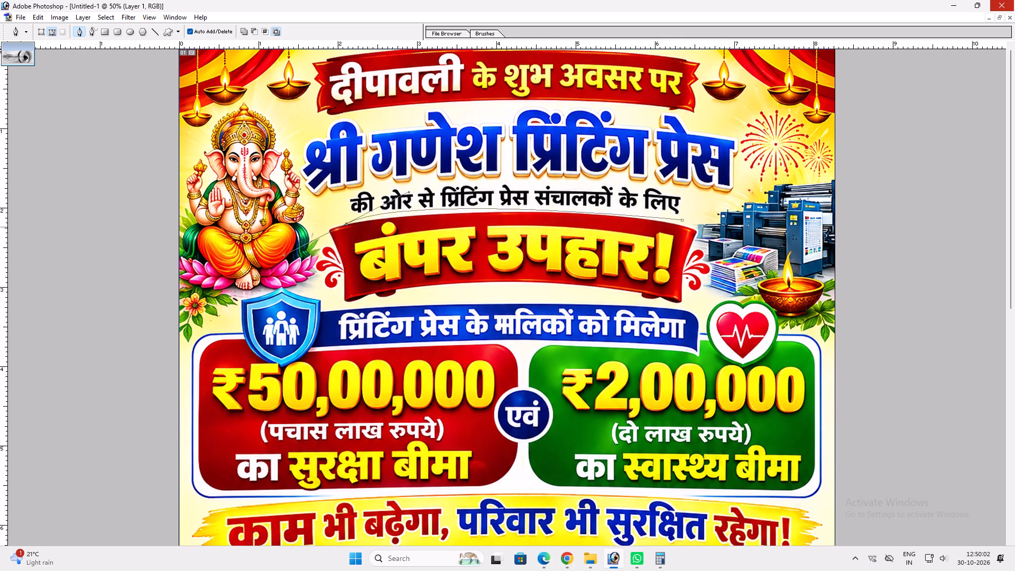
pyautogui.keyDown('alt'); pyautogui.click(347, 223); pyautogui.keyUp('alt')
pyautogui.click(346, 213)
pyautogui.click(346, 203)
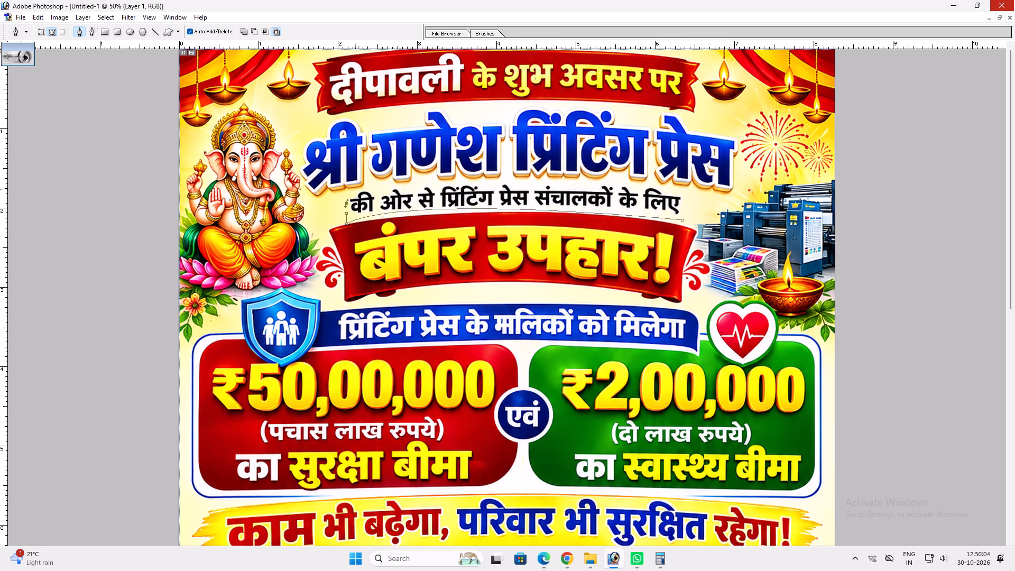
pyautogui.click(359, 189)
pyautogui.click(370, 187)
pyautogui.click(388, 187)
pyautogui.click(408, 184)
pyautogui.click(428, 185)
pyautogui.moveTo(450, 183); pyautogui.dragTo(458, 184)
pyautogui.click(482, 185)
pyautogui.click(514, 185)
pyautogui.hotkey('ctrl', 'z')
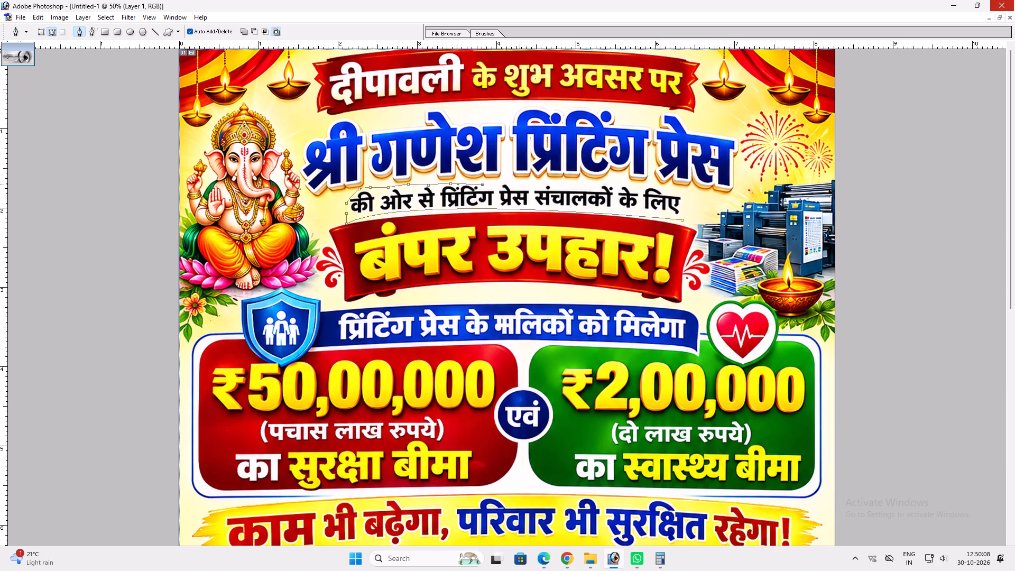
pyautogui.click(520, 184)
pyautogui.click(523, 181)
pyautogui.click(561, 186)
pyautogui.click(597, 186)
pyautogui.click(603, 181)
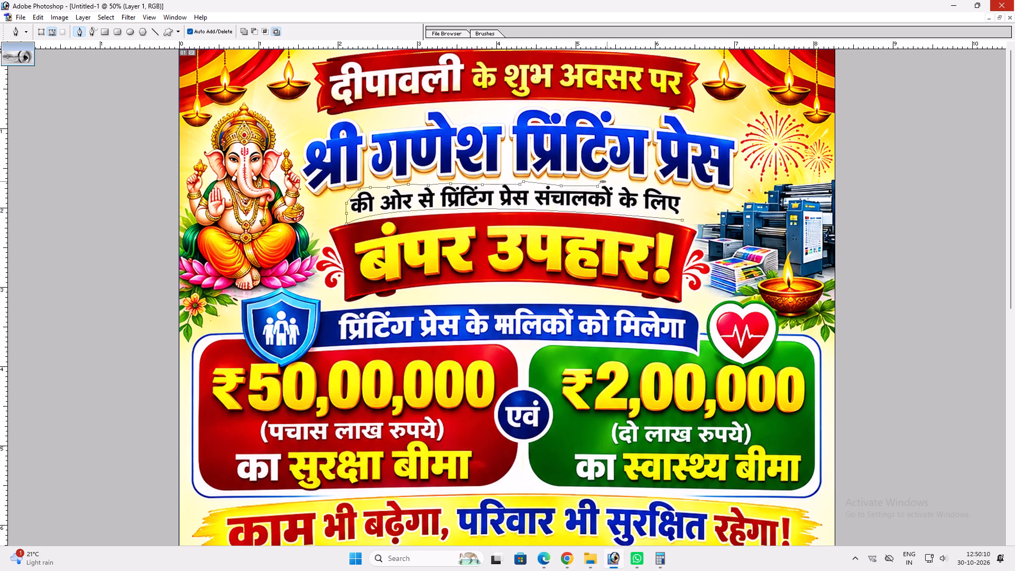
pyautogui.click(633, 186)
pyautogui.click(645, 185)
pyautogui.click(666, 188)
pyautogui.click(683, 192)
pyautogui.moveTo(686, 203); pyautogui.dragTo(686, 208)
pyautogui.hotkey('ctrl', 'Return')
# Copy the selected area from the white Background layer and paste it above the poster to cover the text line.
pyautogui.press('v')
pyautogui.rightClick(496, 174)
pyautogui.click(534, 195)
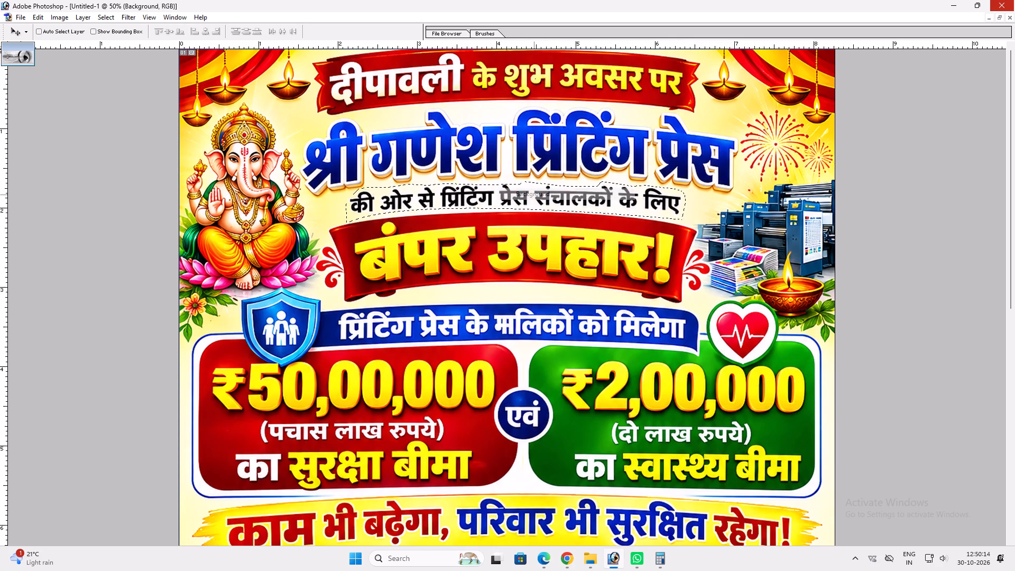
pyautogui.hotkey('ctrl', 'c')
pyautogui.hotkey('ctrl', 'v')
pyautogui.hotkey('ctrl', ']')
# Trim the white patch's right end with a smaller Eraser brush and stretch that end slightly outward.
pyautogui.hotkey('ctrl', '+')
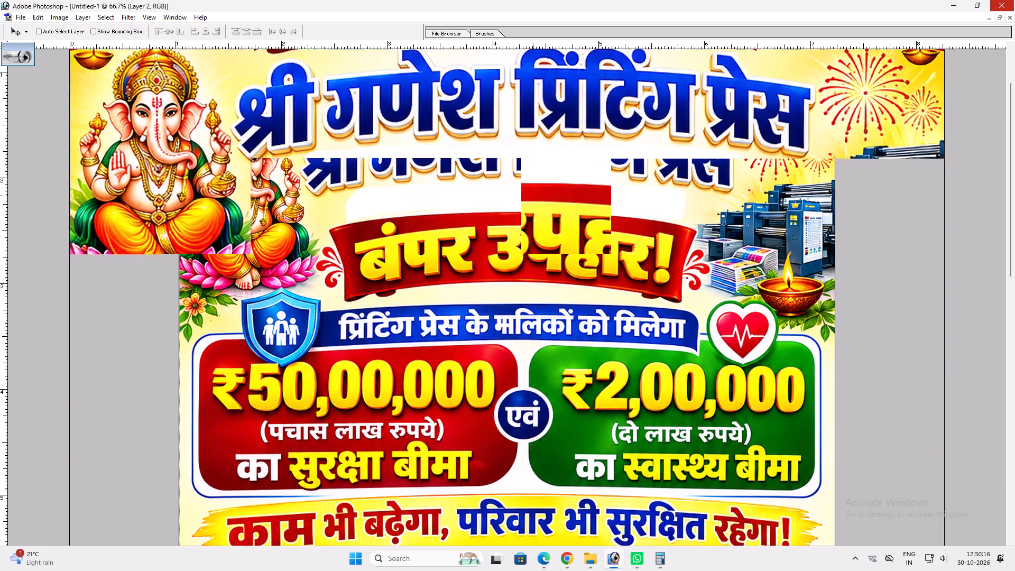
pyautogui.press('space')
pyautogui.moveTo(531, 206); pyautogui.dragTo(519, 289)
pyautogui.press('e')
pyautogui.write('[[')
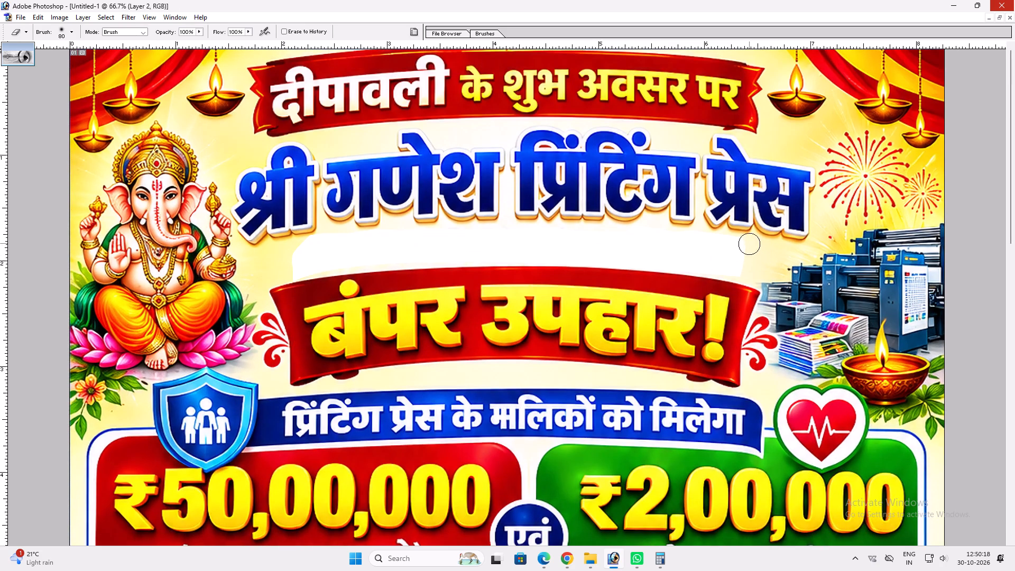
pyautogui.moveTo(750, 235); pyautogui.dragTo(751, 283)
pyautogui.hotkey('ctrl', 't')
pyautogui.keyDown('shift'); pyautogui.moveTo(745, 258); pyautogui.dragTo(751, 255); pyautogui.keyUp('shift')
pyautogui.press('Return')
pyautogui.press('v')
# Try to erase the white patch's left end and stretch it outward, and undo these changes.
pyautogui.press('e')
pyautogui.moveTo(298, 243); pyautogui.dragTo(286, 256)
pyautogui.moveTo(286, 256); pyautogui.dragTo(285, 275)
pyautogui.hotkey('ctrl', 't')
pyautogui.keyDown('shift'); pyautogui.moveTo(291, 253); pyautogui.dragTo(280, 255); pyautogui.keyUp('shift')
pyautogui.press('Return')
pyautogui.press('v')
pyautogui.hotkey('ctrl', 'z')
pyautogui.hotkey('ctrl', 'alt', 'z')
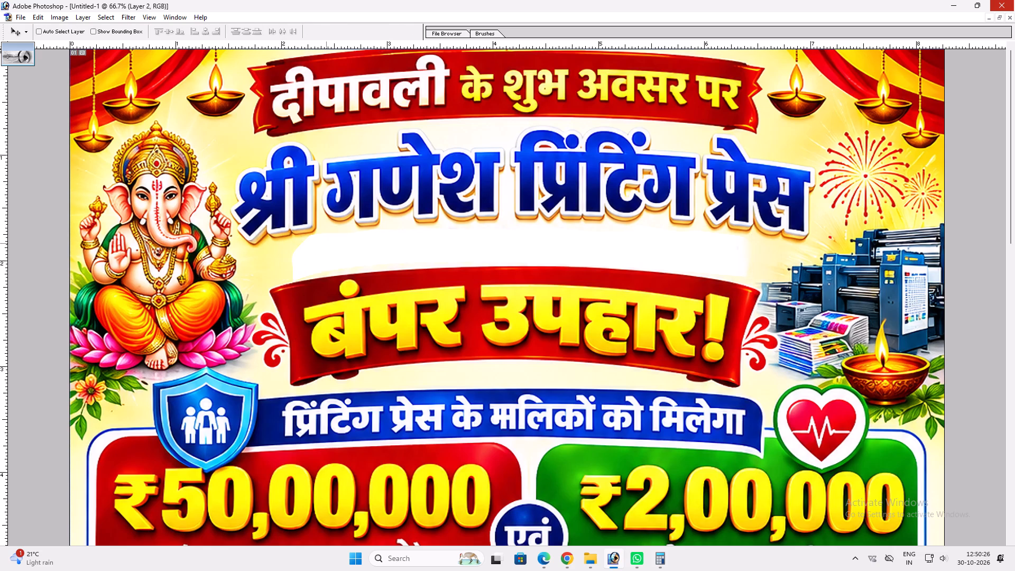
# Touch up the upper-left corner of the white patch with the Eraser, stepping back the last strokes.
pyautogui.press('e')
pyautogui.click(305, 226)
pyautogui.moveTo(305, 226); pyautogui.dragTo(299, 229)
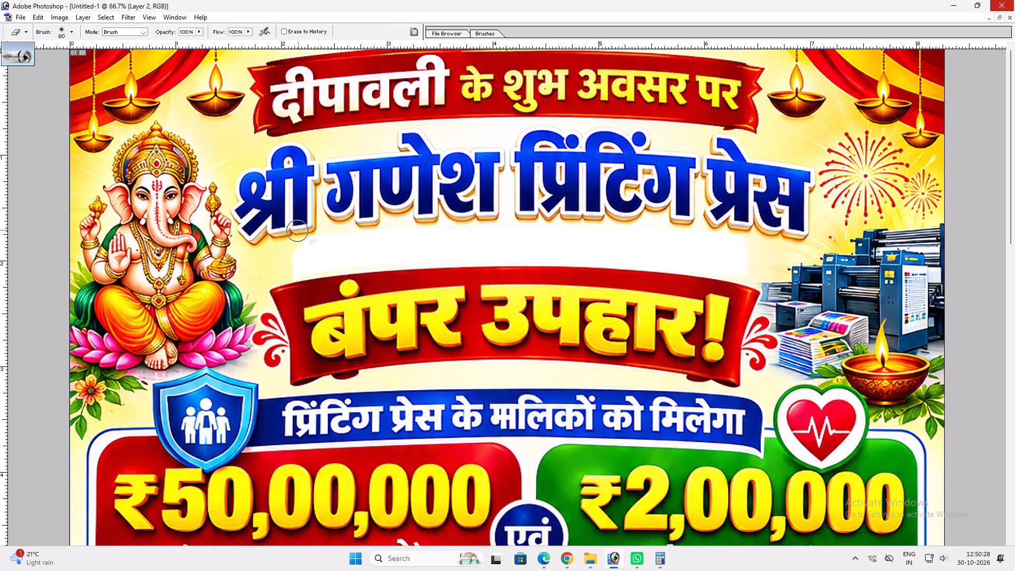
pyautogui.click(297, 231)
pyautogui.click(292, 238)
pyautogui.press('v')
pyautogui.press('v')
pyautogui.hotkey('ctrl', '+')
pyautogui.hotkey('ctrl', 'alt', 'z')
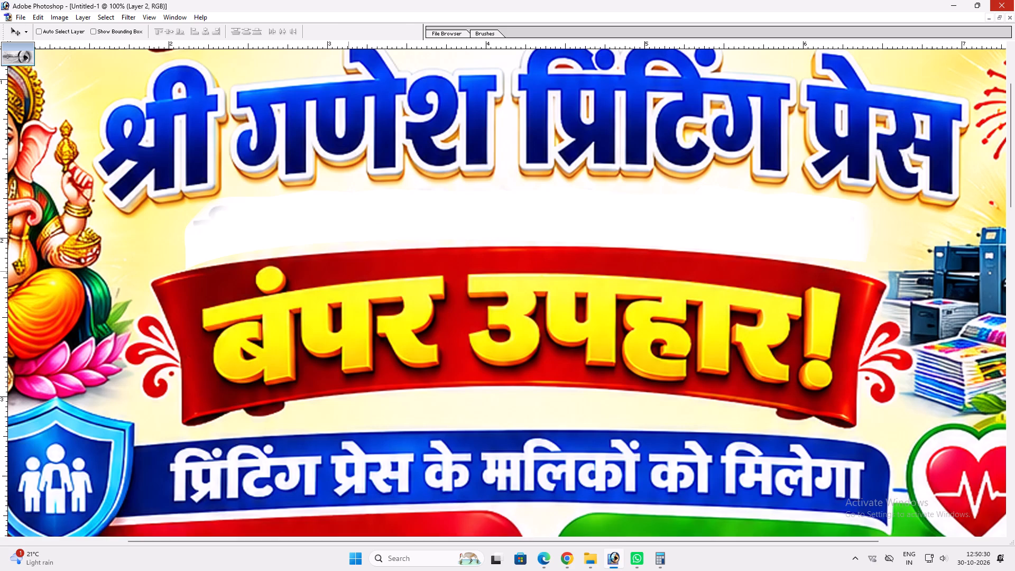
pyautogui.press('space')
pyautogui.moveTo(352, 211); pyautogui.dragTo(357, 211, button='right')
pyautogui.click(361, 213)
pyautogui.press('v')
pyautogui.hotkey('ctrl', 'alt', 'z')
# Add the text "dh vksj ls" (की ओर से) in the RAJ 07 font on the white patch below the press name.
pyautogui.hotkey('ctrl', '+')
pyautogui.press('space')
pyautogui.moveTo(419, 196); pyautogui.dragTo(426, 314)
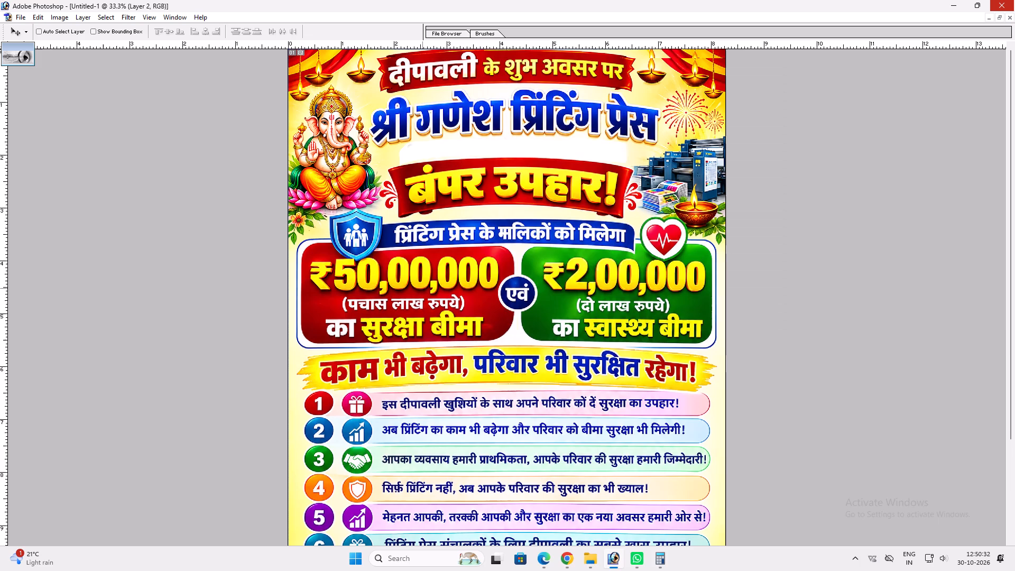
pyautogui.moveTo(426, 314); pyautogui.dragTo(427, 466)
pyautogui.press('t')
pyautogui.press('t')
pyautogui.press('t')
pyautogui.write('tttt')
pyautogui.click(450, 146)
pyautogui.press('f')
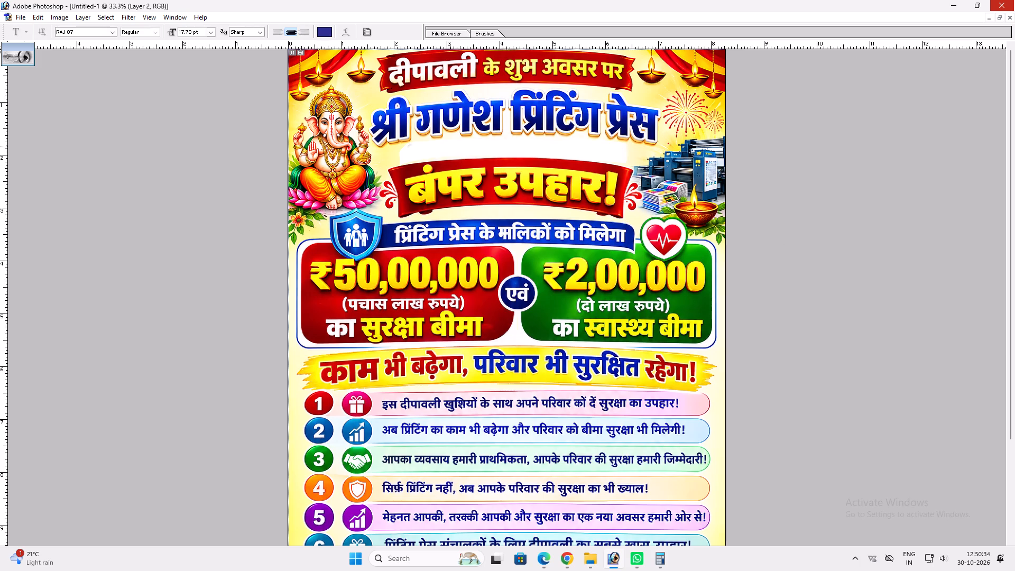
pyautogui.write('ff')
pyautogui.hotkey('ctrl', 'a')
pyautogui.press('d')
pyautogui.write('h v')
pyautogui.write('ks')
pyautogui.write('j ls')
pyautogui.press('Return')
pyautogui.write('vv')
# Enlarge the "की ओर से" text slightly and centre it between the press name and the red बंपर उपहार banner.
pyautogui.moveTo(458, 145); pyautogui.dragTo(464, 145)
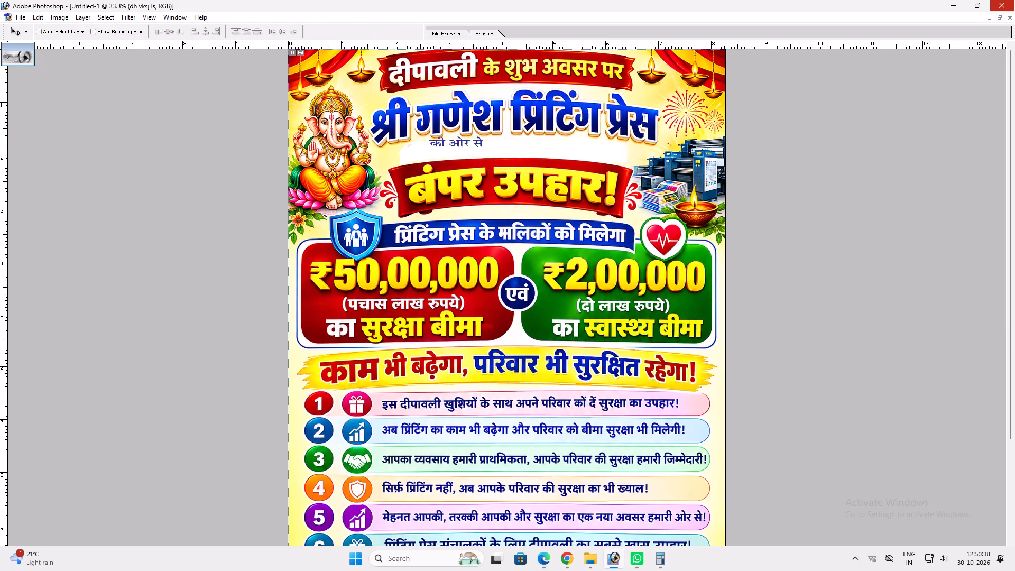
pyautogui.moveTo(464, 145); pyautogui.dragTo(492, 149)
pyautogui.hotkey('ctrl', 't')
pyautogui.keyDown('shift'); pyautogui.moveTo(515, 151); pyautogui.dragTo(525, 149); pyautogui.keyUp('shift')
pyautogui.keyDown('shift'); pyautogui.moveTo(512, 154); pyautogui.dragTo(503, 158); pyautogui.keyUp('shift')
pyautogui.press('Return')
pyautogui.press('v')
pyautogui.moveTo(476, 164); pyautogui.dragTo(487, 162)
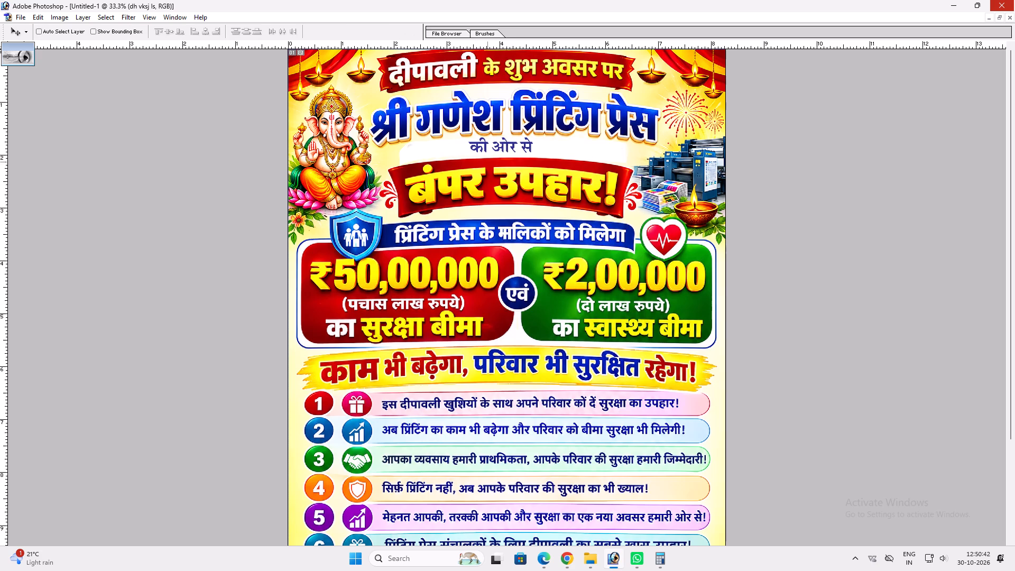
pyautogui.moveTo(487, 162); pyautogui.dragTo(491, 164)
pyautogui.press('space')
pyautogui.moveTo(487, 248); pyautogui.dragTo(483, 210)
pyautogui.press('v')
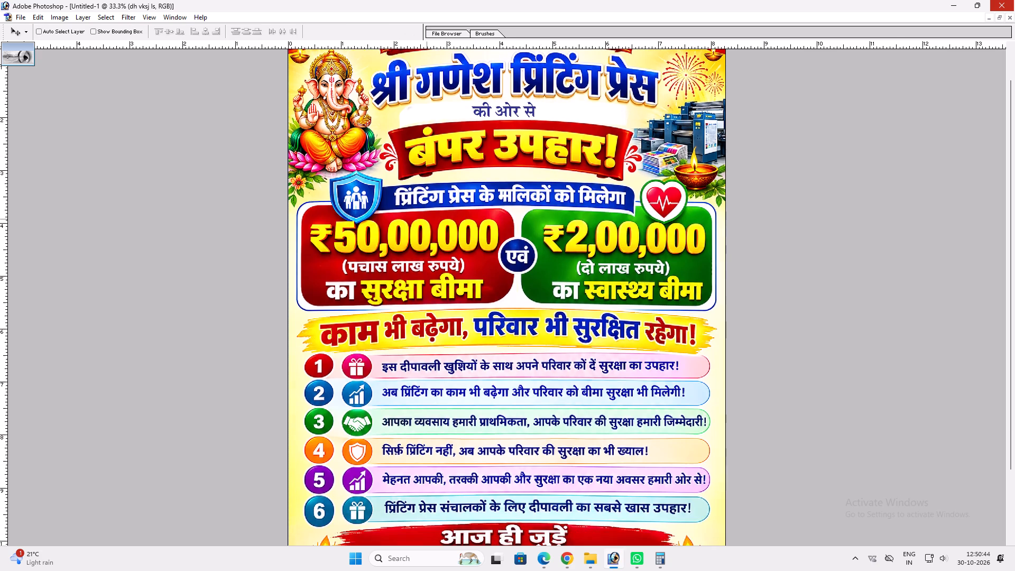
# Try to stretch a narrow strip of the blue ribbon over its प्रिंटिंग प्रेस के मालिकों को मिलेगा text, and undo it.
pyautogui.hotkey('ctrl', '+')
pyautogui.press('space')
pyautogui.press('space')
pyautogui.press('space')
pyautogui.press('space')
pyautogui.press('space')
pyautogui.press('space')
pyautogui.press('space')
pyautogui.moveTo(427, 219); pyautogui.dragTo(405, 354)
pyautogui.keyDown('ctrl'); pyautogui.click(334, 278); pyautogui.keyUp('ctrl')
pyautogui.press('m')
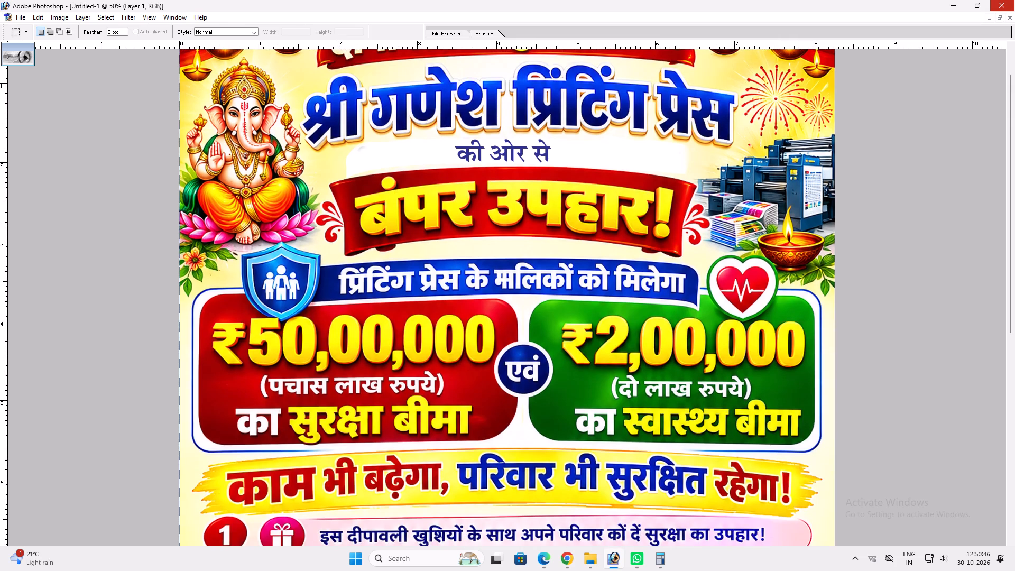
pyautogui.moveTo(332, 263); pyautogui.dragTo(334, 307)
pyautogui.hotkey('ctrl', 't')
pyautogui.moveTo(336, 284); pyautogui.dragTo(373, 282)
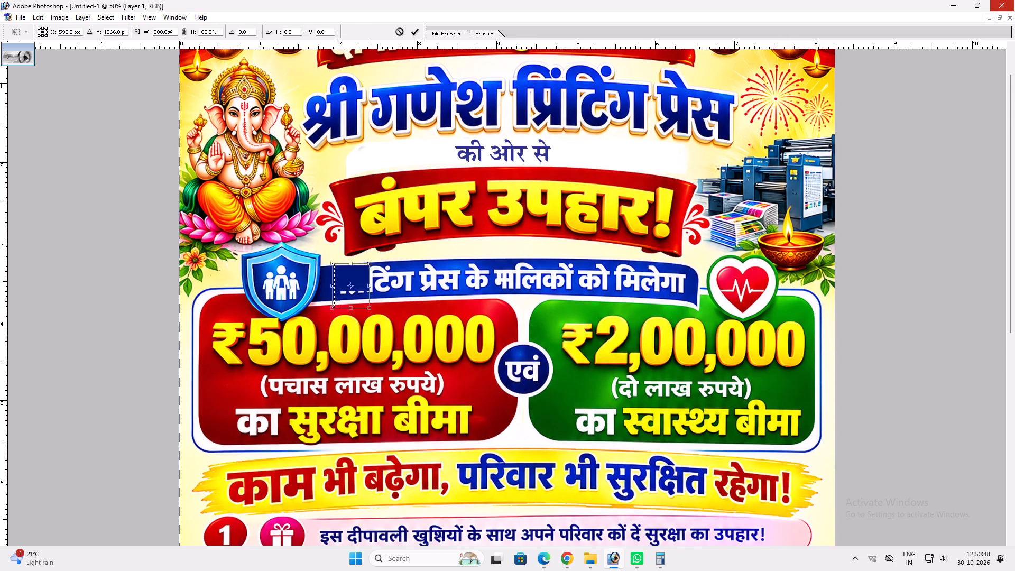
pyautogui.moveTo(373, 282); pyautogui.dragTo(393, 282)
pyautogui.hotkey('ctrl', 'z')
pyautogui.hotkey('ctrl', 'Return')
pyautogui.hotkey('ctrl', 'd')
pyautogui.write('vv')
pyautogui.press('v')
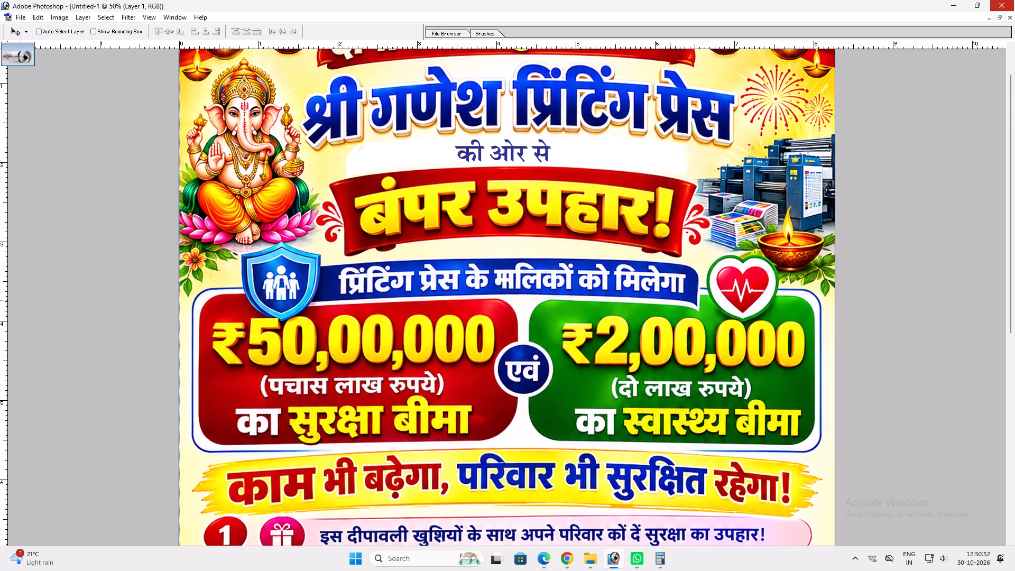
# Outline the blue ribbon around its प्रिंटिंग प्रेस के मालिकों को मिलेगा text with the Pen tool and convert the path to a selection.
pyautogui.press('p')
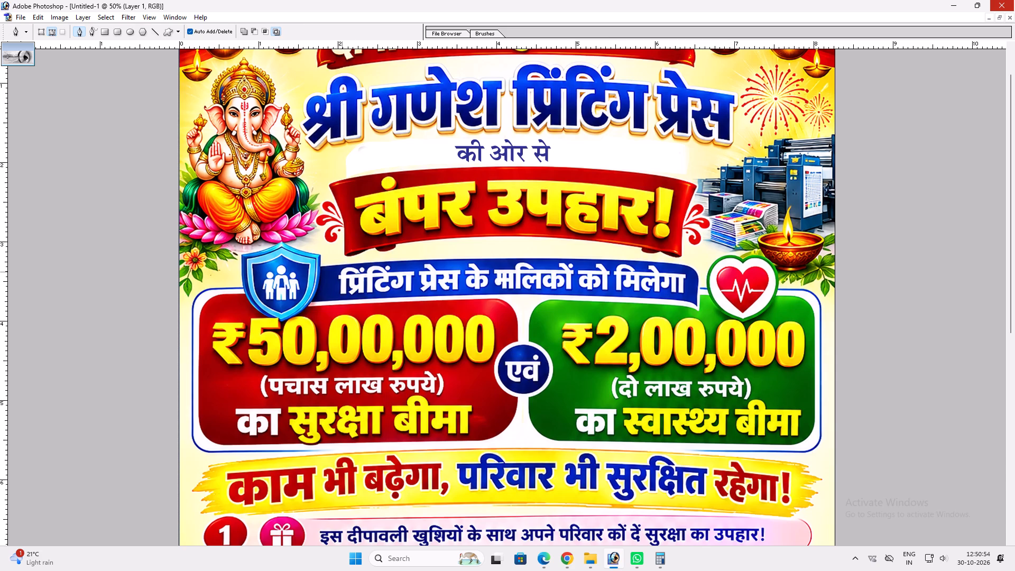
pyautogui.click(339, 267)
pyautogui.moveTo(680, 268); pyautogui.dragTo(716, 290)
pyautogui.click(696, 299)
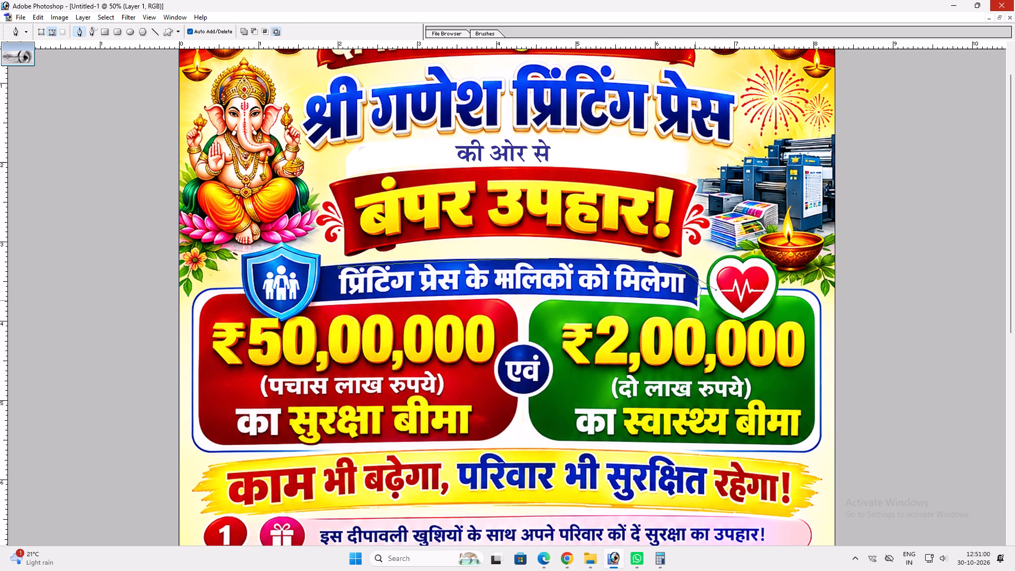
pyautogui.hotkey('ctrl', 'z')
pyautogui.keyDown('ctrl'); pyautogui.click(691, 289); pyautogui.keyUp('ctrl')
pyautogui.click(689, 274)
pyautogui.hotkey('ctrl', 'alt', 'z')
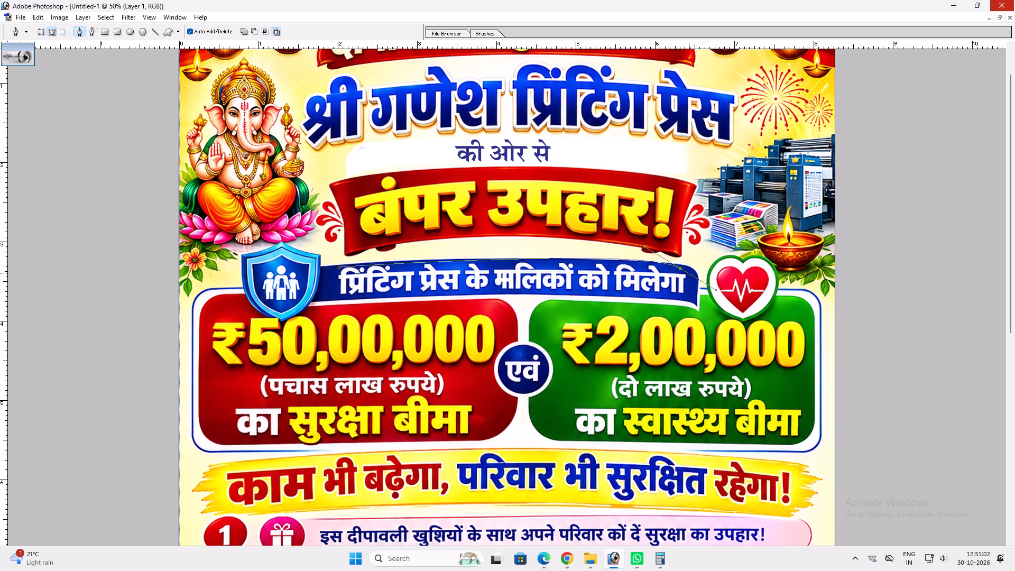
pyautogui.keyDown('alt'); pyautogui.click(680, 269); pyautogui.keyUp('alt')
pyautogui.click(689, 271)
pyautogui.moveTo(694, 284); pyautogui.dragTo(694, 291)
pyautogui.click(694, 296)
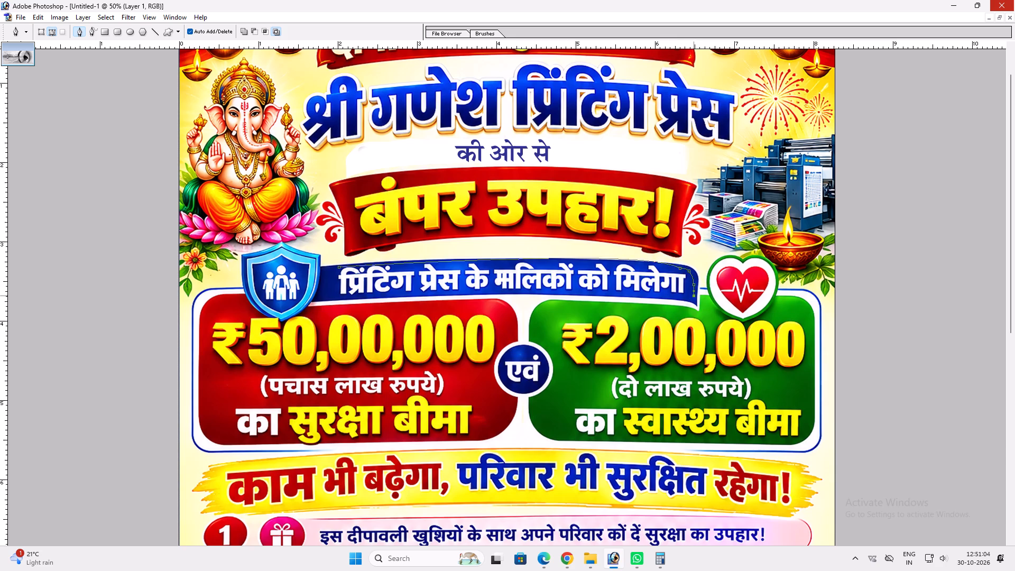
pyautogui.click(689, 298)
pyautogui.click(352, 297)
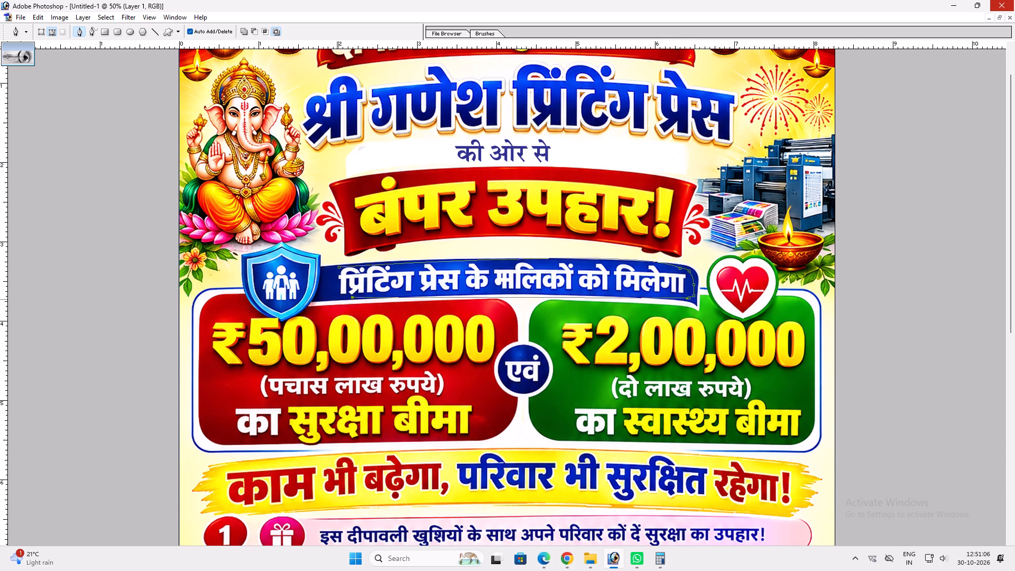
pyautogui.click(334, 300)
pyautogui.click(335, 290)
pyautogui.hotkey('ctrl', 'Return')
# Copy the selected ribbon area from the Background layer and paste it as a new layer.
pyautogui.press('v')
pyautogui.rightClick(328, 279)
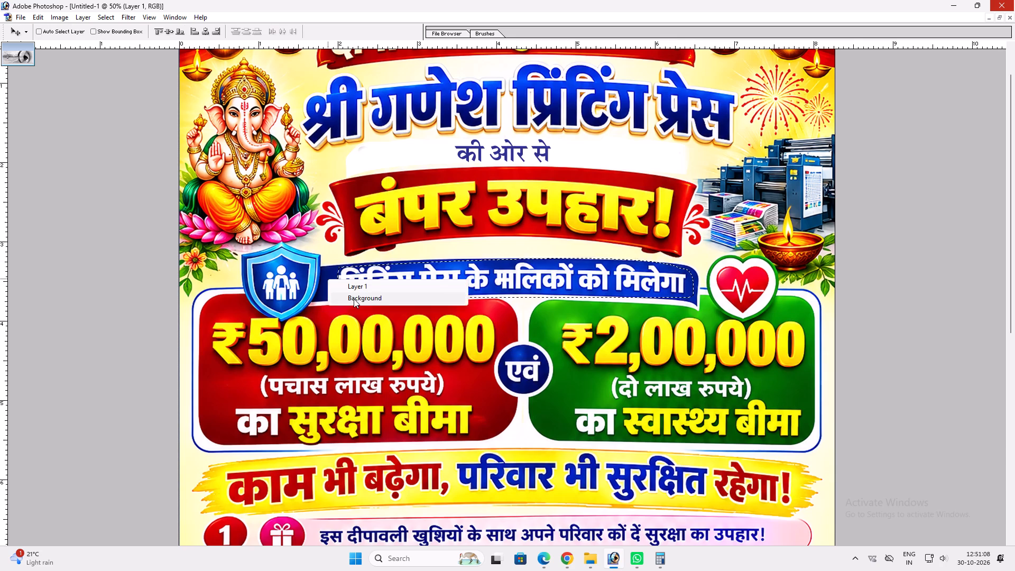
pyautogui.click(354, 299)
pyautogui.hotkey('ctrl', 'c')
pyautogui.hotkey('ctrl', 'v')
# Cover the ribbon text by giving the pasted layer a colour overlay in dark blue sampled from the ribbon, and bring the layer forward.
pyautogui.hotkey('alt', 'l')
pyautogui.hotkey('alt', 'y')
pyautogui.press('n')
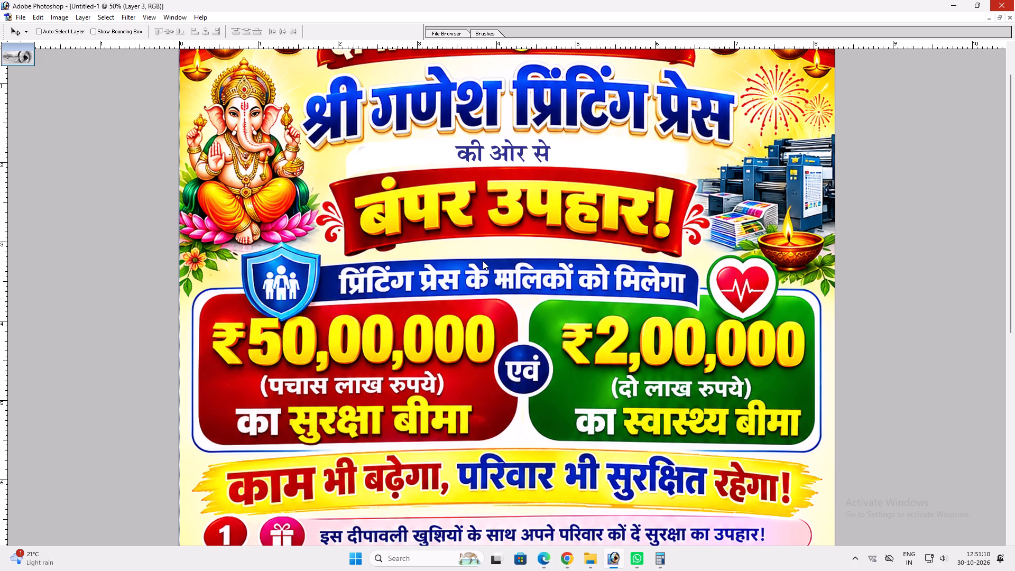
pyautogui.click(306, 413)
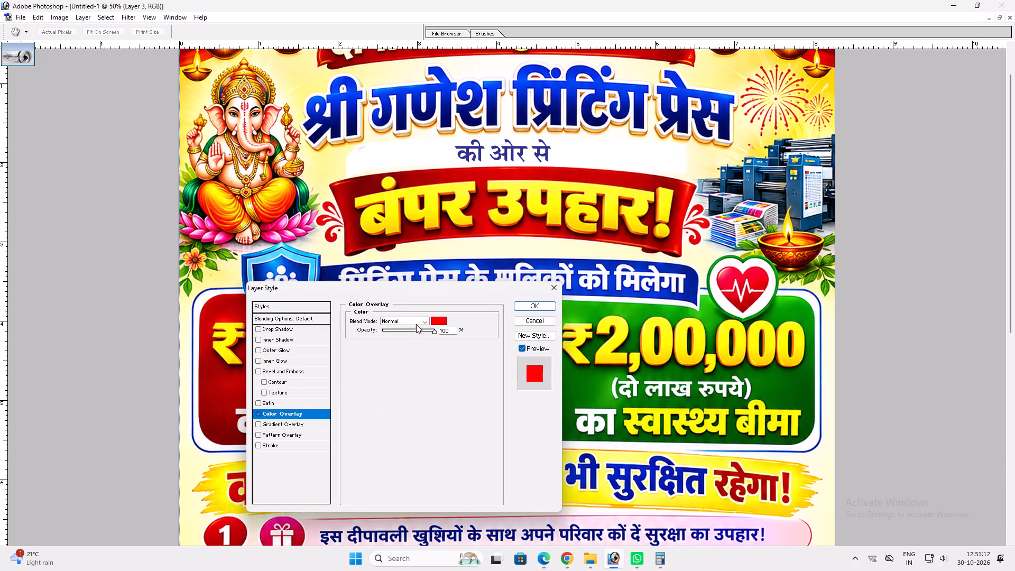
pyautogui.click(444, 322)
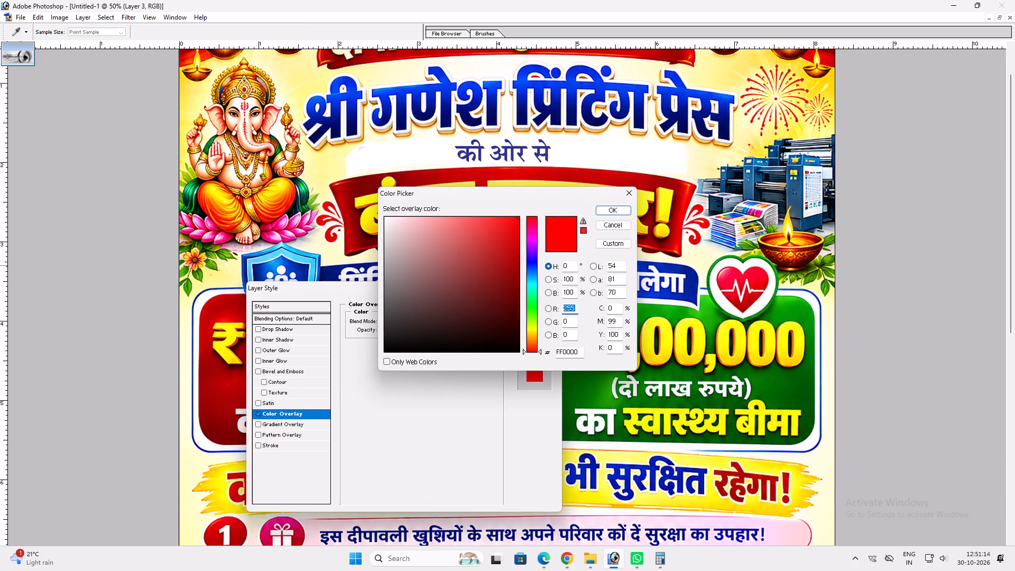
pyautogui.click(370, 266)
pyautogui.press('Return')
pyautogui.press('Return')
pyautogui.hotkey('ctrl', ']')
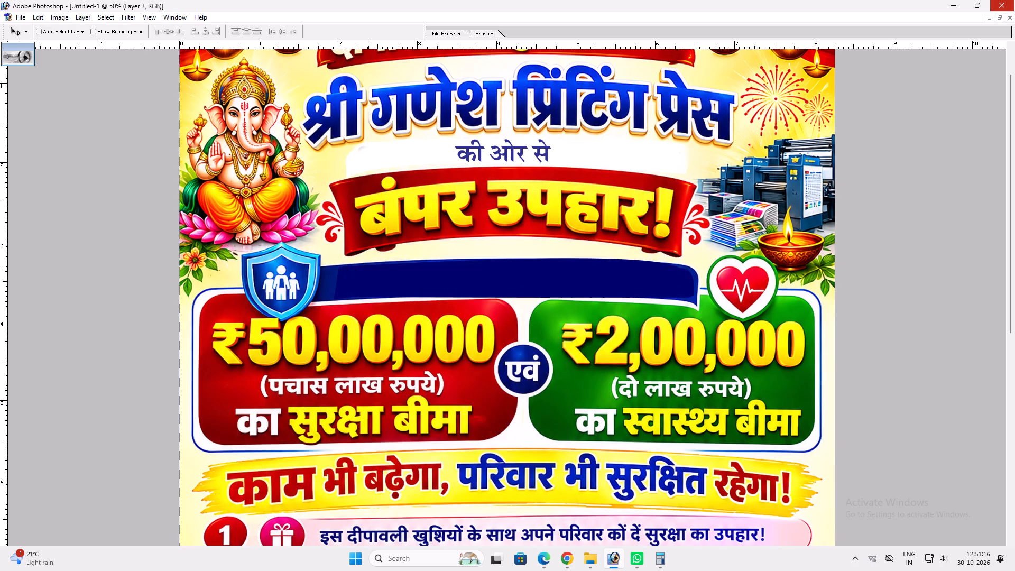
# Touch up the right end of the dark-blue ribbon patch beside the heart badge with the Eraser.
pyautogui.press('space')
pyautogui.press('space')
pyautogui.press('space')
pyautogui.press('space')
pyautogui.press('space')
pyautogui.press('space')
pyautogui.press('space')
pyautogui.press('space')
pyautogui.press('space')
pyautogui.press('space')
pyautogui.press('space')
pyautogui.press('space')
pyautogui.press('space')
pyautogui.press('space')
pyautogui.press('space')
pyautogui.press('space')
pyautogui.press('space')
pyautogui.press('space')
pyautogui.press('space')
pyautogui.press('space')
pyautogui.moveTo(401, 278); pyautogui.dragTo(442, 98)
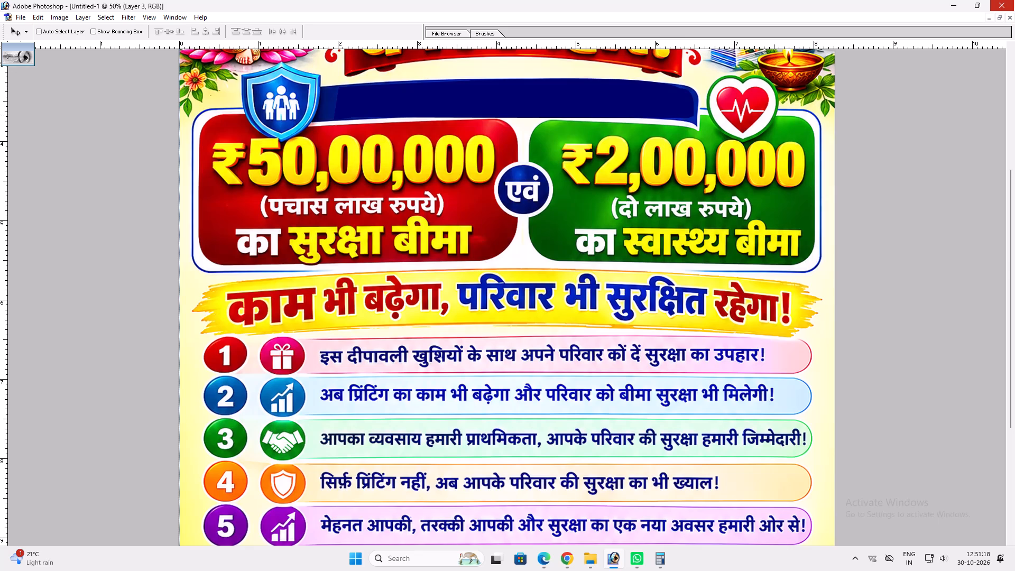
pyautogui.moveTo(439, 116); pyautogui.dragTo(439, 123)
pyautogui.press('e')
pyautogui.moveTo(696, 124); pyautogui.dragTo(698, 124)
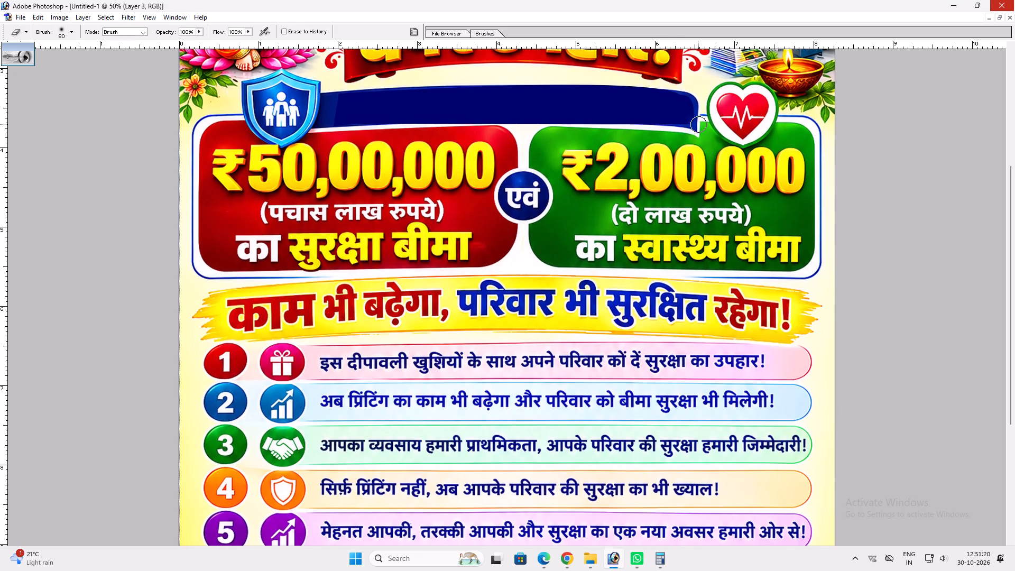
pyautogui.moveTo(698, 124); pyautogui.dragTo(693, 90)
pyautogui.press('v')
# Examine the six numbered benefit lines between the yellow slogan and the red आज ही जुड़ें banner.
pyautogui.press('space')
pyautogui.press('space')
pyautogui.press('space')
pyautogui.press('space')
pyautogui.press('space')
pyautogui.press('space')
pyautogui.moveTo(647, 243); pyautogui.dragTo(651, 77)
pyautogui.press('v')
pyautogui.press('v')
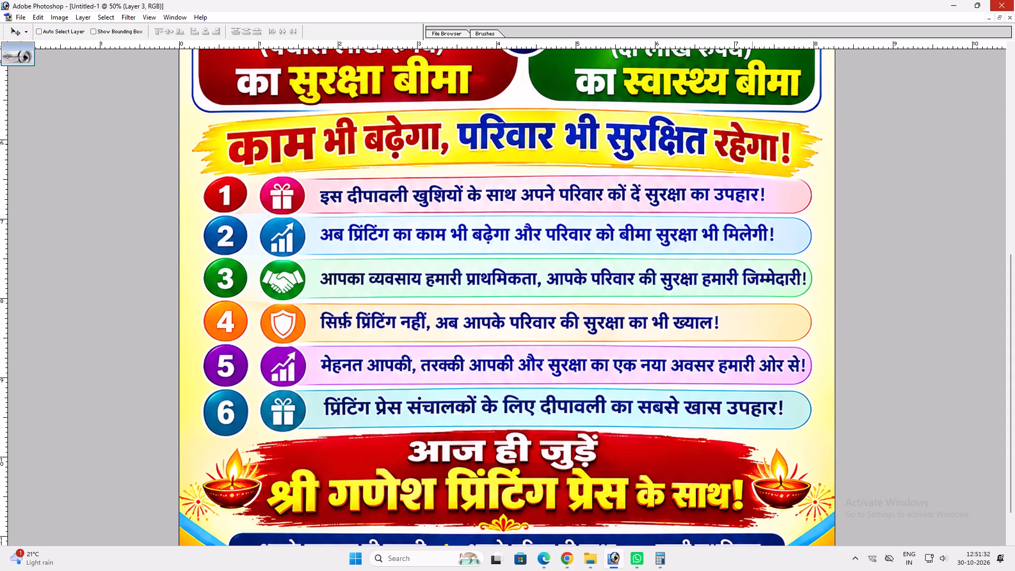
pyautogui.press('t')
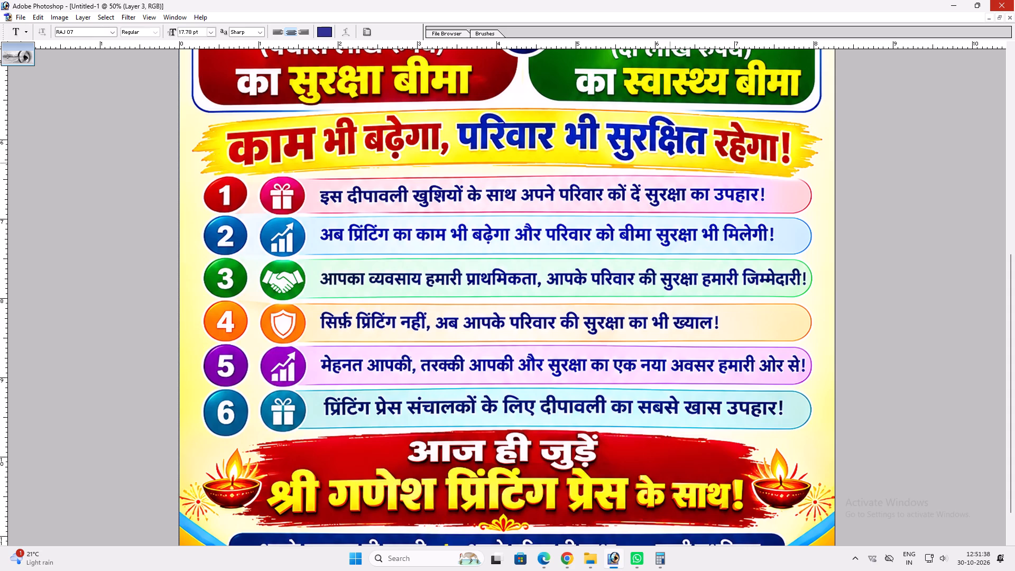
pyautogui.press('space')
pyautogui.press('space')
pyautogui.press('space')
pyautogui.press('space')
pyautogui.press('space')
pyautogui.press('space')
pyautogui.press('space')
pyautogui.press('space')
pyautogui.moveTo(590, 201); pyautogui.dragTo(583, 245)
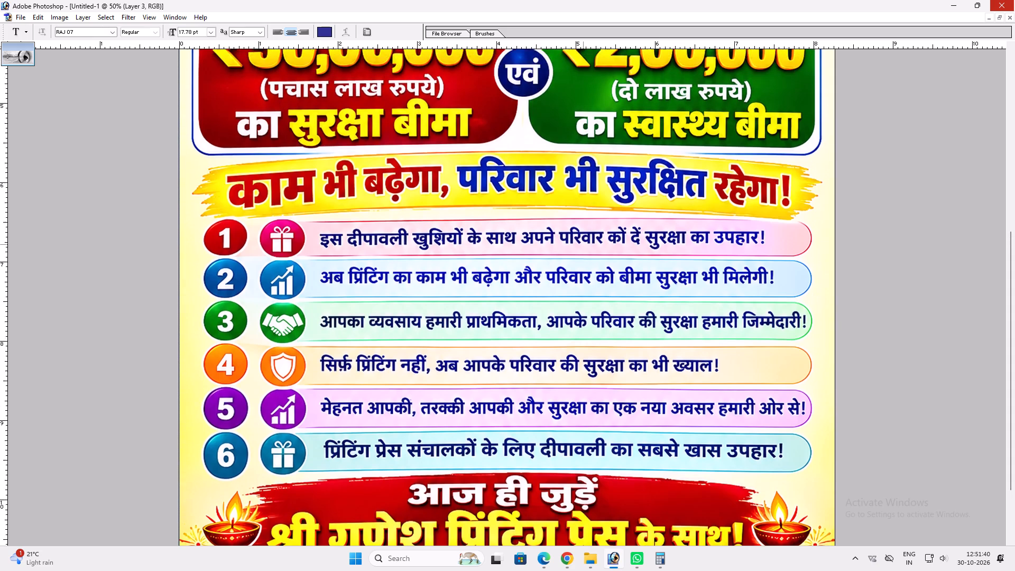
pyautogui.moveTo(583, 245); pyautogui.dragTo(583, 250)
pyautogui.press('v')
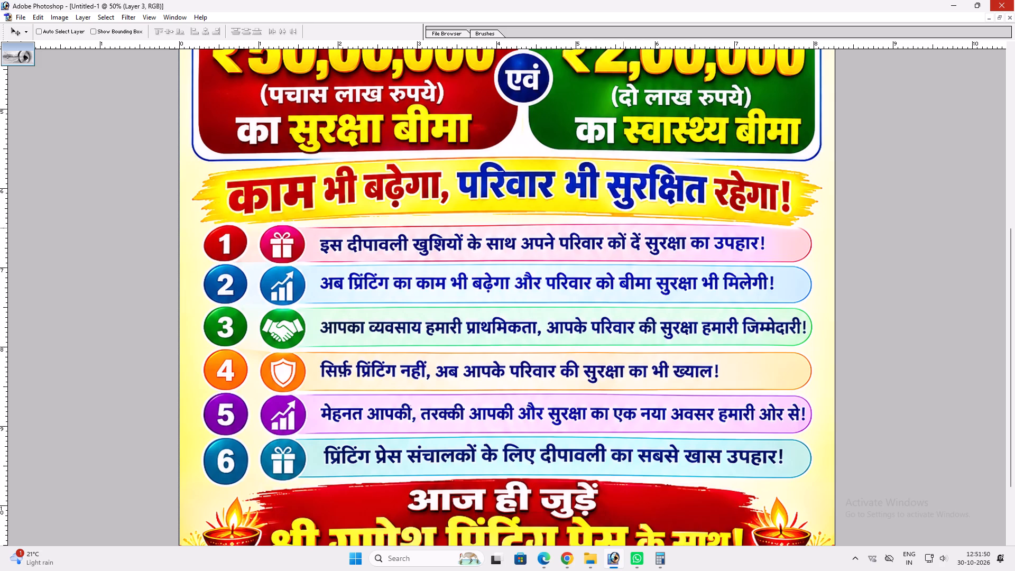
pyautogui.press('space')
pyautogui.moveTo(619, 229); pyautogui.dragTo(620, 222)
pyautogui.press('v')
# Add the text "bl nhikoyh [kqf'k;ksa ds lkFk" (इस दीपावली खुशियों के साथ) in the RAJ 07 font between benefit lines 1 and 2.
pyautogui.keyDown('ctrl'); pyautogui.click(321, 228); pyautogui.keyUp('ctrl')
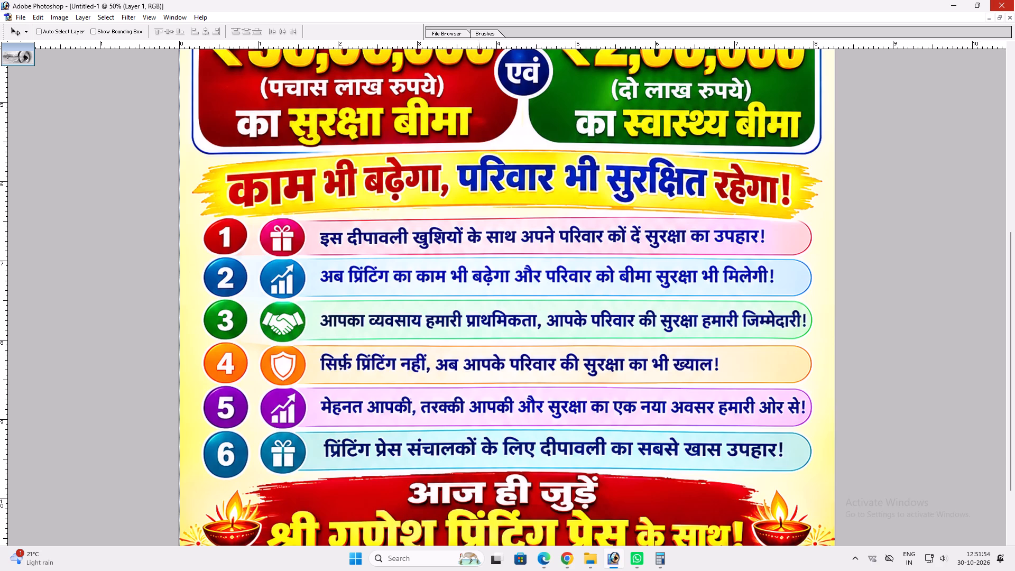
pyautogui.press('t')
pyautogui.press('t')
pyautogui.press('t')
pyautogui.press('t')
pyautogui.press('t')
pyautogui.write('tttttttt')
pyautogui.click(462, 269)
pyautogui.write('fff')
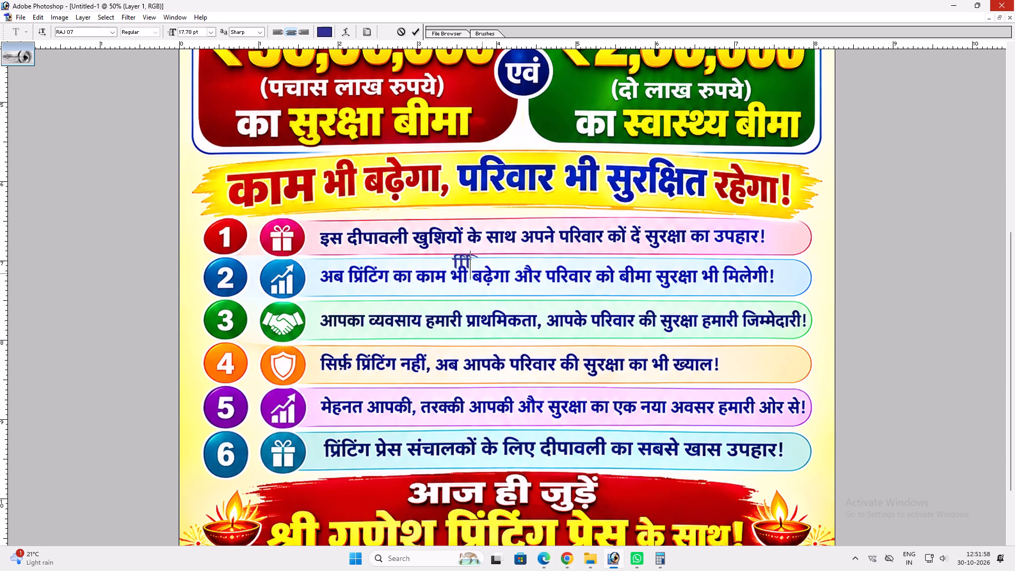
pyautogui.hotkey('ctrl', 'a')
pyautogui.press('b')
pyautogui.write('l fn')
pyautogui.press('BackSpace')
pyautogui.press('BackSpace')
pyautogui.press('n')
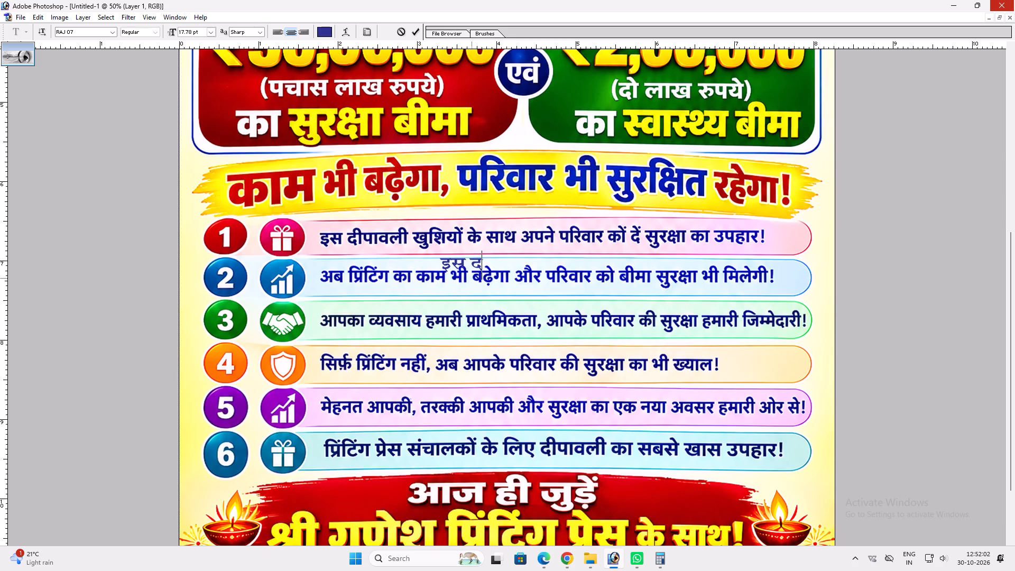
pyautogui.write('hikd')
pyautogui.press('BackSpace')
pyautogui.write('oyh')
pyautogui.press('space')
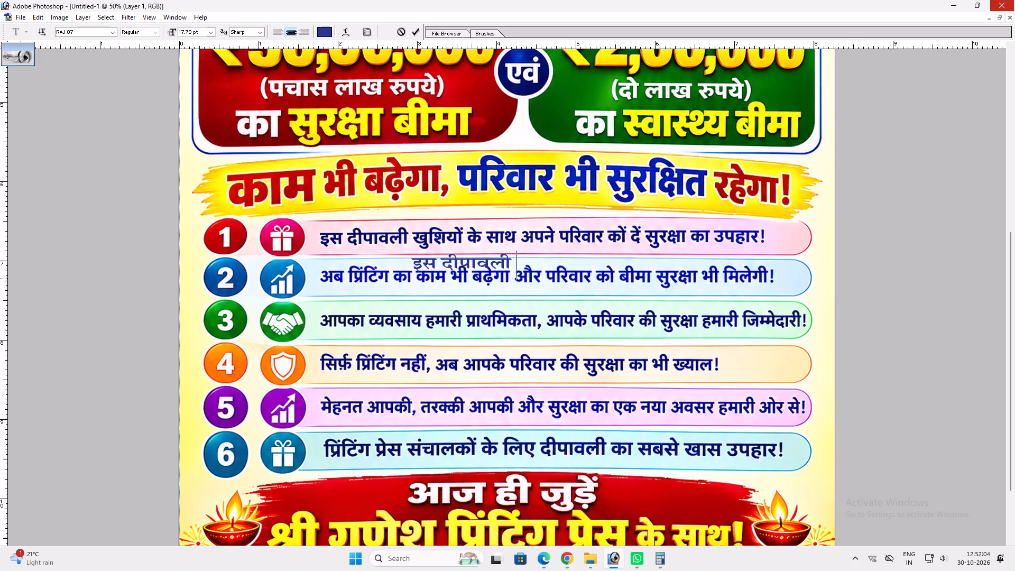
pyautogui.write('[kqc')
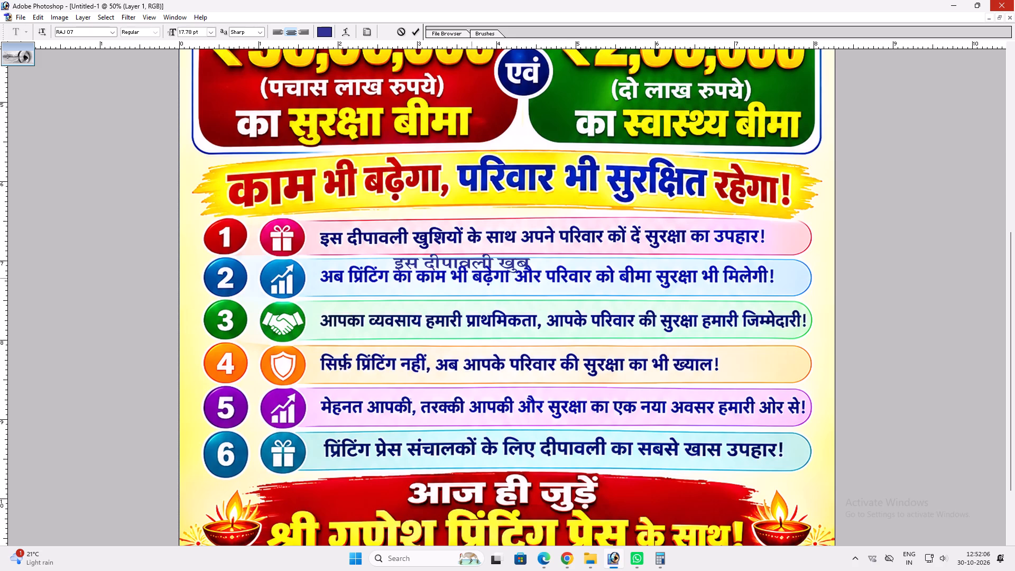
pyautogui.press('BackSpace')
pyautogui.write("f'")
pyautogui.write('k;k')
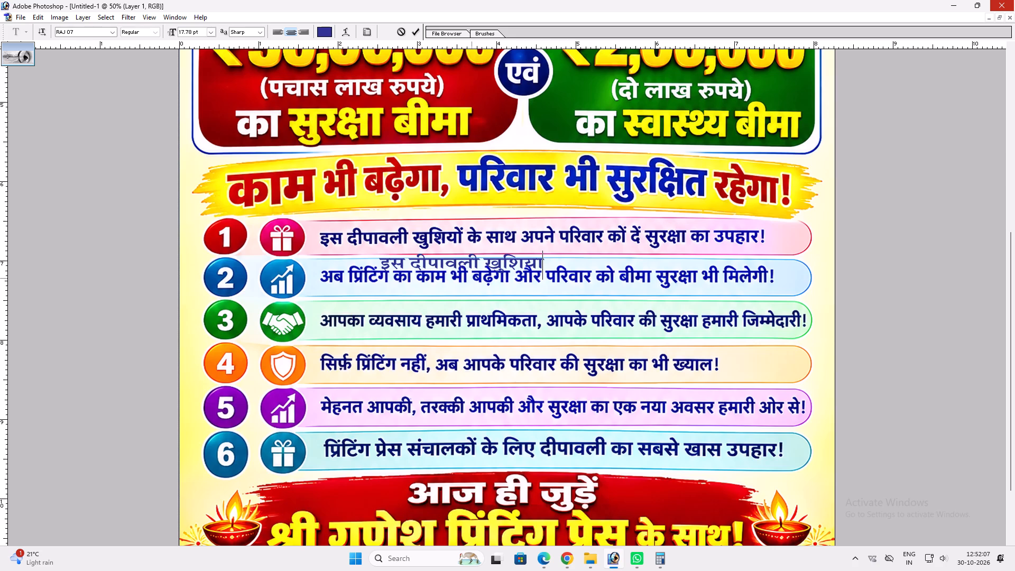
pyautogui.write('sa ds lkFk')
pyautogui.press('space')
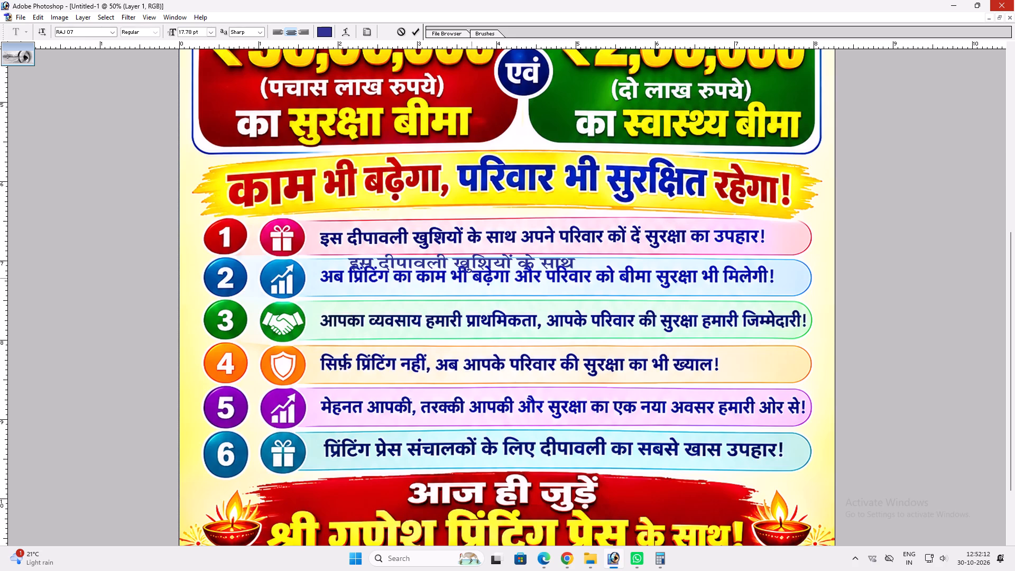
# Continue the text with "vkidks feyrk gS A lqj{kk dk migkj A" (आपको मिलता है। सुरक्षा का उपहार।) and commit it.
pyautogui.press('v')
pyautogui.write('kidks')
pyautogui.press('space')
pyautogui.write('feyrk gS A lqj{k')
pyautogui.write('k dk migkj A')
pyautogui.press('Return')
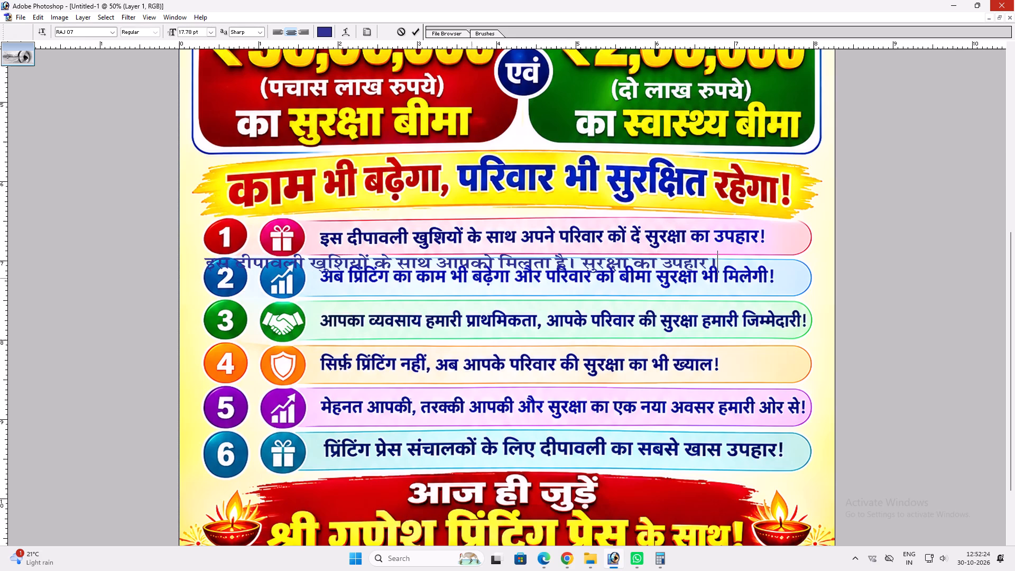
# Move the new text onto benefit line 1 and narrow it to match the width of the original wording.
pyautogui.write('vvv')
pyautogui.moveTo(457, 260); pyautogui.dragTo(580, 234)
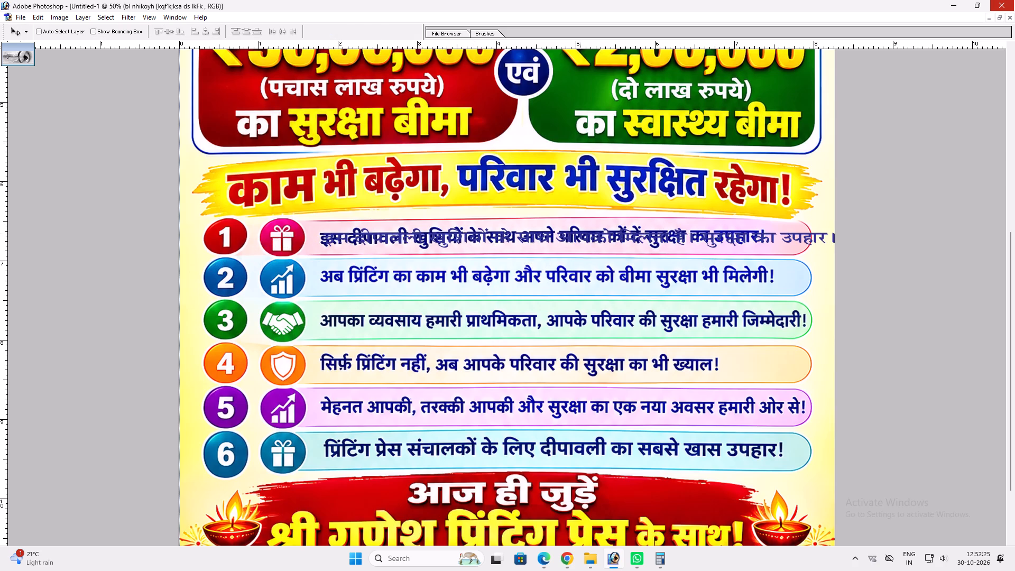
pyautogui.moveTo(580, 234); pyautogui.dragTo(570, 235)
pyautogui.hotkey('ctrl', 't')
pyautogui.keyDown('shift'); pyautogui.moveTo(831, 234); pyautogui.dragTo(809, 229); pyautogui.keyUp('shift')
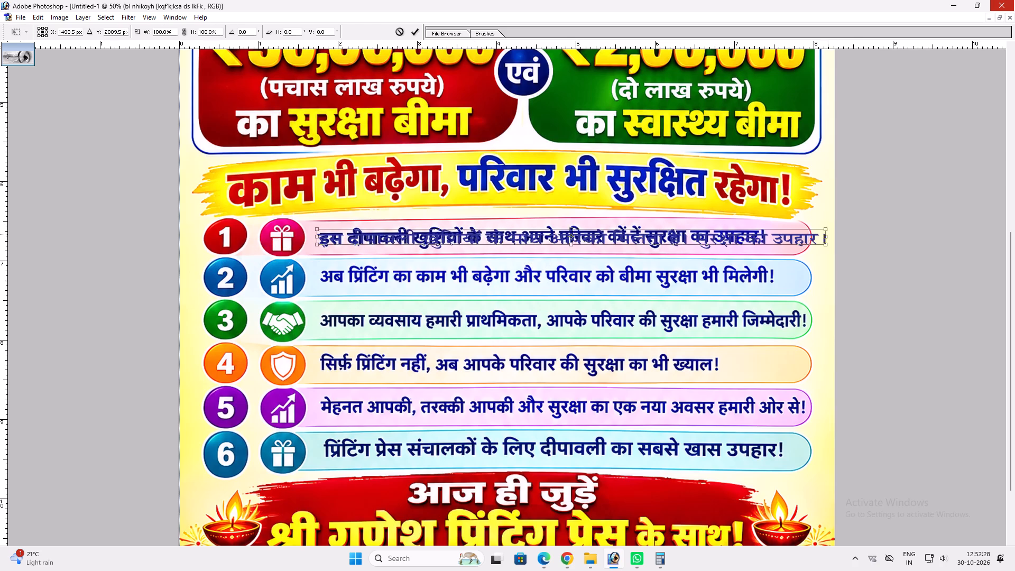
pyautogui.keyDown('shift'); pyautogui.moveTo(809, 229); pyautogui.dragTo(761, 217); pyautogui.keyUp('shift')
pyautogui.hotkey('shift', 'Return')
pyautogui.press('v')
pyautogui.click(582, 247)
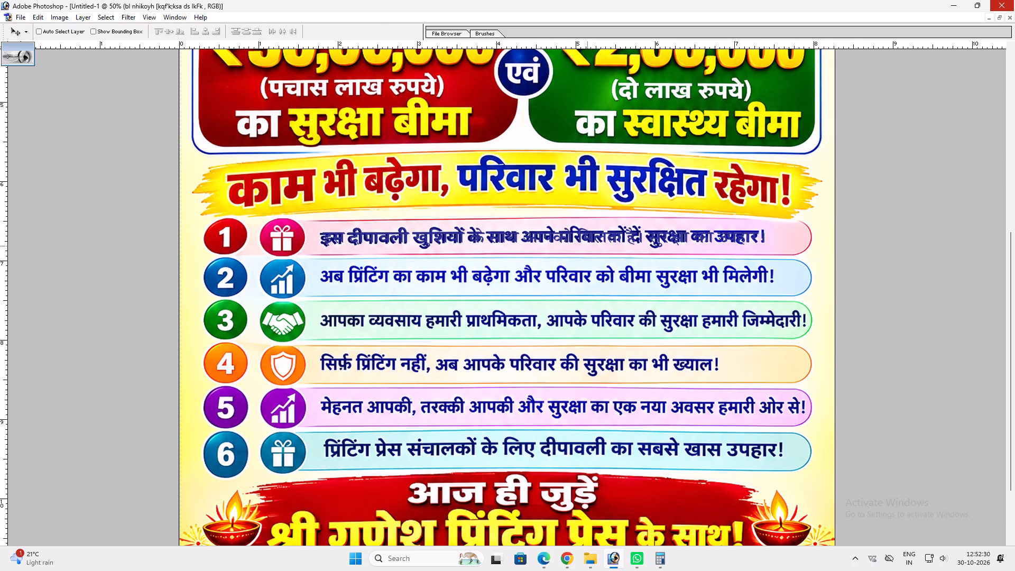
pyautogui.hotkey('ctrl', 't')
pyautogui.keyDown('shift'); pyautogui.click(756, 235); pyautogui.keyUp('shift')
pyautogui.keyDown('shift'); pyautogui.click(749, 228); pyautogui.keyUp('shift')
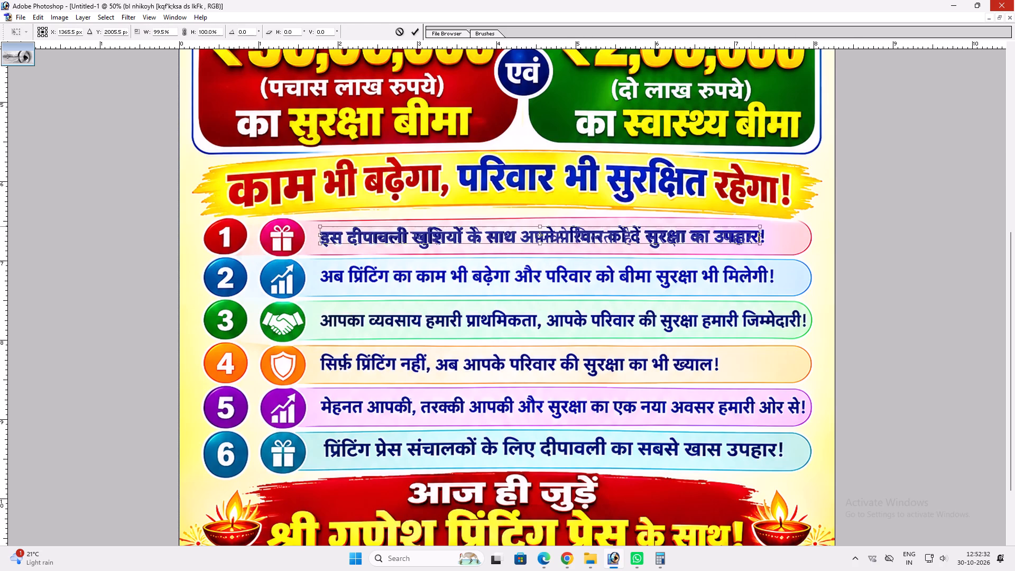
pyautogui.keyDown('shift'); pyautogui.click(759, 234); pyautogui.keyUp('shift')
pyautogui.hotkey('shift', 'Return')
# Add an outside stroke in white to the new line 1 text.
pyautogui.hotkey('alt', 'l')
pyautogui.hotkey('alt', 'y')
pyautogui.press('k')
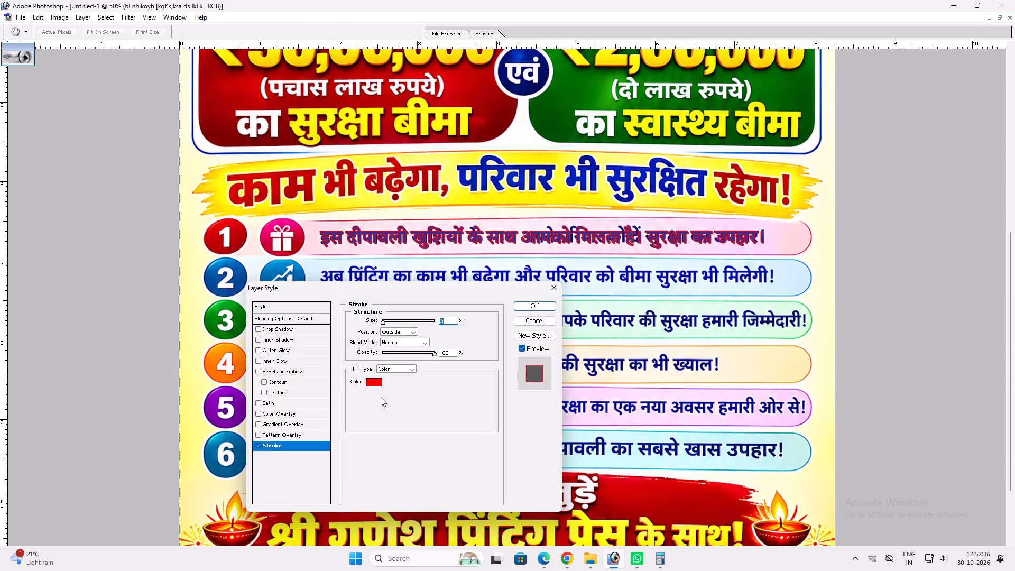
pyautogui.click(376, 381)
pyautogui.moveTo(465, 298); pyautogui.dragTo(320, 104)
pyautogui.press('Return')
pyautogui.scroll(1, 383, 291)
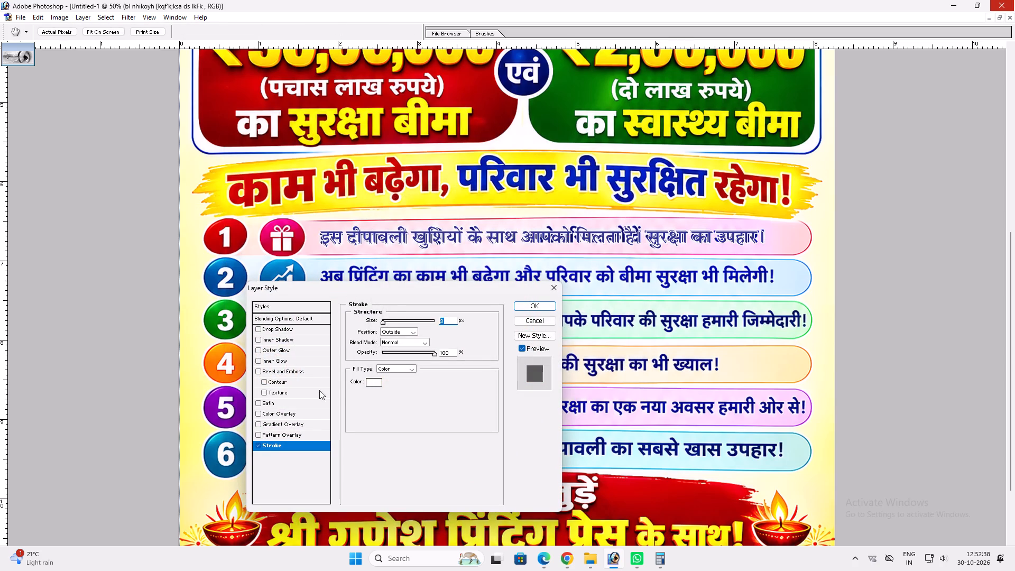
# Add a dark blue colour overlay of C 100, M 100, Y 0, K 60 to the new line 1 text.
pyautogui.click(304, 411)
pyautogui.click(437, 320)
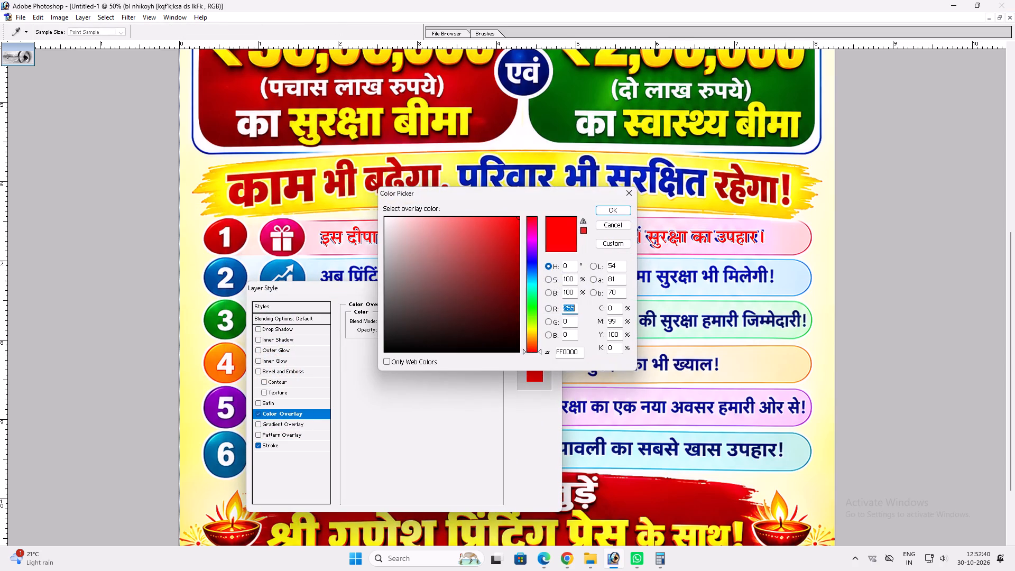
pyautogui.press('Tab')
pyautogui.press('Tab')
pyautogui.press('Tab')
pyautogui.press('Tab')
pyautogui.press('Tab')
pyautogui.press('Tab')
pyautogui.write('100')
pyautogui.press('Tab')
pyautogui.write('100')
pyautogui.press('Tab')
pyautogui.press('0')
pyautogui.press('Tab')
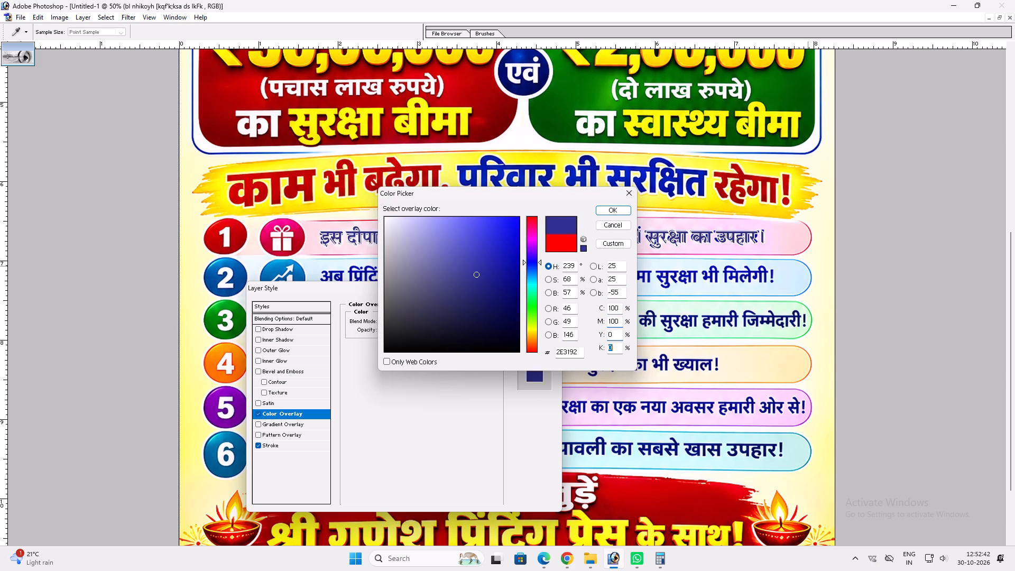
pyautogui.press('0')
pyautogui.hotkey('shift', 'Tab')
pyautogui.press('Tab')
pyautogui.press('6')
pyautogui.hotkey('shift', 'Tab')
pyautogui.press('Tab')
pyautogui.press('6')
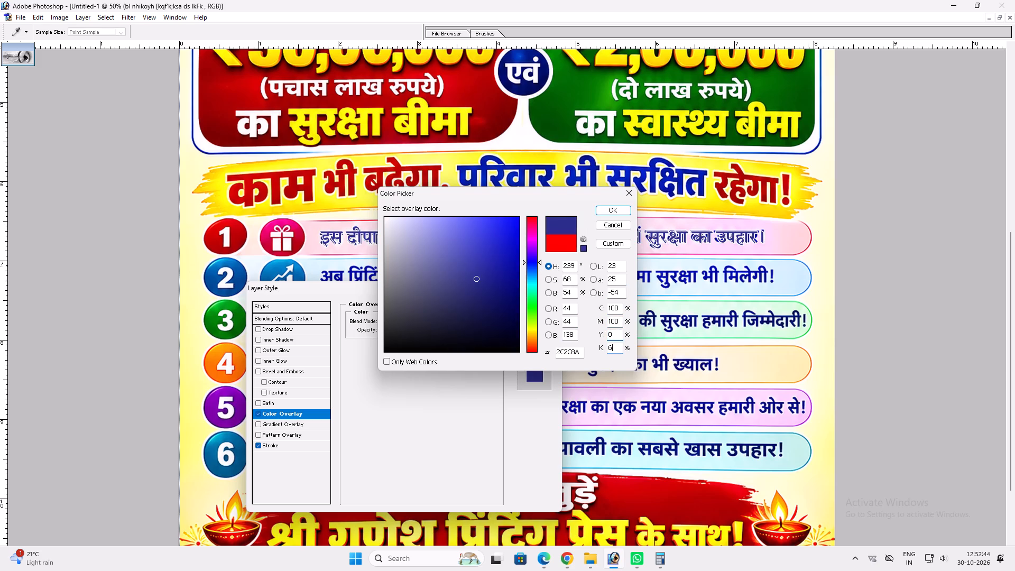
pyautogui.press('0')
pyautogui.press('Return')
pyautogui.press('Return')
pyautogui.press('v')
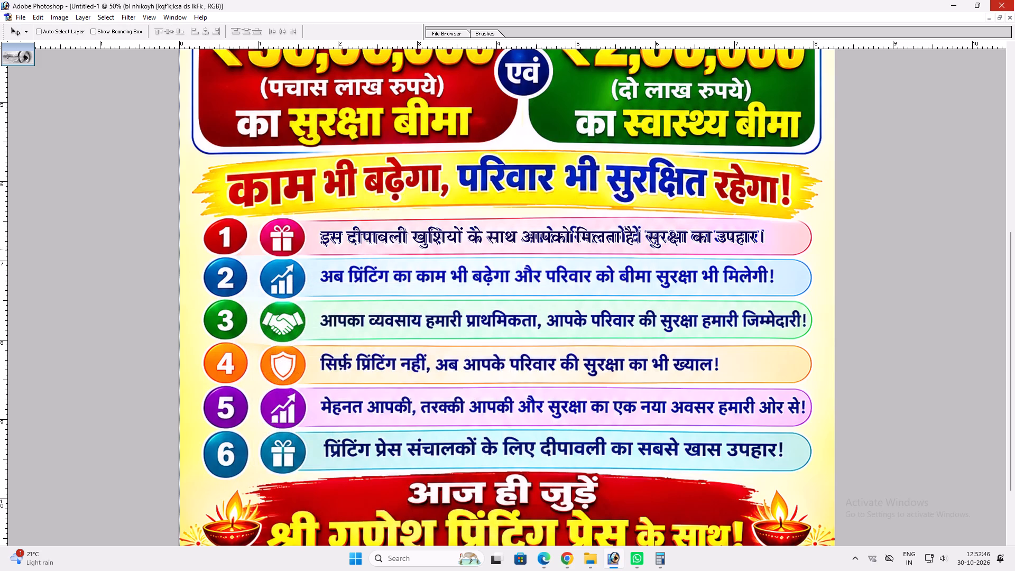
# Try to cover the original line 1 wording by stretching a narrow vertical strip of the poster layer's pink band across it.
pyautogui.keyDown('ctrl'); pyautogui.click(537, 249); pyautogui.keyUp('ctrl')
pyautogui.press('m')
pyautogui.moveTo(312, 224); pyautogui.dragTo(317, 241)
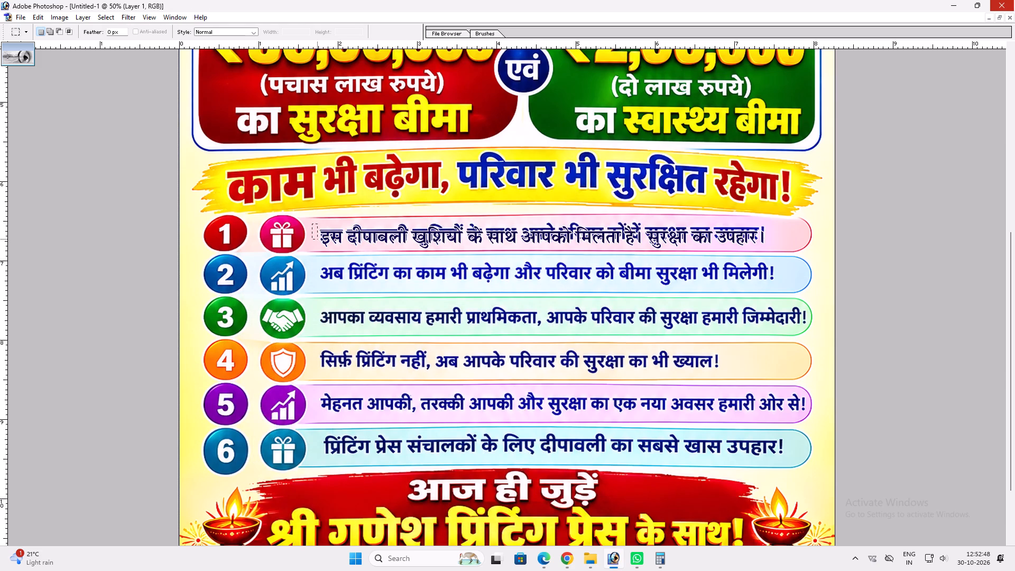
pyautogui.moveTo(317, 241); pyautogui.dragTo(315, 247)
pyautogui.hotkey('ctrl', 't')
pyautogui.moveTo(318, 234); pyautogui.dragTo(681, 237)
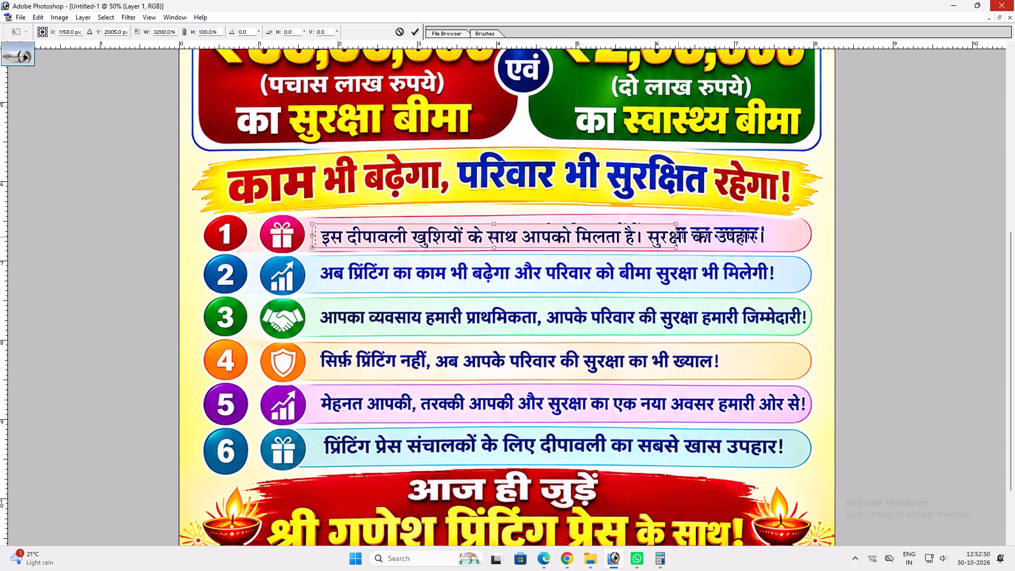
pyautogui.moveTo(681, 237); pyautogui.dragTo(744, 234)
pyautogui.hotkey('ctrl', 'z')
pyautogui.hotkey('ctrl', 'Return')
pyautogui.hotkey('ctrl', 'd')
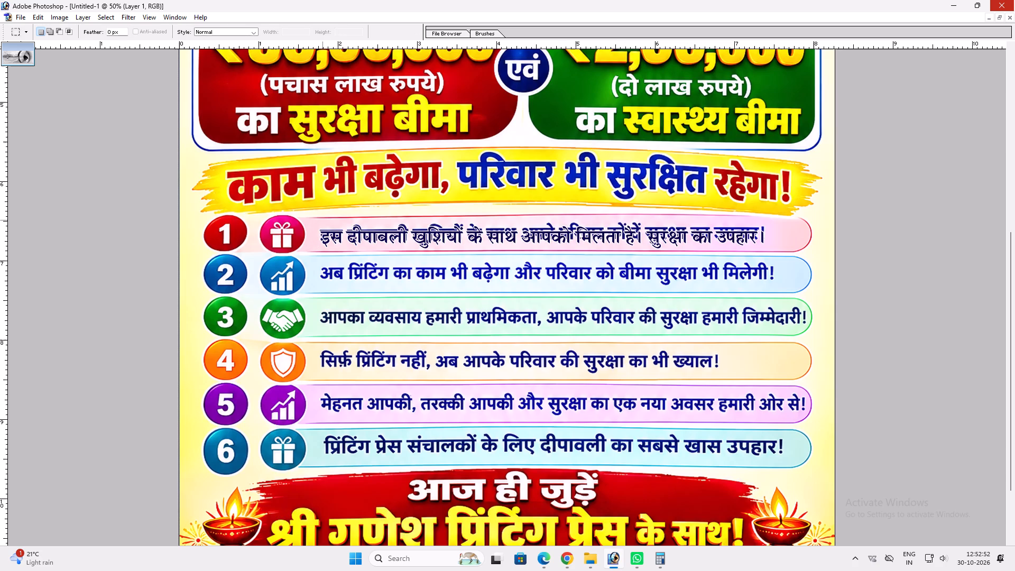
# Cover the original line 1 wording by stretching a thin horizontal strip of the pink band above it down over the full text width.
pyautogui.moveTo(322, 220); pyautogui.dragTo(752, 219)
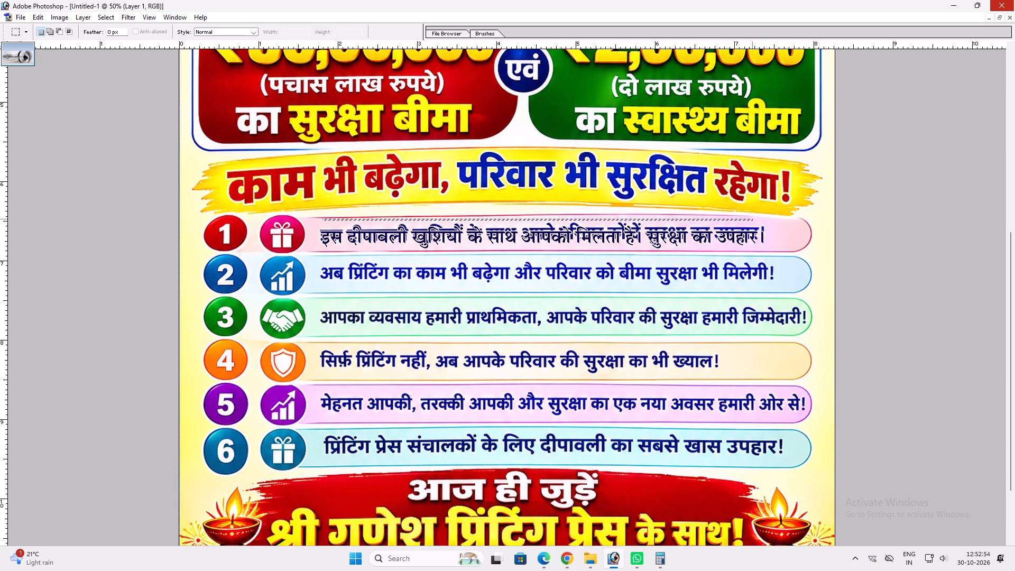
pyautogui.moveTo(752, 219); pyautogui.dragTo(752, 219)
pyautogui.hotkey('ctrl', 't')
pyautogui.moveTo(732, 224); pyautogui.dragTo(730, 250)
pyautogui.moveTo(751, 238); pyautogui.dragTo(766, 238)
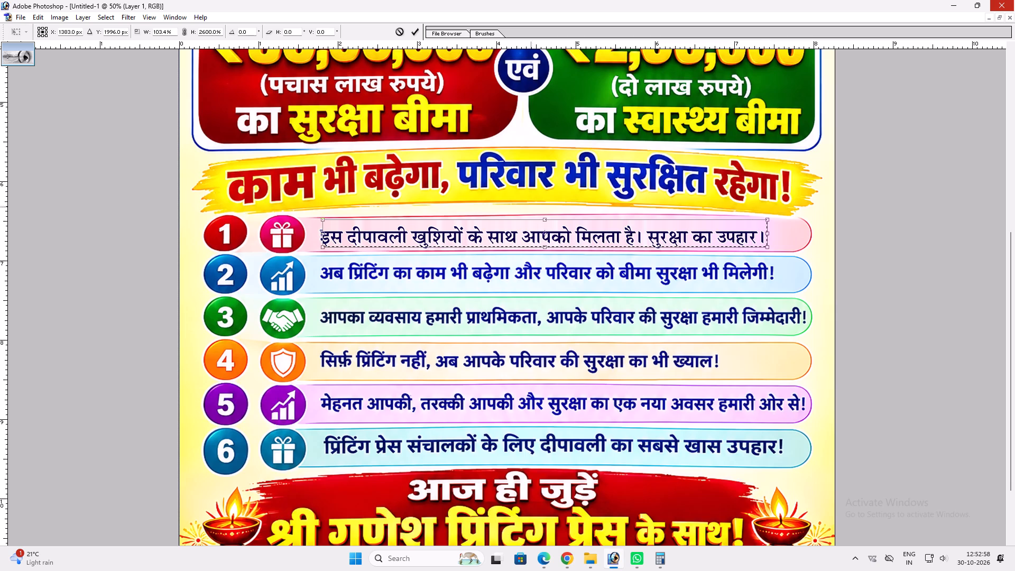
pyautogui.moveTo(323, 239); pyautogui.dragTo(312, 241)
pyautogui.press('Return')
pyautogui.hotkey('ctrl', 'd')
# Nudge the new line 1 text slightly upward within its pink band.
pyautogui.press('v')
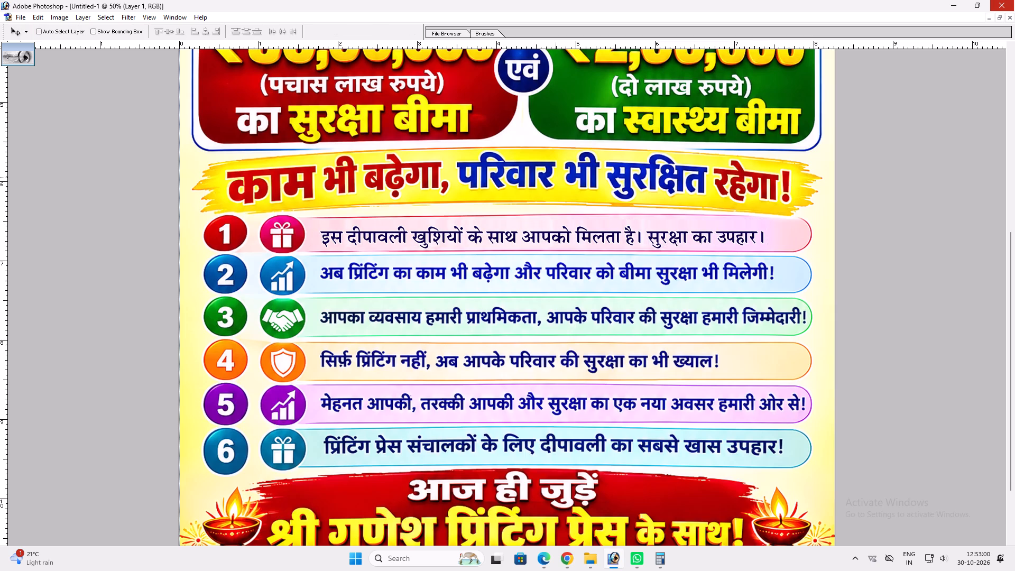
pyautogui.press('v')
pyautogui.keyDown('ctrl'); pyautogui.click(475, 232); pyautogui.keyUp('ctrl')
pyautogui.press('Up')
pyautogui.press('Up')
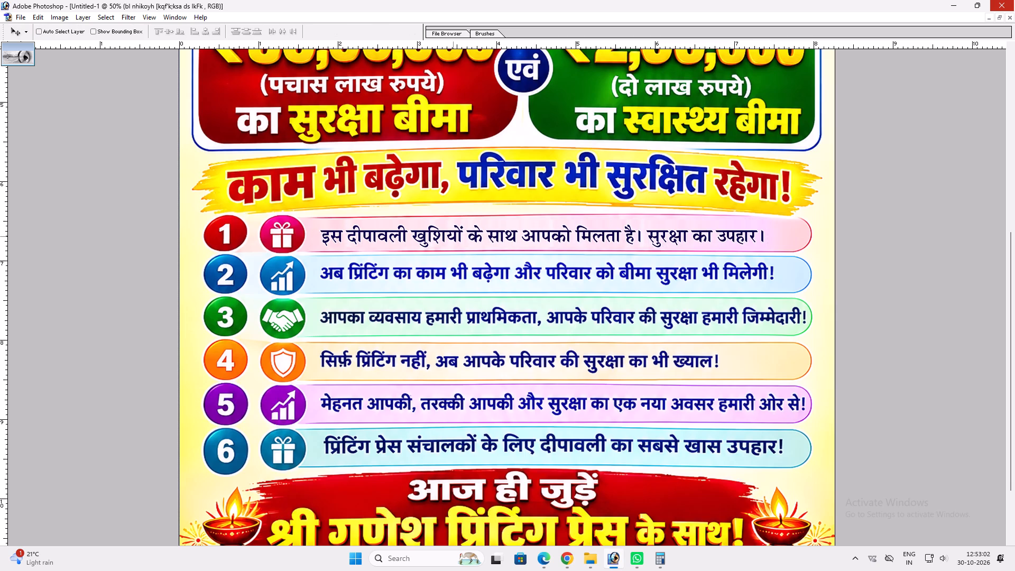
pyautogui.press('Up')
pyautogui.press('Up')
pyautogui.press('Up')
pyautogui.press('Up')
pyautogui.write('v')
pyautogui.press('space')
pyautogui.moveTo(445, 279); pyautogui.dragTo(473, 265)
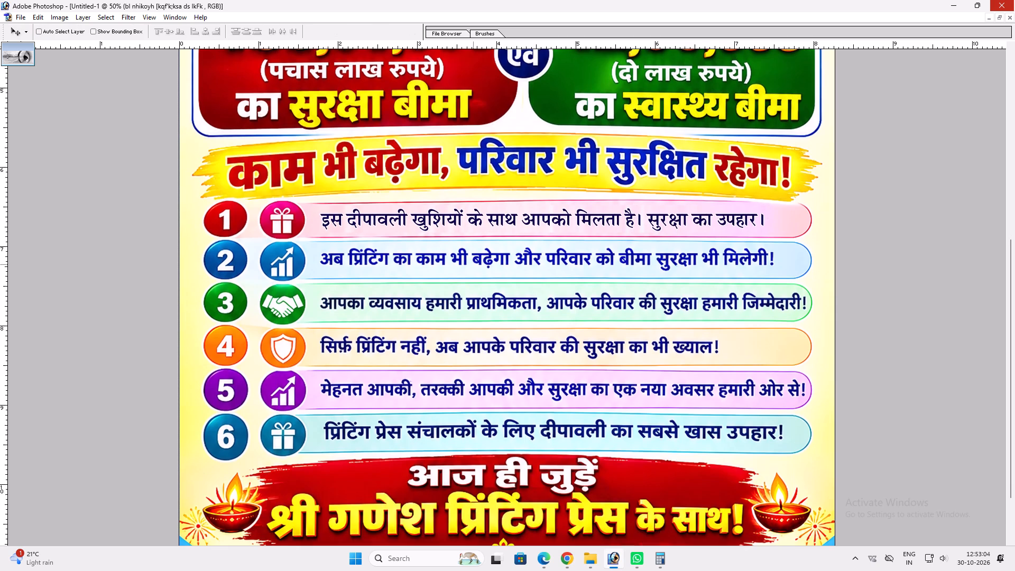
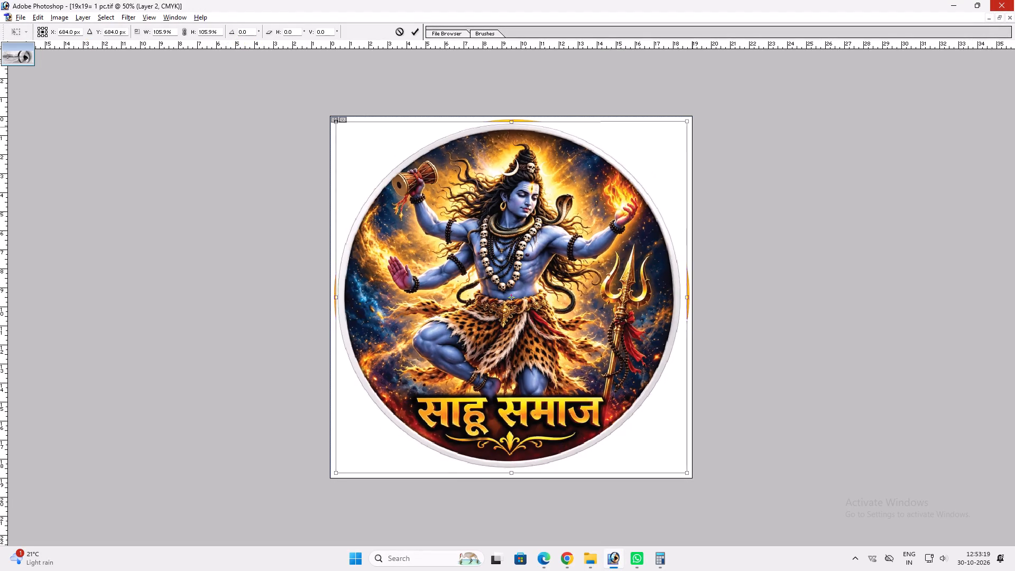
# Scale the Shiva circle image up slightly to fill more of the canvas.
pyautogui.keyDown('alt'); pyautogui.keyDown('shift'); pyautogui.moveTo(693, 127); pyautogui.dragTo(702, 124); pyautogui.keyUp('shift'); pyautogui.keyUp('alt')
pyautogui.press('Return')
pyautogui.press('v')
# Delete the white area surrounding the Shiva circle using a Magic Wand selection.
pyautogui.press('w')
pyautogui.click(671, 144)
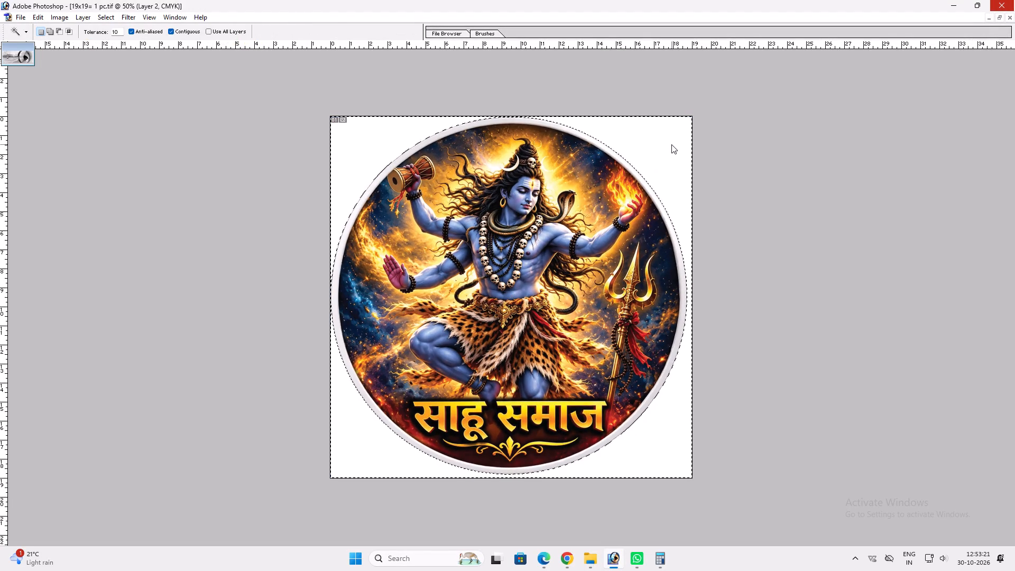
pyautogui.press('Delete')
pyautogui.hotkey('ctrl', 'd')
# Shift the Shiva circle slightly to the right and delete the leftover white strip beside its left edge.
pyautogui.press('v')
pyautogui.press('v')
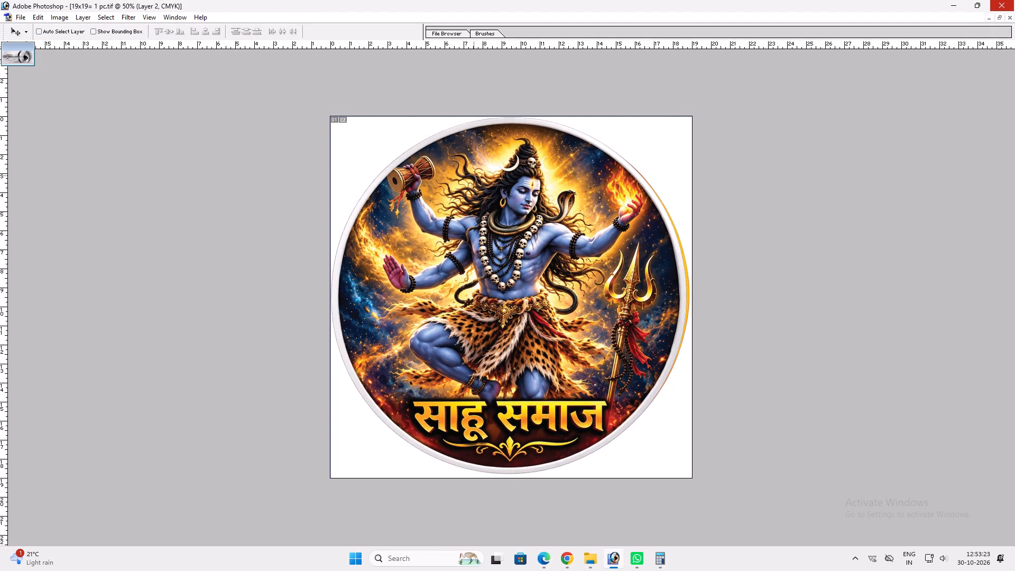
pyautogui.moveTo(472, 176); pyautogui.dragTo(493, 177)
pyautogui.hotkey('ctrl', 'z')
pyautogui.moveTo(367, 311); pyautogui.dragTo(371, 310)
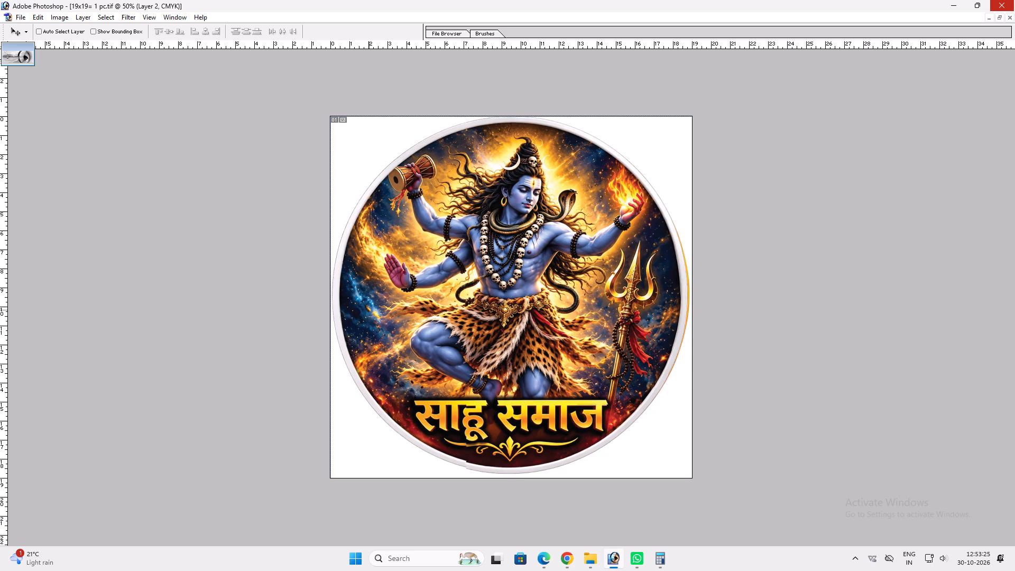
pyautogui.moveTo(371, 310); pyautogui.dragTo(372, 310)
pyautogui.press('w')
pyautogui.click(333, 294)
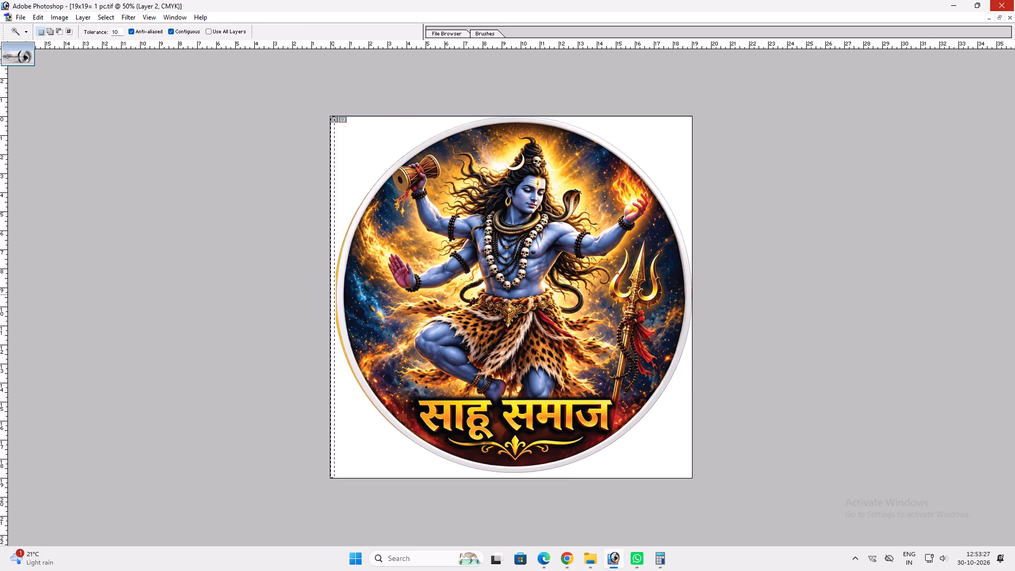
pyautogui.hotkey('ctrl', 'd')
pyautogui.press('z')
pyautogui.moveTo(318, 255); pyautogui.dragTo(366, 377)
pyautogui.press('v')
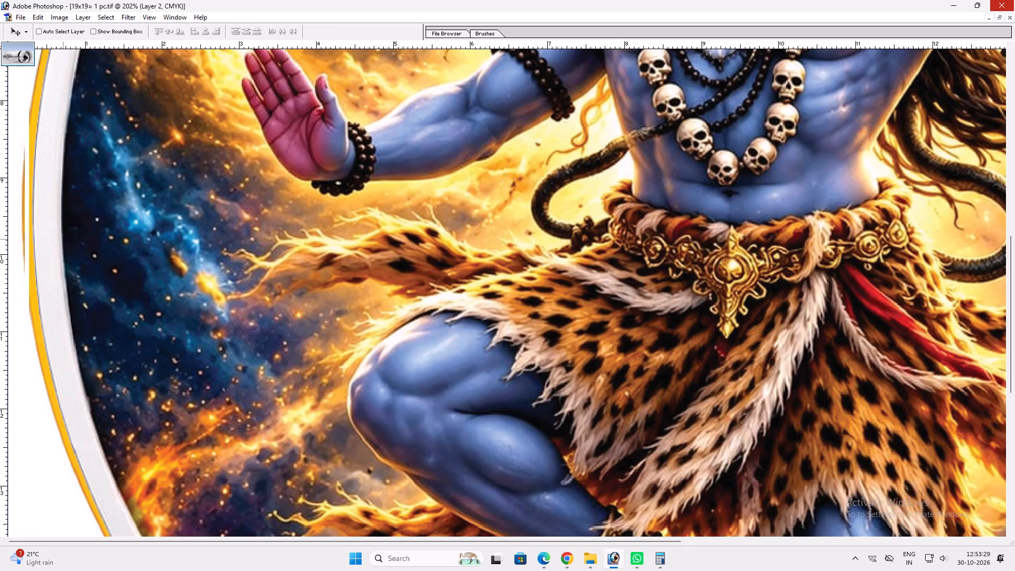
pyautogui.keyDown('ctrl'); pyautogui.click(50, 232); pyautogui.keyUp('ctrl')
pyautogui.keyDown('ctrl'); pyautogui.moveTo(50, 232); pyautogui.dragTo(64, 230); pyautogui.keyUp('ctrl')
pyautogui.press('w')
pyautogui.click(41, 233)
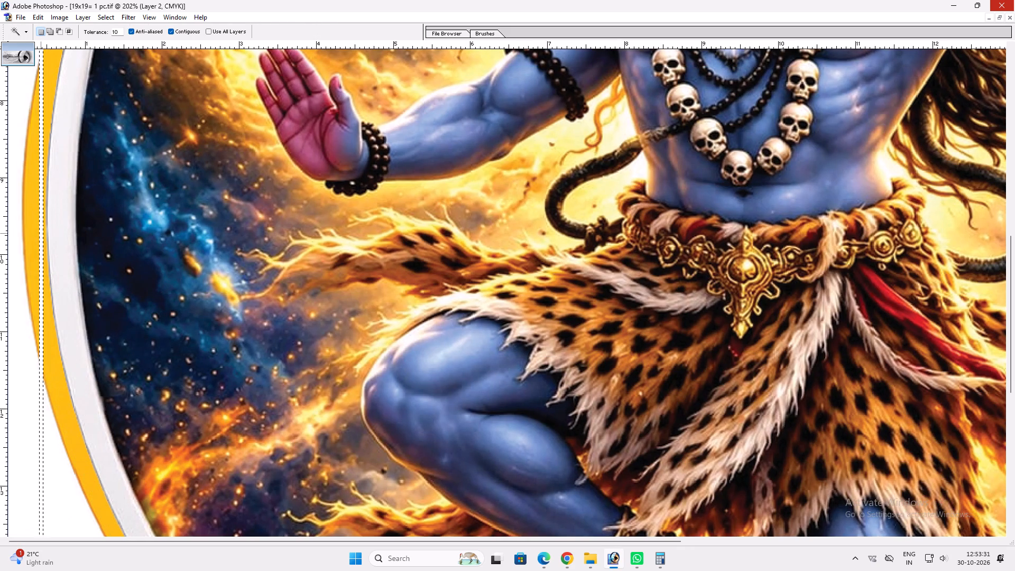
pyautogui.press('Delete')
pyautogui.hotkey('ctrl', 'd')
# Center the Shiva circle horizontally on the canvas and nudge it right to cover the yellow ring underneath.
pyautogui.press('space')
pyautogui.moveTo(118, 247); pyautogui.dragTo(127, 248, button='right')
pyautogui.click(146, 255)
pyautogui.press('v')
pyautogui.hotkey('ctrl', 'a')
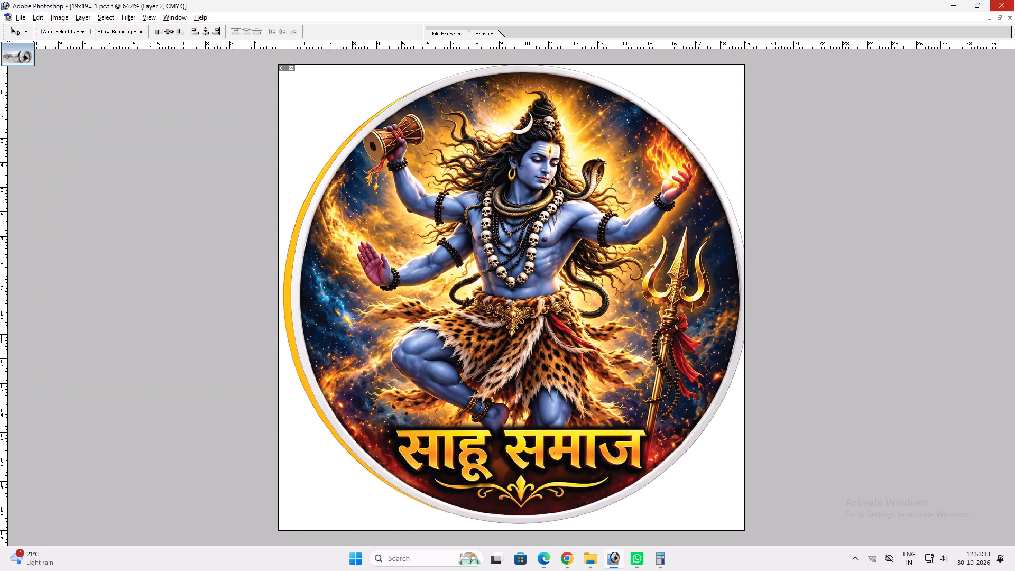
pyautogui.hotkey('alt', 'l')
pyautogui.hotkey('alt', 'i')
pyautogui.hotkey('alt', 'h')
pyautogui.hotkey('ctrl', 'd')
pyautogui.press('v')
pyautogui.press('Right')
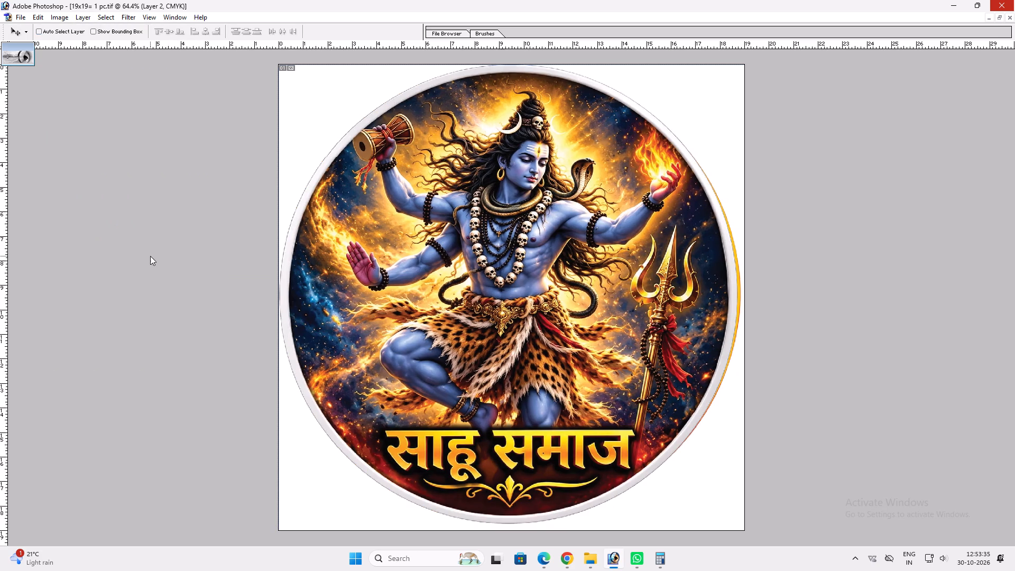
pyautogui.press('Right')
pyautogui.press('Right')
pyautogui.press('Right')
pyautogui.press('Right')
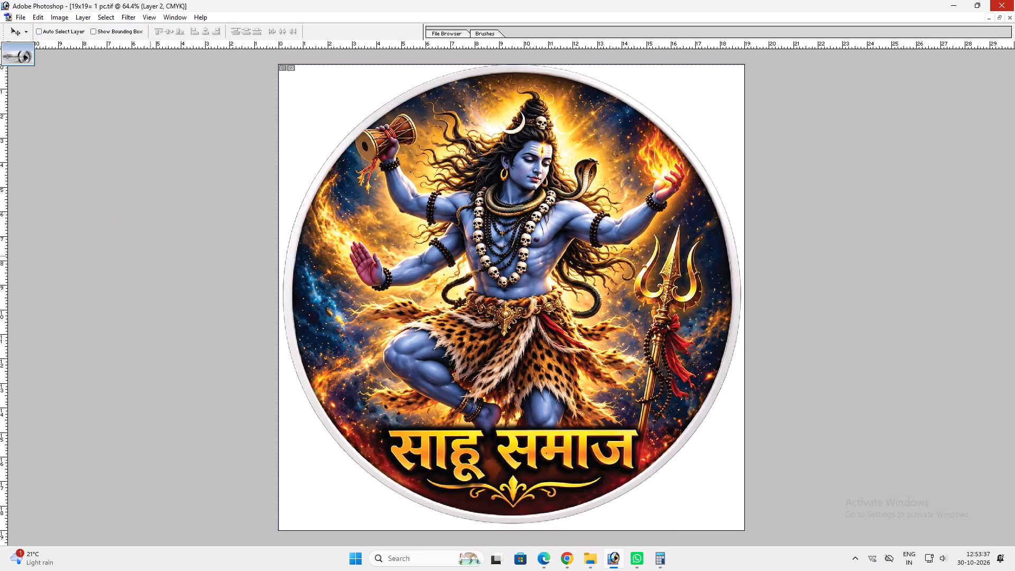
# Reduce the height of the Shiva circle image to 99.4%.
pyautogui.write('vv')
pyautogui.hotkey('ctrl', 't')
pyautogui.keyDown('shift'); pyautogui.click(514, 56); pyautogui.keyUp('shift')
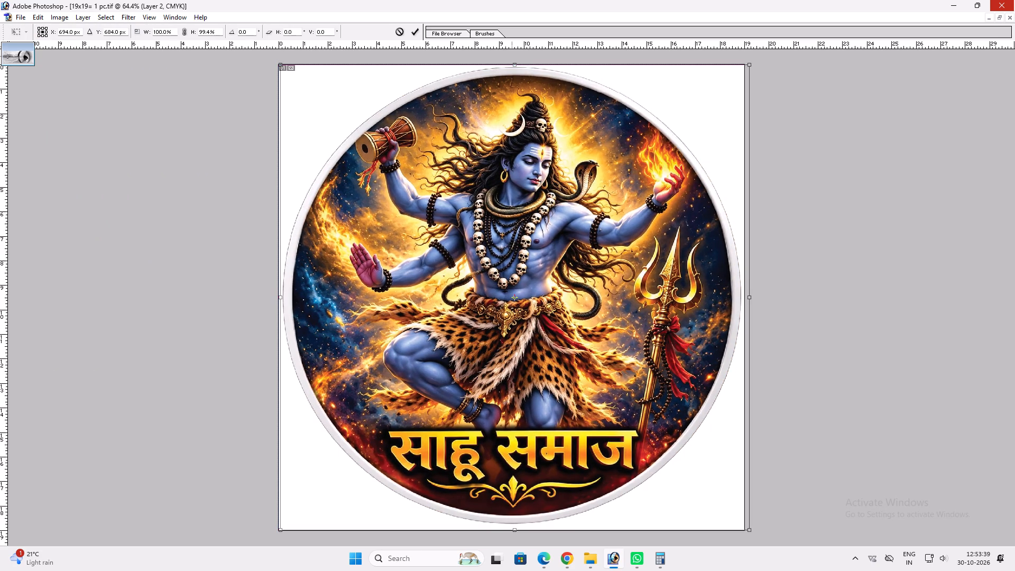
pyautogui.press('Return')
pyautogui.press('v')
# Save the artwork as a new TIFF named 19x19= 1 pcff in the 30.10.2026 folder.
pyautogui.hotkey('ctrl', 'shift', 's')
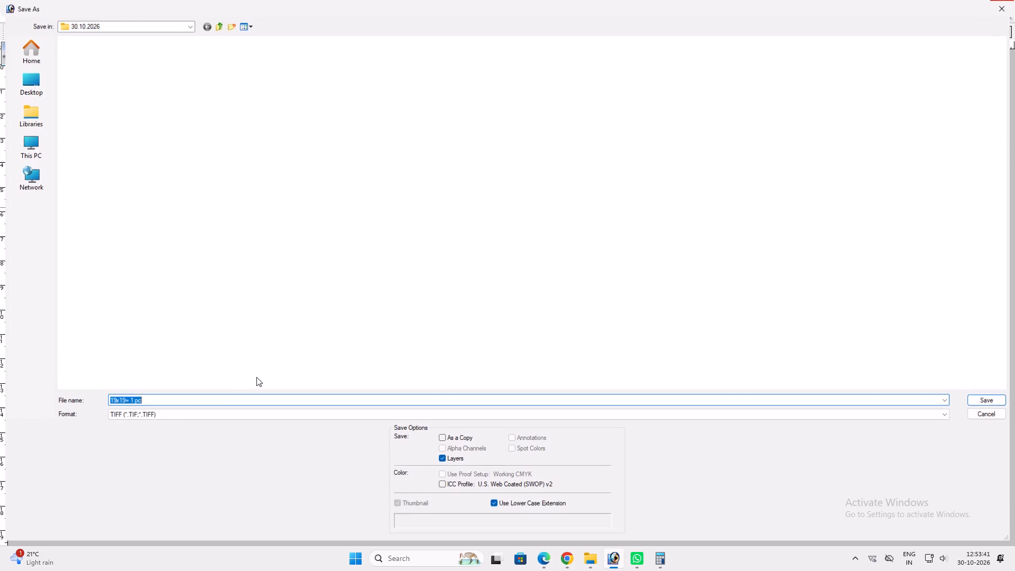
pyautogui.click(165, 403)
pyautogui.write('ff')
pyautogui.press('Return')
pyautogui.press('Return')
pyautogui.press('Return')
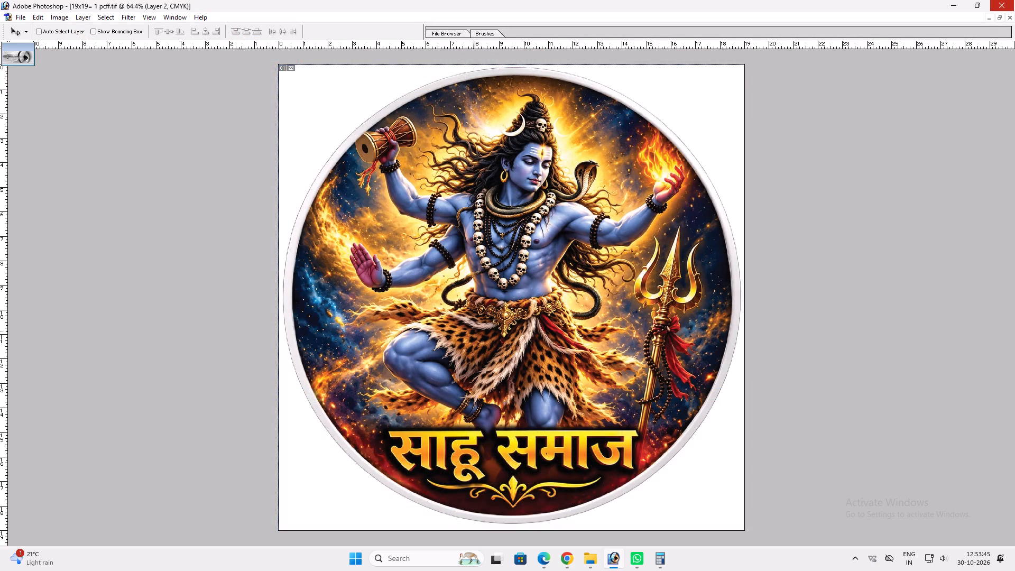
# Darken the Shiva circle image with Levels, setting the black input level to 16.
pyautogui.moveTo(499, 290); pyautogui.dragTo(623, 288)
pyautogui.hotkey('ctrl', 'z')
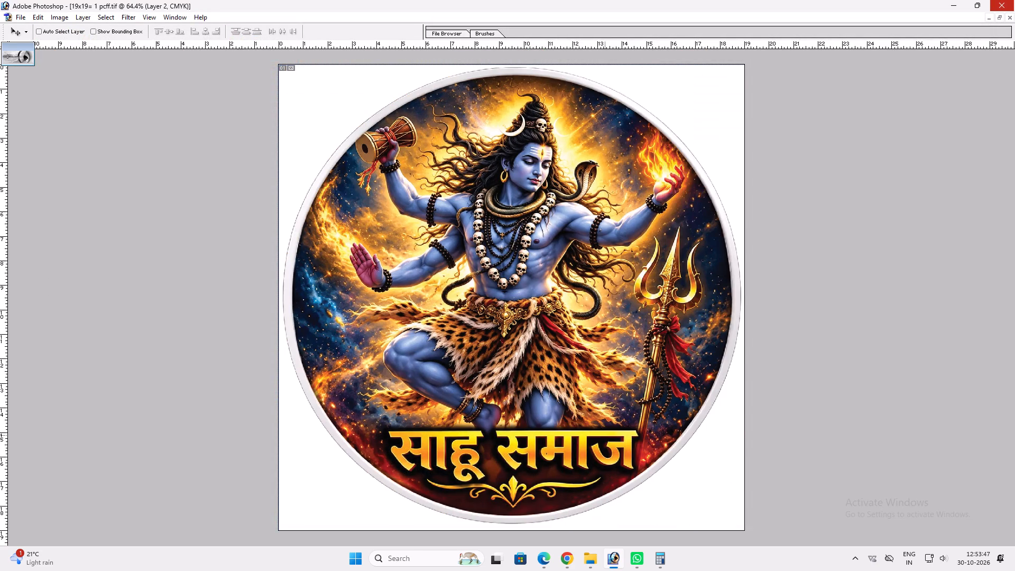
pyautogui.click(499, 329)
pyautogui.hotkey('ctrl', 'l')
pyautogui.click(612, 331)
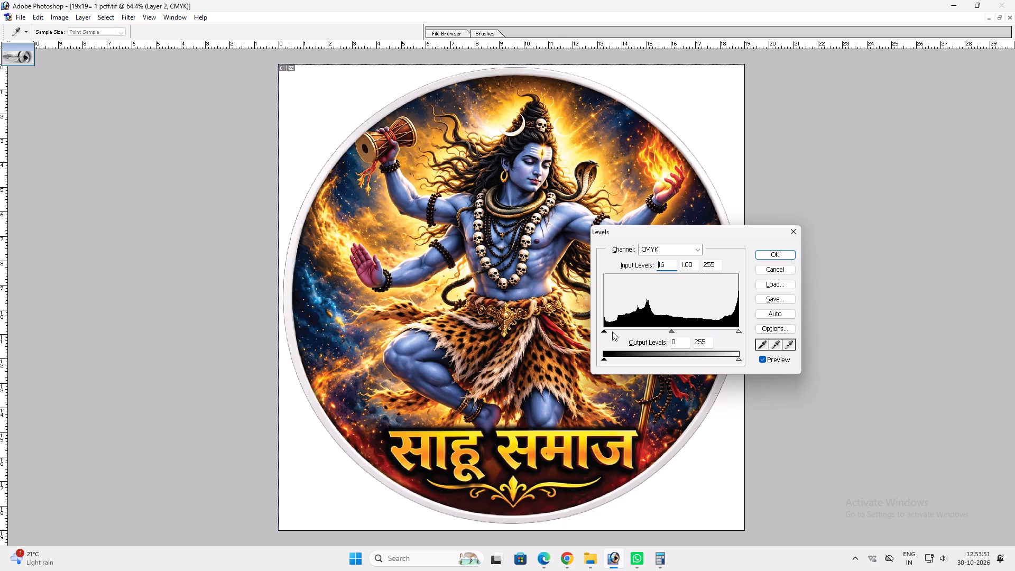
pyautogui.hotkey('ctrl', 'Return')
# Save the Shiva circle file and close it.
pyautogui.hotkey('ctrl', 's')
pyautogui.hotkey('ctrl', 'w')
# Rename the 19x19= 1 pc file in the 30.10.2026 folder as 19x19= 1 pc Bl.
pyautogui.hotkey('ctrl', 'o')
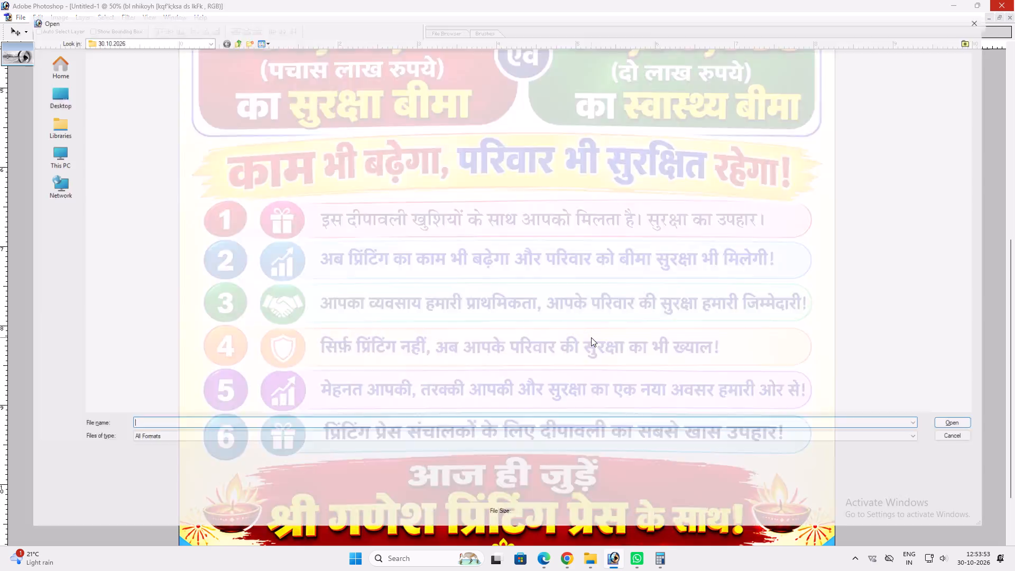
pyautogui.click(520, 67)
pyautogui.press('F2')
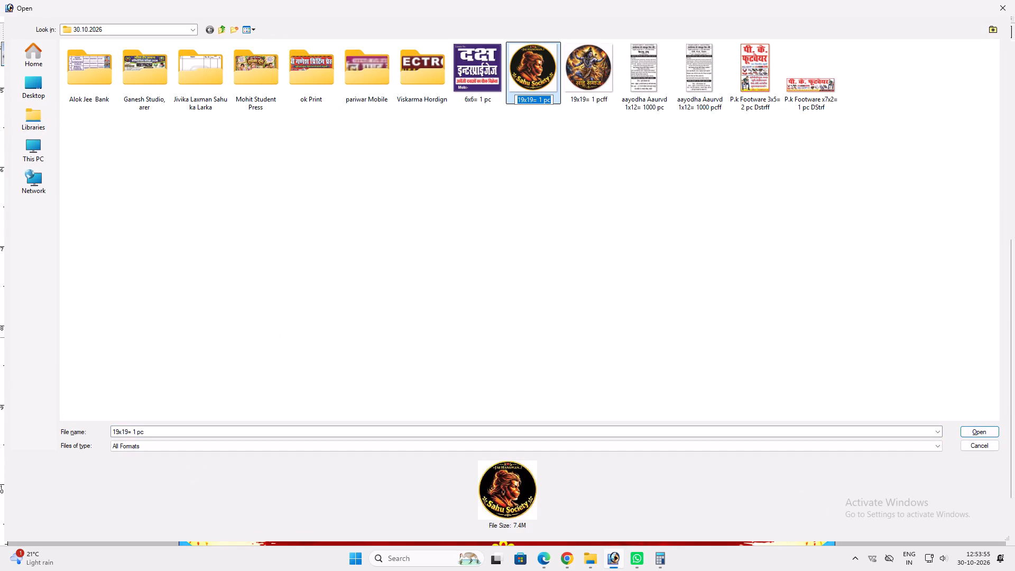
pyautogui.click(551, 103)
pyautogui.press('space')
pyautogui.write('B')
pyautogui.press('l')
pyautogui.press('space')
pyautogui.click(600, 163)
# Rename the 19x19= 1 pcff file as 19x19= 1 pcff Bl.
pyautogui.click(584, 51)
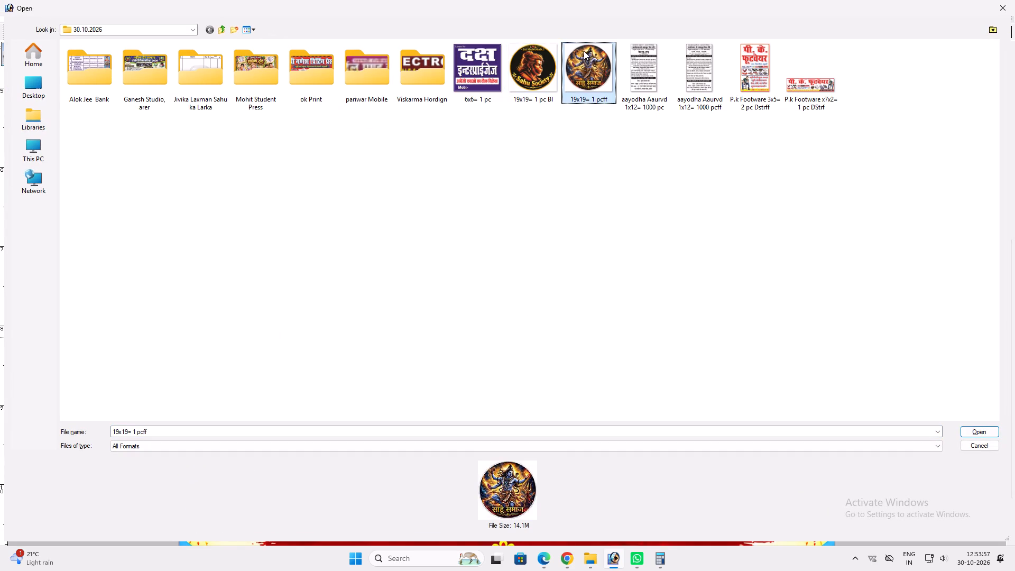
pyautogui.press('F2')
pyautogui.click(609, 97)
pyautogui.press('space')
pyautogui.write('Bl')
pyautogui.press('space')
pyautogui.click(608, 202)
# Copy both renamed 19x19 files and the Mohit Student Press folder into the FINAL PRINT folder, and leave the file browser.
pyautogui.moveTo(602, 203); pyautogui.dragTo(538, 63)
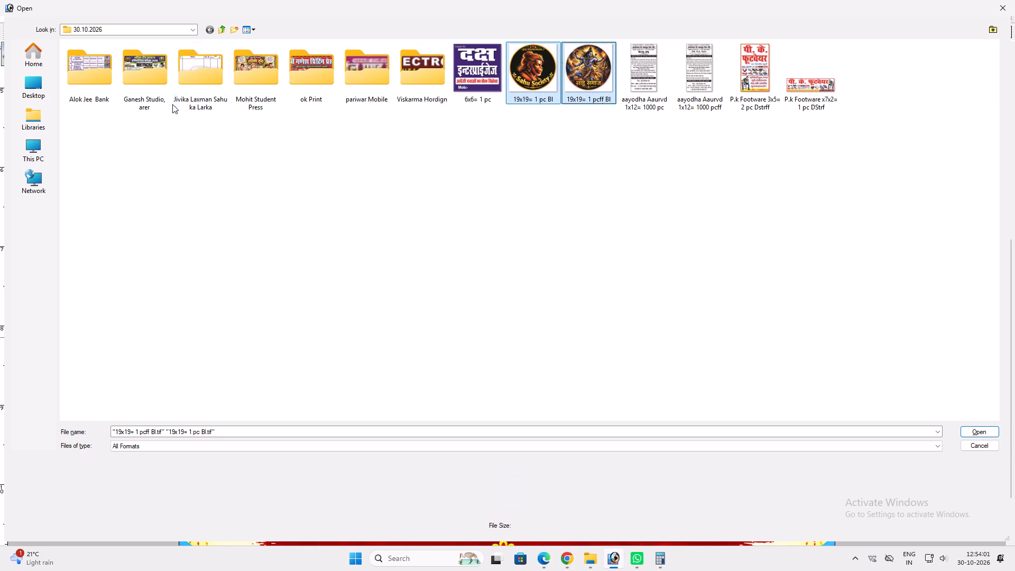
pyautogui.keyDown('ctrl'); pyautogui.click(266, 80); pyautogui.keyUp('ctrl')
pyautogui.hotkey('ctrl', 'c')
pyautogui.hotkey('ctrl', 'c')
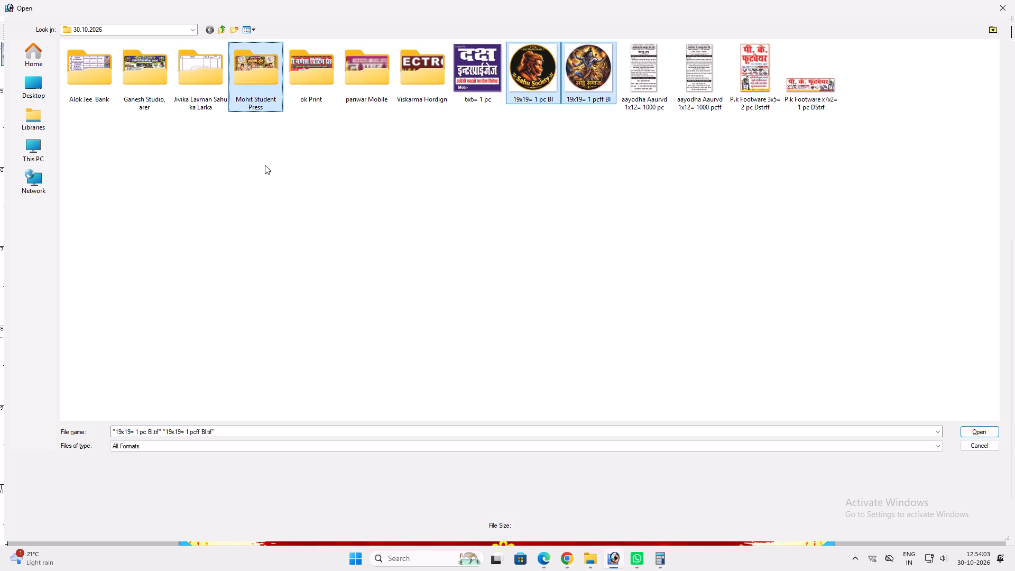
pyautogui.hotkey('ctrl', 'c')
pyautogui.hotkey('ctrl', 'c')
pyautogui.hotkey('ctrl', 'c')
pyautogui.hotkey('ctrl', 'c')
pyautogui.hotkey('ctrl', 'c')
pyautogui.hotkey('ctrl', 'c')
pyautogui.hotkey('ctrl', 'c')
pyautogui.hotkey('ctrl', 'c')
pyautogui.keyDown('ctrl'); pyautogui.click(216, 32); pyautogui.keyUp('ctrl')
pyautogui.click(220, 32)
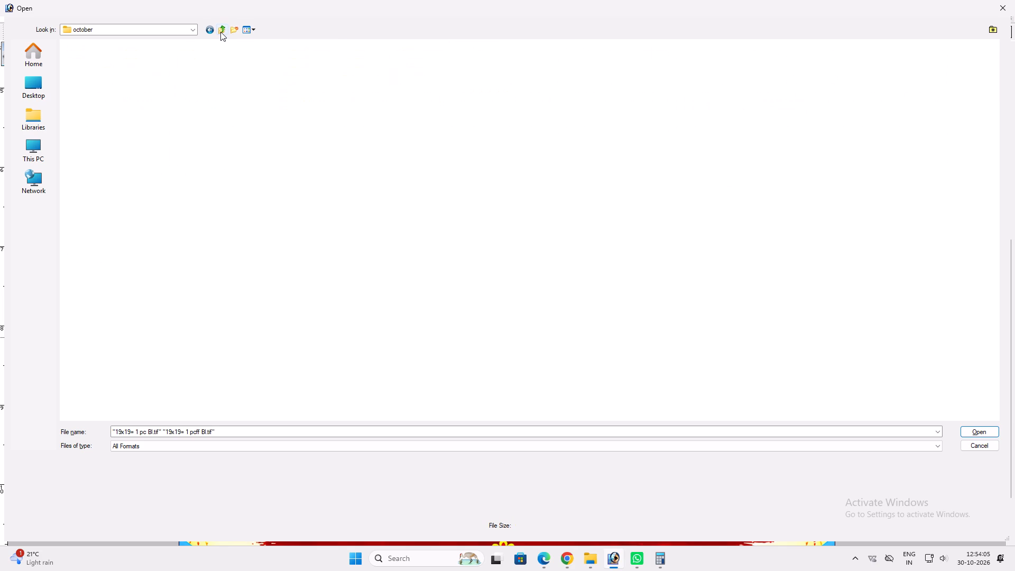
pyautogui.tripleClick(801, 167)
pyautogui.keyDown('ctrl'); pyautogui.click(799, 166); pyautogui.keyUp('ctrl')
pyautogui.hotkey('ctrl', 'v')
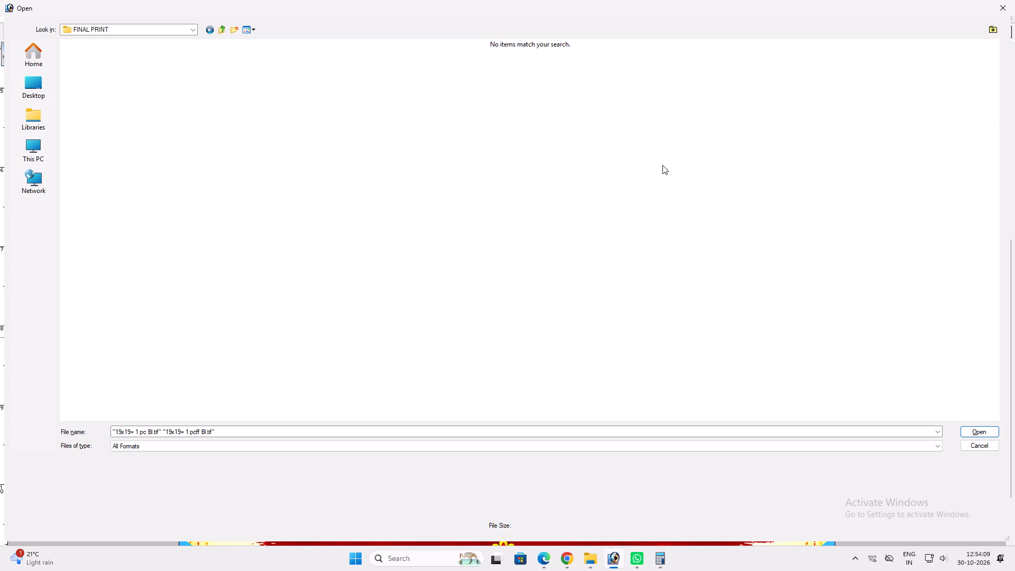
pyautogui.rightClick(488, 163)
pyautogui.click(524, 221)
pyautogui.click(1011, 13)
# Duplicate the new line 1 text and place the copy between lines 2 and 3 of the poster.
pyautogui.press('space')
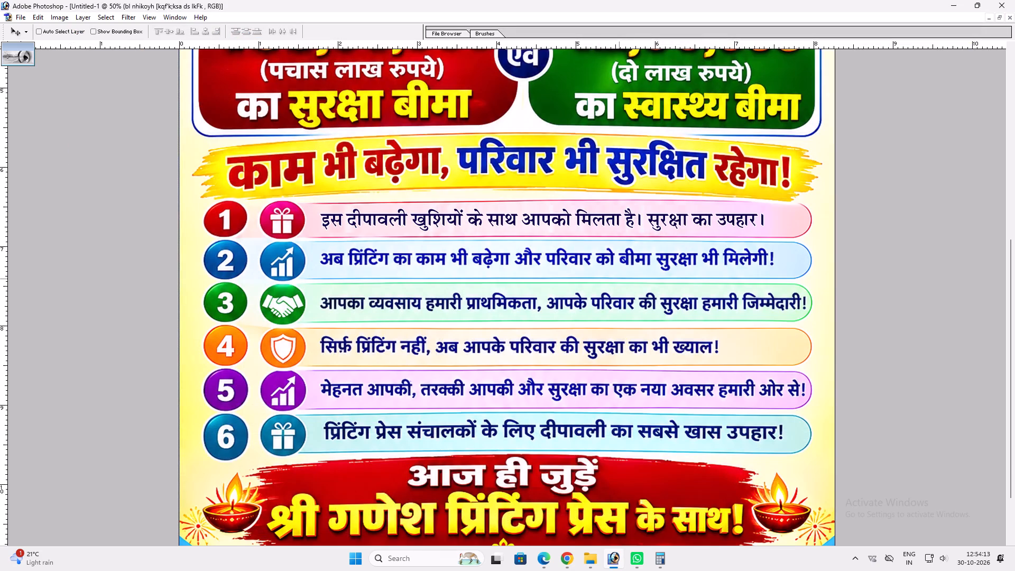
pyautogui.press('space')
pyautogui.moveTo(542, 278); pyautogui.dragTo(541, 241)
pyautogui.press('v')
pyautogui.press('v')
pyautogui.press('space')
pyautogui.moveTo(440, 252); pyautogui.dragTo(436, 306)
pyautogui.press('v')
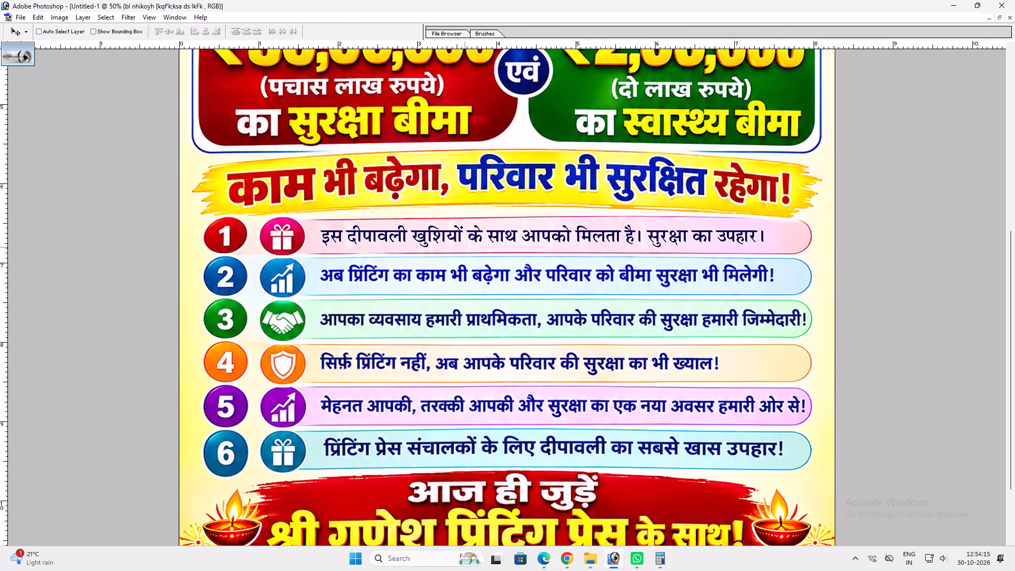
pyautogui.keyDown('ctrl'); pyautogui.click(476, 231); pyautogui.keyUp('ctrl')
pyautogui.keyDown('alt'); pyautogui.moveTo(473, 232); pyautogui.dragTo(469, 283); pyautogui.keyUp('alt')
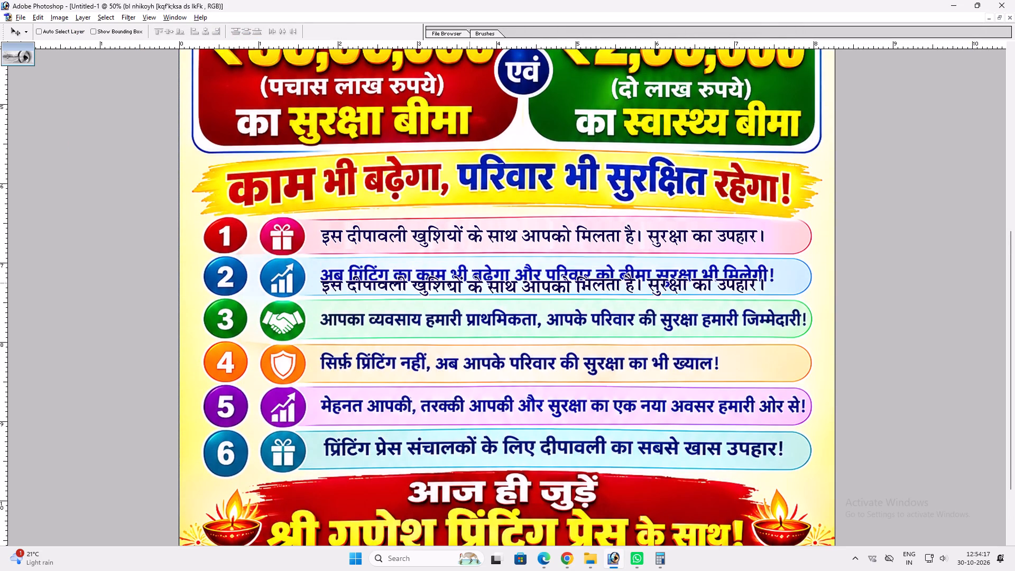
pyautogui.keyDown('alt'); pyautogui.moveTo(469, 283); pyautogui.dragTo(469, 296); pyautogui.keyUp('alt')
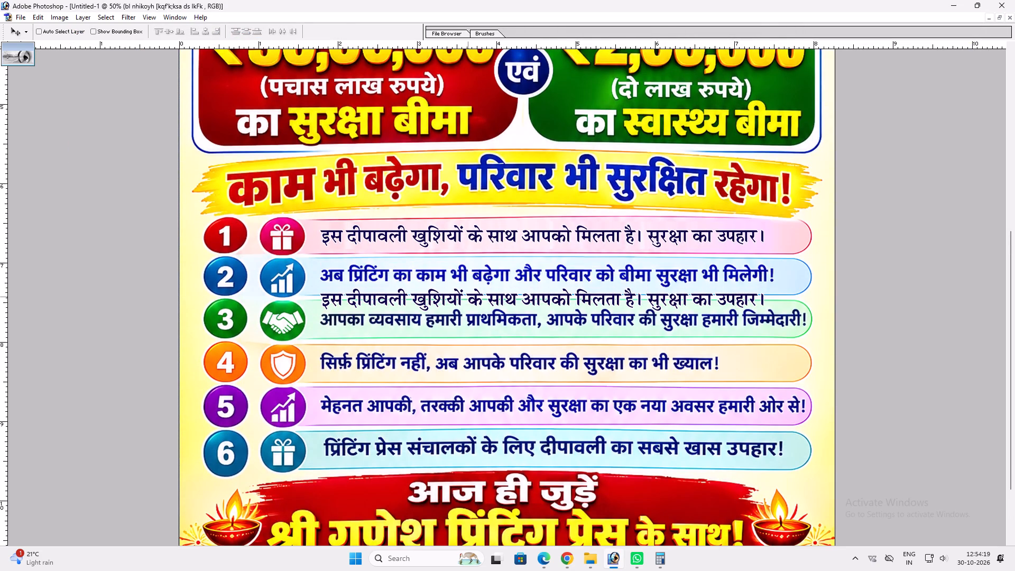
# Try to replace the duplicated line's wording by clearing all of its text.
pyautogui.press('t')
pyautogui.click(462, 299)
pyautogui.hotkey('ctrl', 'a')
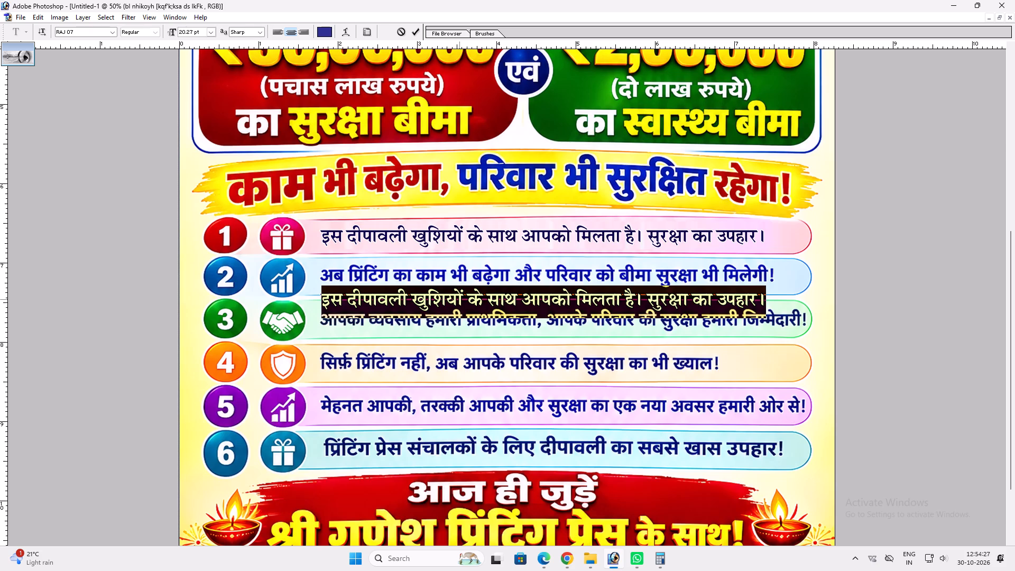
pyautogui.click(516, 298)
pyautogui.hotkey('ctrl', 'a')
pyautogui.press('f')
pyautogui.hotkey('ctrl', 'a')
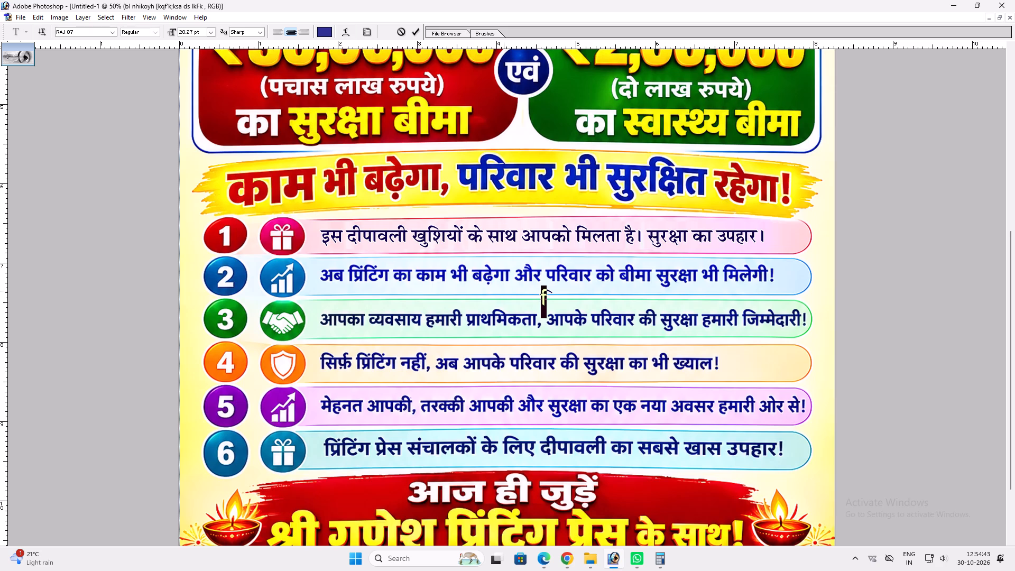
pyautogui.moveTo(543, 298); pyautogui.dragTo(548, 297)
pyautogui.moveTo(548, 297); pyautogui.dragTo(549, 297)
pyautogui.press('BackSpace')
# Undo the text edit, the duplicated line and the pink strip covering line 1's original wording.
pyautogui.hotkey('ctrl', 'alt', 'z')
pyautogui.hotkey('ctrl', 'alt', 'z')
pyautogui.hotkey('ctrl', 'alt', 'z')
pyautogui.press('Return')
pyautogui.hotkey('ctrl', 'alt', 'z')
pyautogui.hotkey('ctrl', 'alt', 'z')
pyautogui.hotkey('ctrl', 'alt', 'z')
pyautogui.hotkey('ctrl', 'alt', 'z')
pyautogui.hotkey('ctrl', 'alt', 'z')
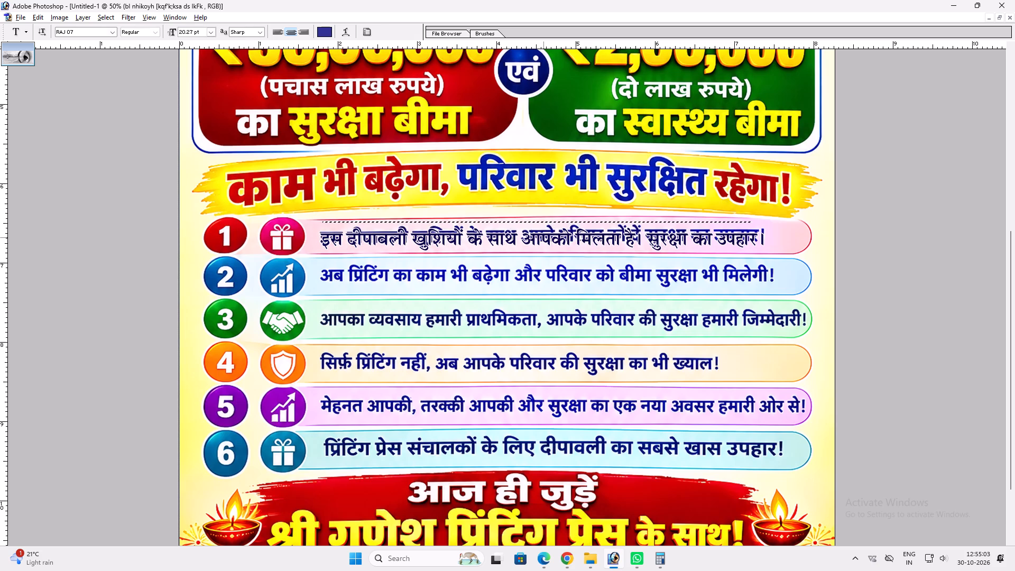
pyautogui.hotkey('ctrl', 'alt', 'z')
# Move the new line 1 text off its band and delete its layer, leaving the poster's original line 1 wording.
pyautogui.press('v')
pyautogui.keyDown('ctrl'); pyautogui.click(558, 239); pyautogui.keyUp('ctrl')
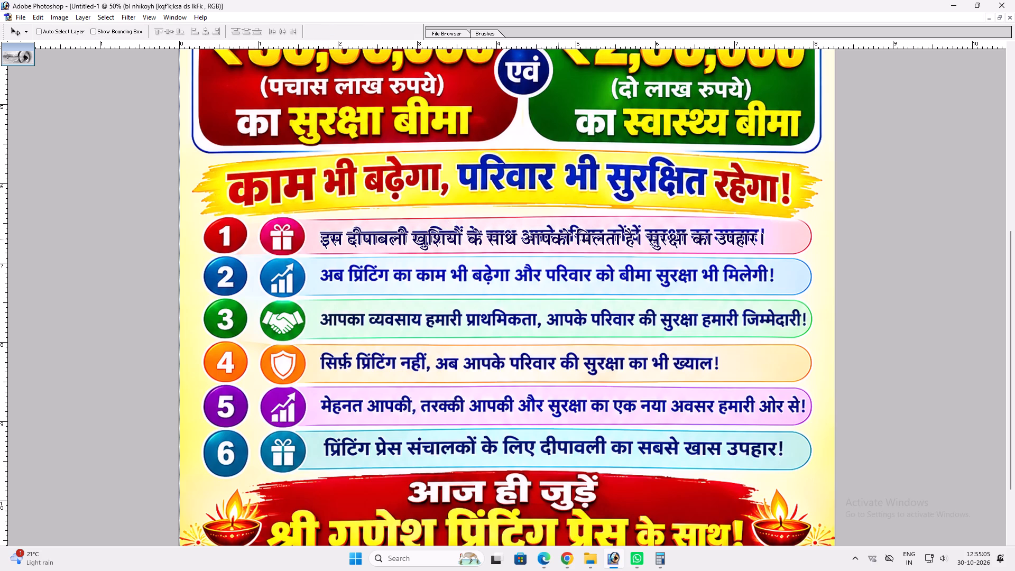
pyautogui.moveTo(558, 239); pyautogui.dragTo(566, 278)
pyautogui.hotkey('alt', 'l')
pyautogui.hotkey('alt', 'l')
pyautogui.hotkey('alt', 'l')
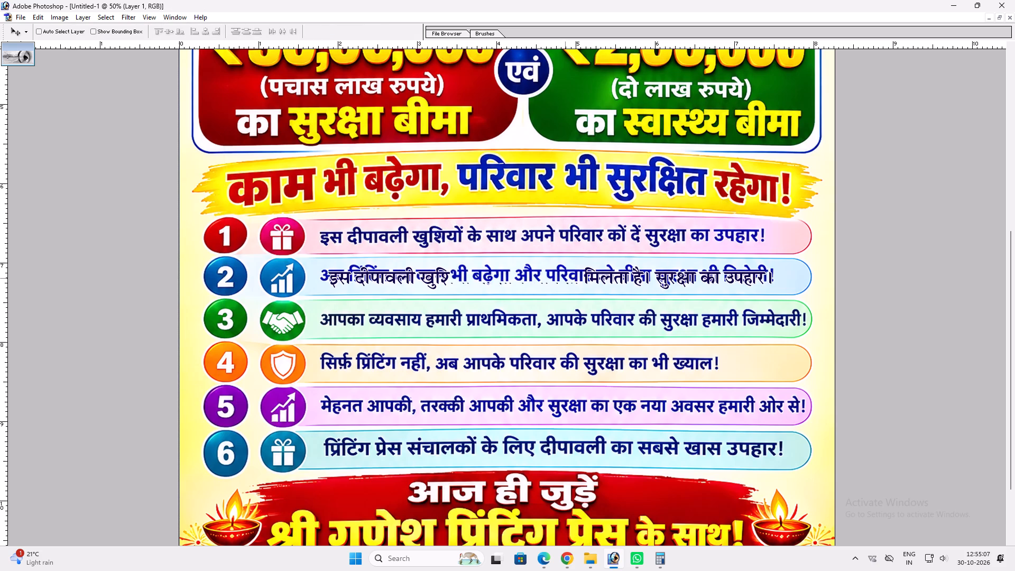
pyautogui.press('v')
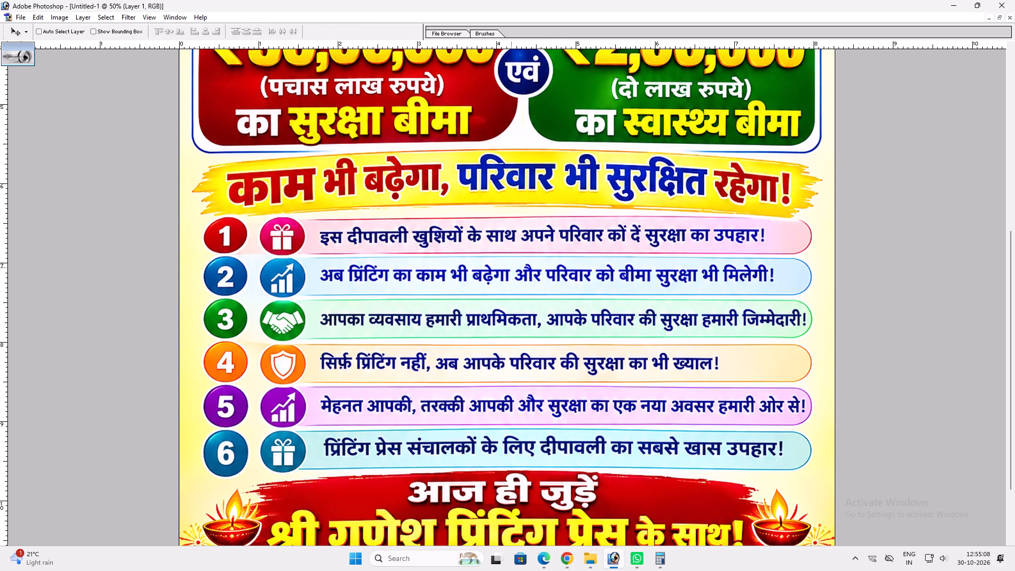
# Restore the deleted new line 1 text and move it down over line 3 of the poster.
pyautogui.hotkey('ctrl', 'z')
pyautogui.moveTo(511, 268); pyautogui.dragTo(501, 367)
pyautogui.moveTo(501, 367); pyautogui.dragTo(531, 312)
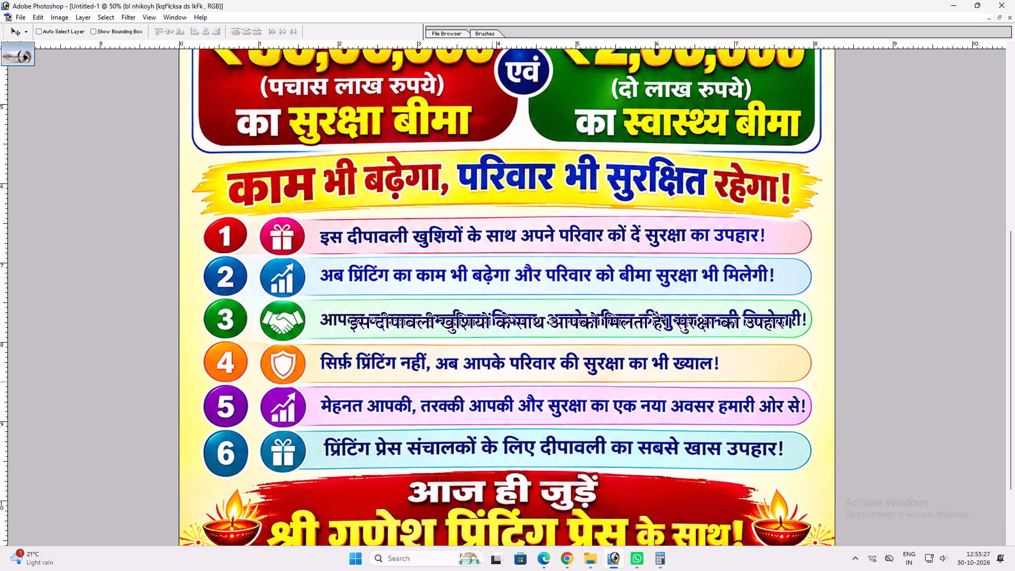
pyautogui.keyDown('ctrl'); pyautogui.click(428, 456); pyautogui.keyUp('ctrl')
# Replace the restored text with "प्रिंटिंग प्रेस एवं व्यवसायों के लिए", placing it below line 4 while writing.
pyautogui.press('t')
pyautogui.click(433, 319)
pyautogui.hotkey('ctrl', 'a')
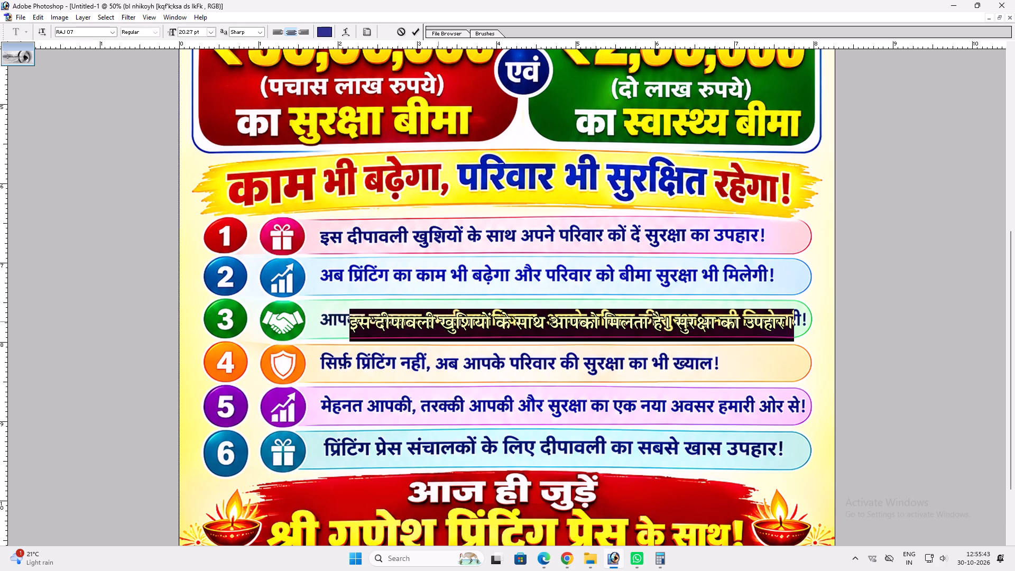
pyautogui.press('f')
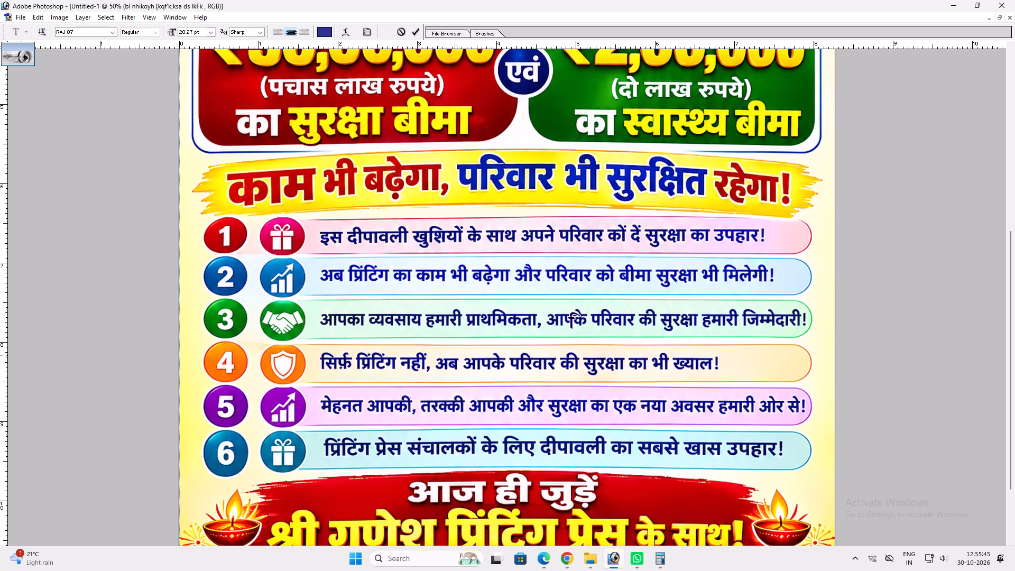
pyautogui.moveTo(689, 343); pyautogui.dragTo(549, 411)
pyautogui.write('izaFC')
pyautogui.press('BackSpace')
pyautogui.press('BackSpace')
pyautogui.write('fC')
pyautogui.press('BackSpace')
pyautogui.write('Vax izsl')
pyautogui.press('space')
pyautogui.write(',oa O;')
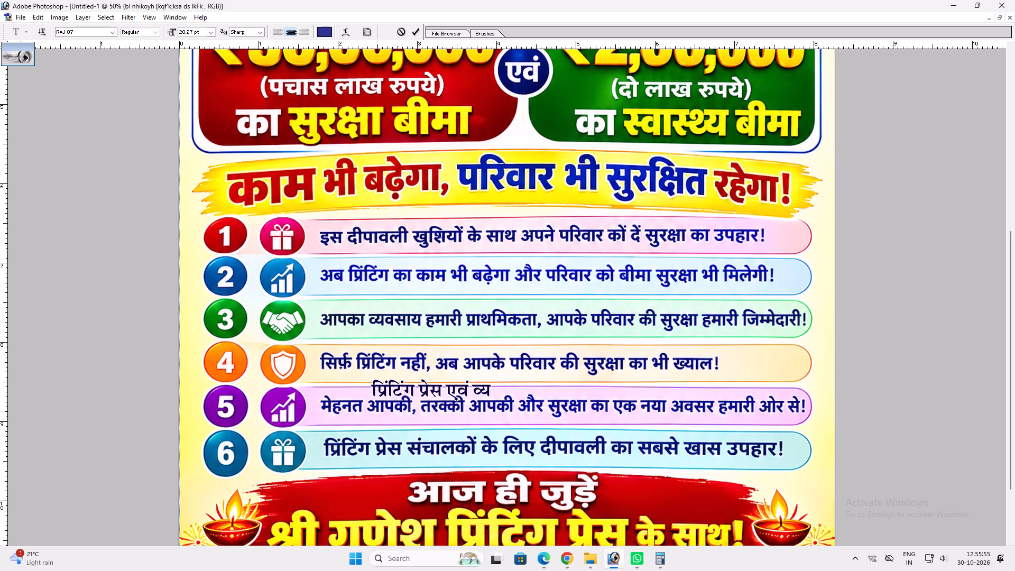
pyautogui.write('olk;')
pyautogui.press('k')
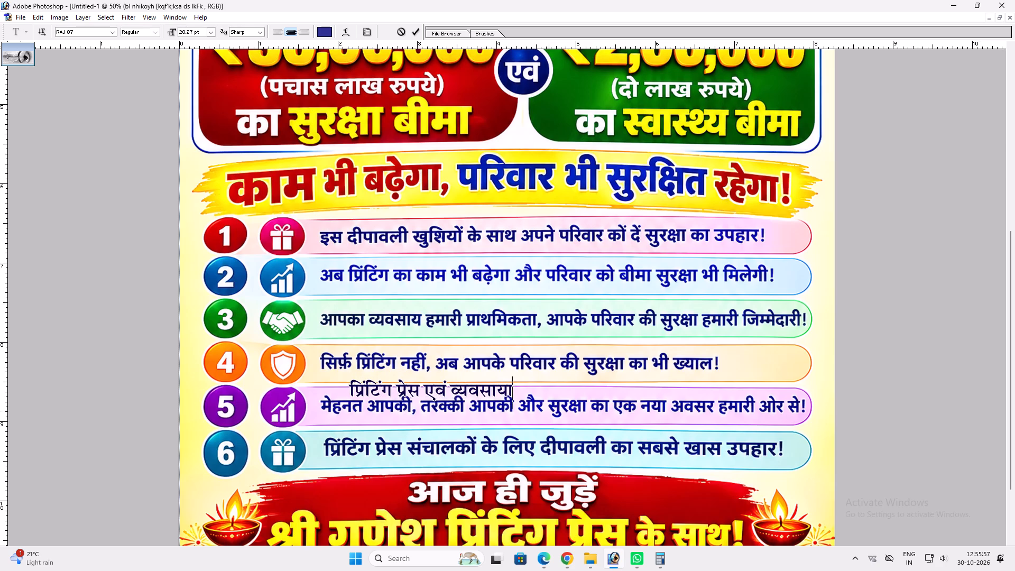
pyautogui.write('sa ds fy, fn')
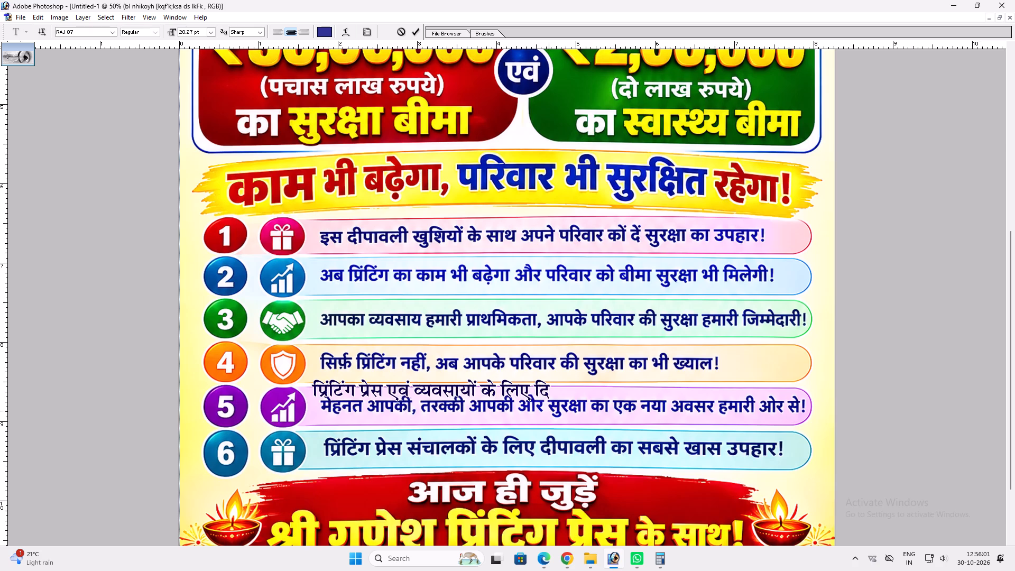
# Complete the new wording with "दीपावली का सबसे खास उपहार।" and finish the text edit.
pyautogui.press('BackSpace')
pyautogui.press('BackSpace')
pyautogui.write('nhikoy')
pyautogui.write('h ds')
pyautogui.press('space')
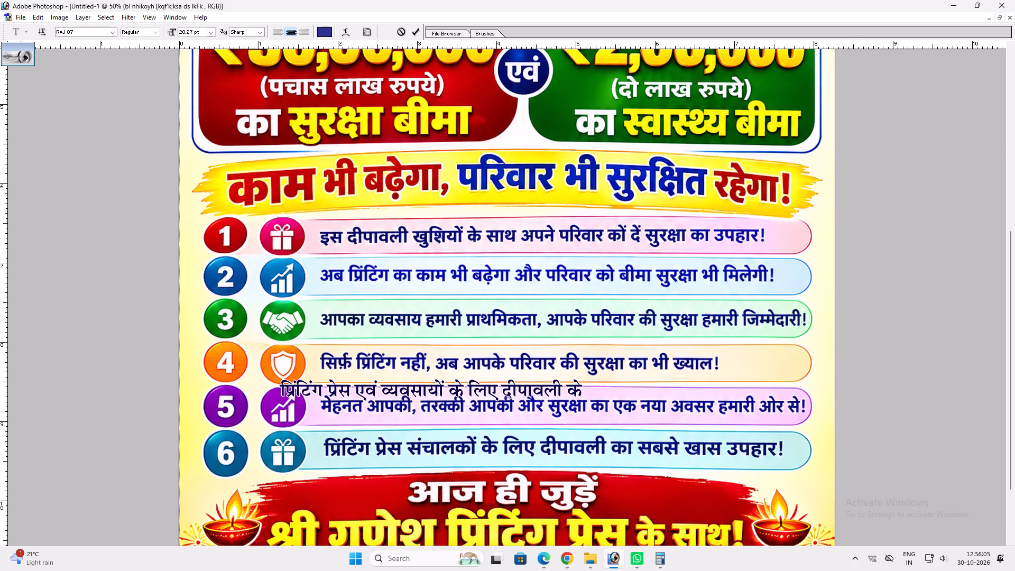
pyautogui.press('BackSpace')
pyautogui.press('BackSpace')
pyautogui.write('k cl')
pyautogui.press('BackSpace')
pyautogui.press('BackSpace')
pyautogui.write('lcls')
pyautogui.press('space')
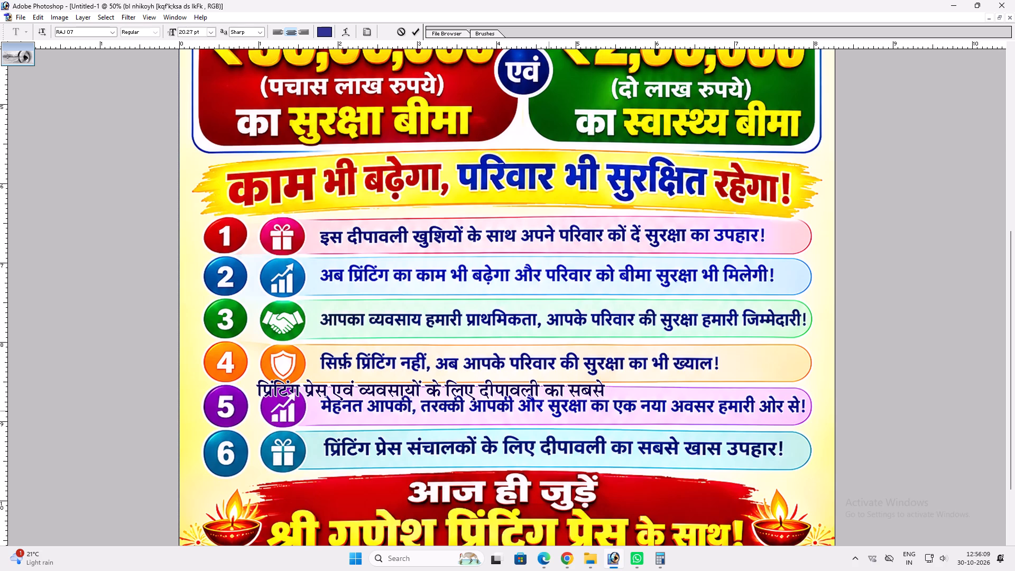
pyautogui.write('[kkl migkj A')
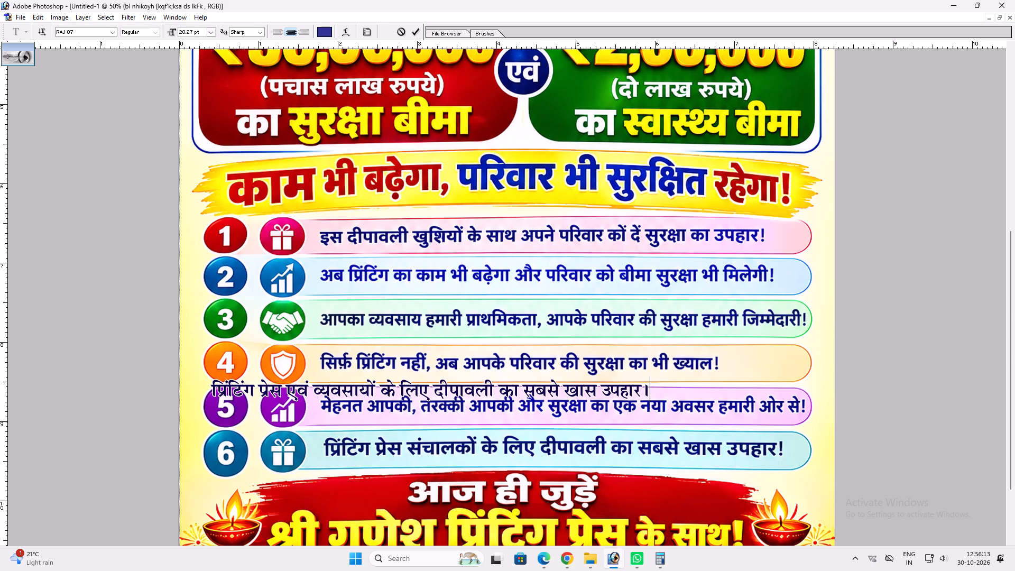
pyautogui.press('Return')
pyautogui.write('vvv')
# Move the new text onto line 6 and widen it to match the length of the original wording.
pyautogui.moveTo(513, 385); pyautogui.dragTo(623, 447)
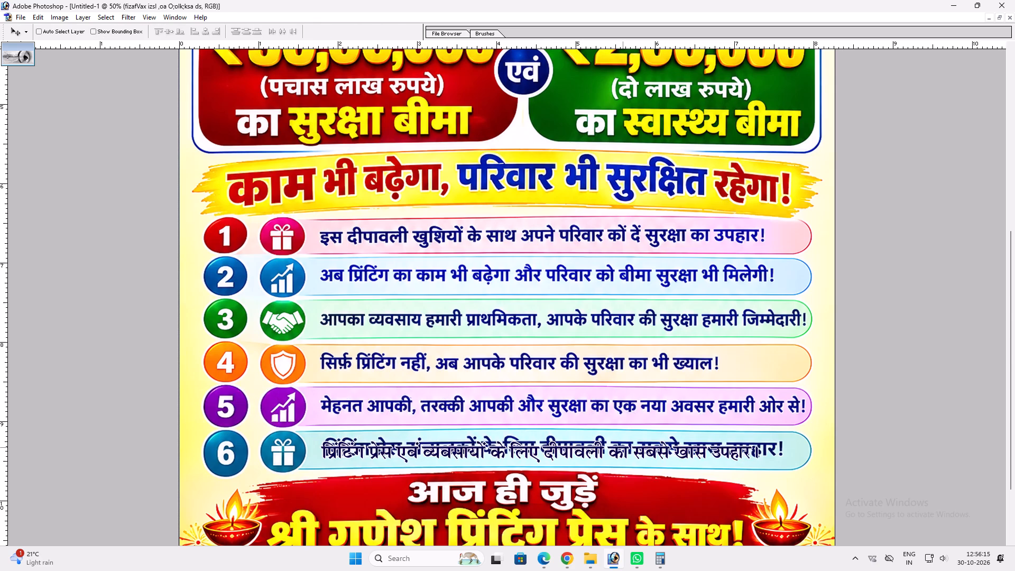
pyautogui.moveTo(623, 447); pyautogui.dragTo(623, 443)
pyautogui.hotkey('ctrl', 't')
pyautogui.keyDown('shift'); pyautogui.moveTo(759, 455); pyautogui.dragTo(787, 454); pyautogui.keyUp('shift')
pyautogui.press('Return')
pyautogui.press('v')
# Cover line 6's original wording on the artwork layer by stretching a thin blank strip of its band down over it.
pyautogui.keyDown('ctrl'); pyautogui.click(757, 463); pyautogui.keyUp('ctrl')
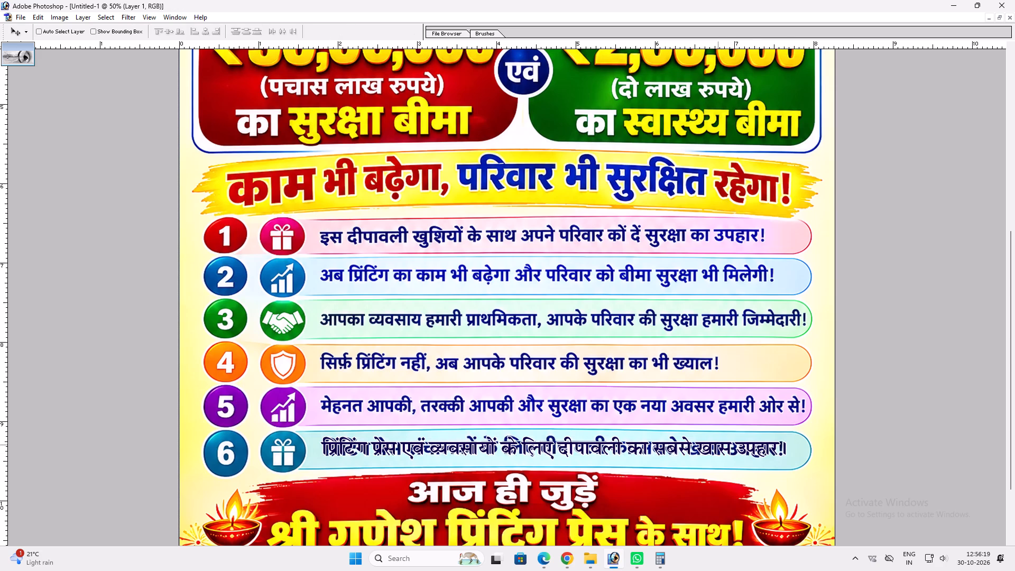
pyautogui.press('m')
pyautogui.moveTo(313, 434); pyautogui.dragTo(338, 435)
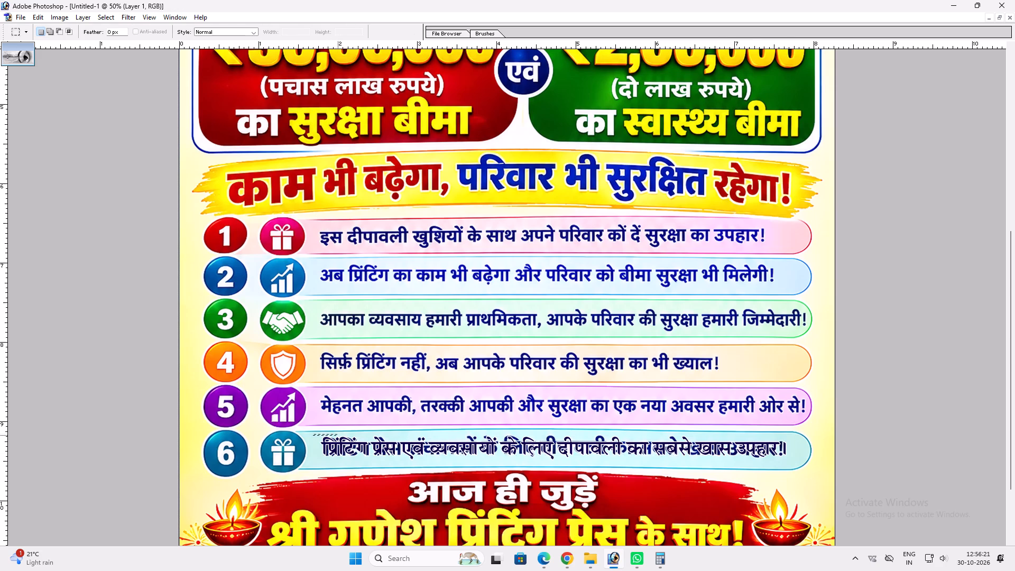
pyautogui.moveTo(338, 435); pyautogui.dragTo(793, 435)
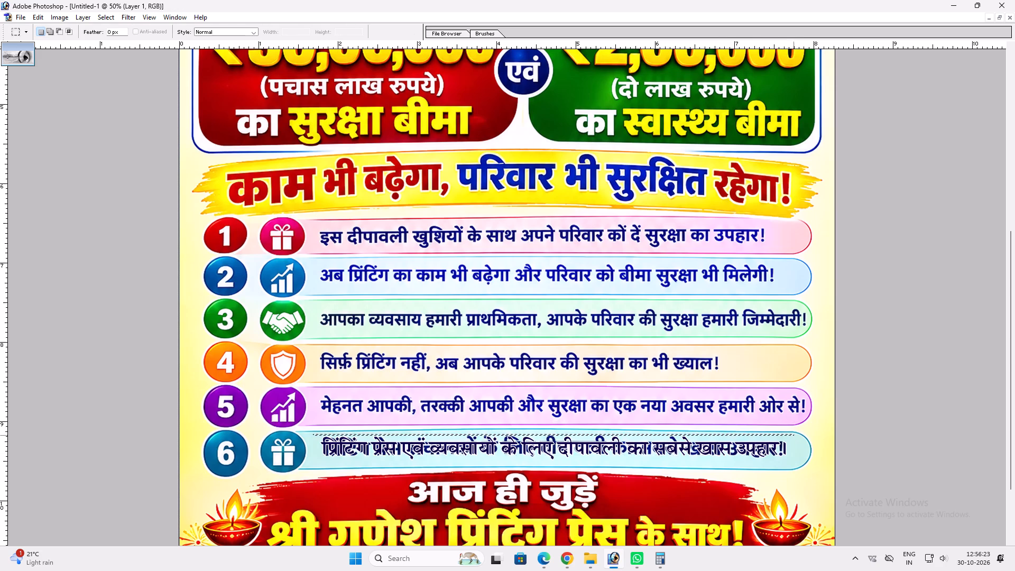
pyautogui.moveTo(793, 435); pyautogui.dragTo(792, 435)
pyautogui.press('Up')
pyautogui.press('Up')
pyautogui.press('Up')
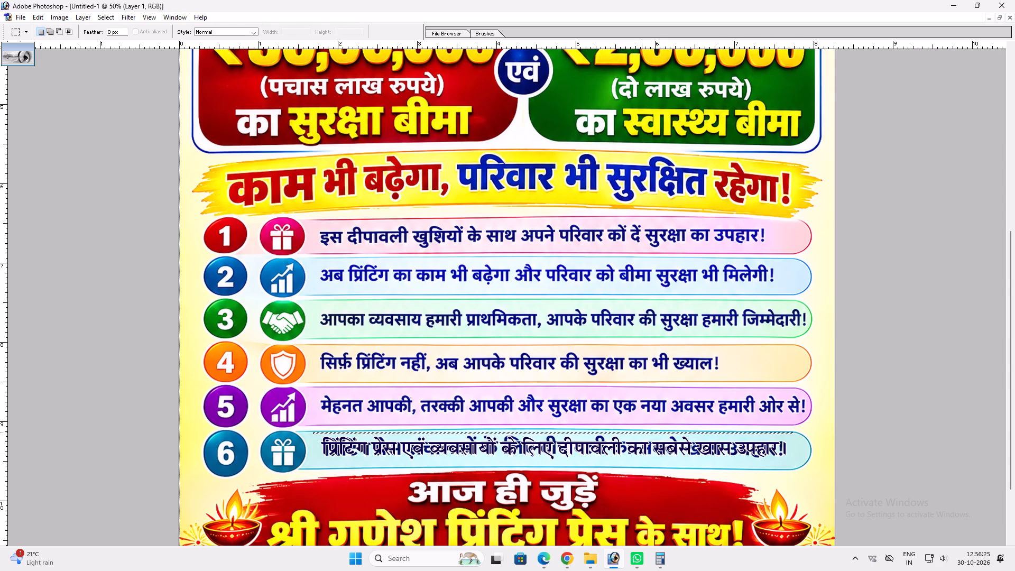
pyautogui.press('Down')
pyautogui.hotkey('ctrl', 't')
pyautogui.moveTo(621, 436); pyautogui.dragTo(620, 450)
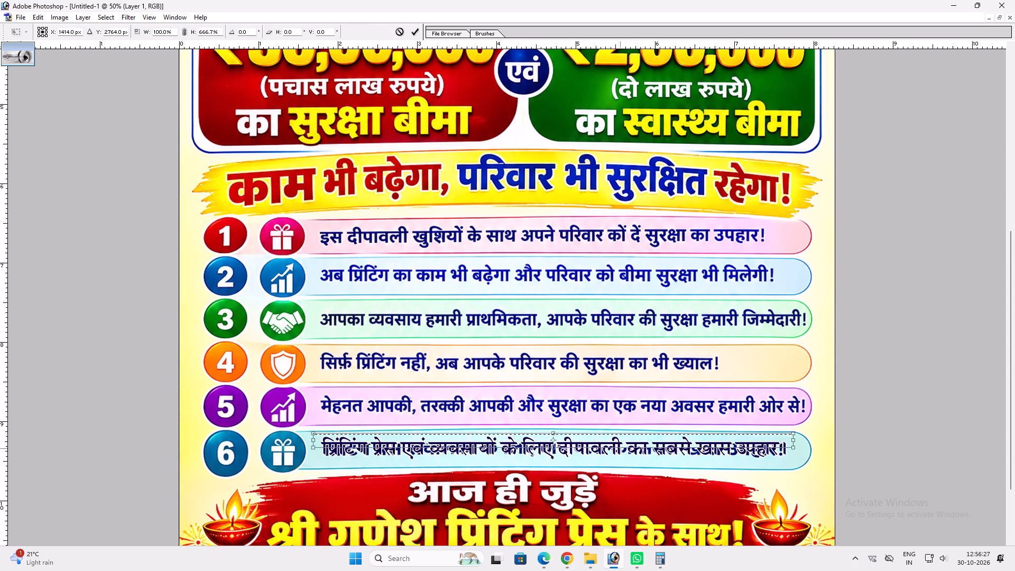
pyautogui.moveTo(620, 450); pyautogui.dragTo(621, 461)
pyautogui.press('Return')
pyautogui.hotkey('ctrl', 'd')
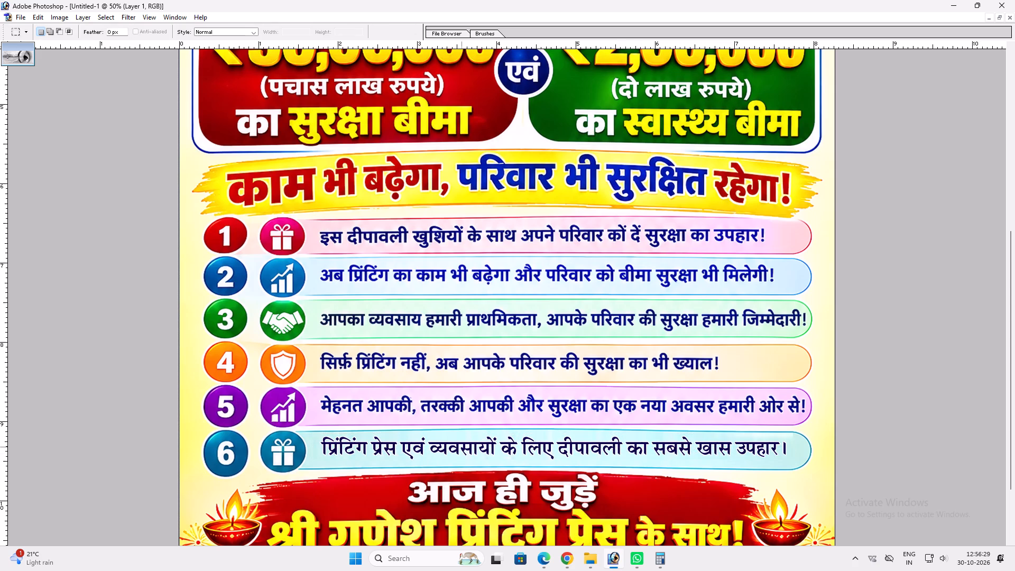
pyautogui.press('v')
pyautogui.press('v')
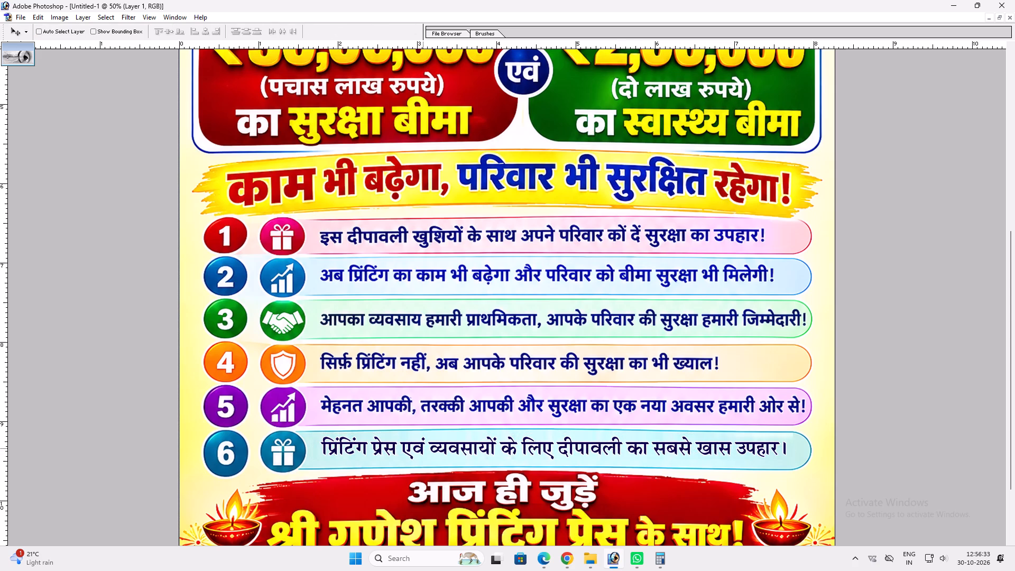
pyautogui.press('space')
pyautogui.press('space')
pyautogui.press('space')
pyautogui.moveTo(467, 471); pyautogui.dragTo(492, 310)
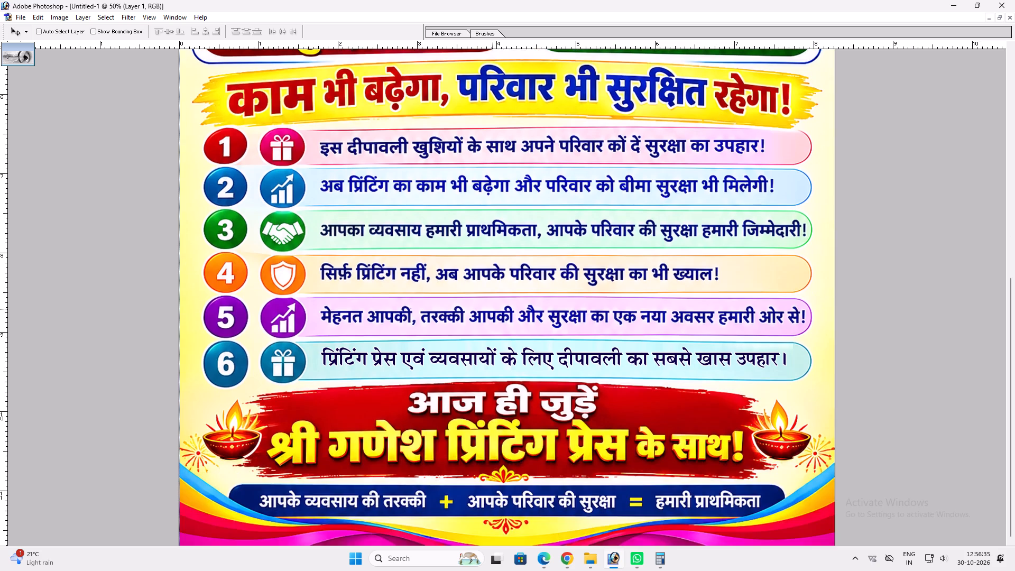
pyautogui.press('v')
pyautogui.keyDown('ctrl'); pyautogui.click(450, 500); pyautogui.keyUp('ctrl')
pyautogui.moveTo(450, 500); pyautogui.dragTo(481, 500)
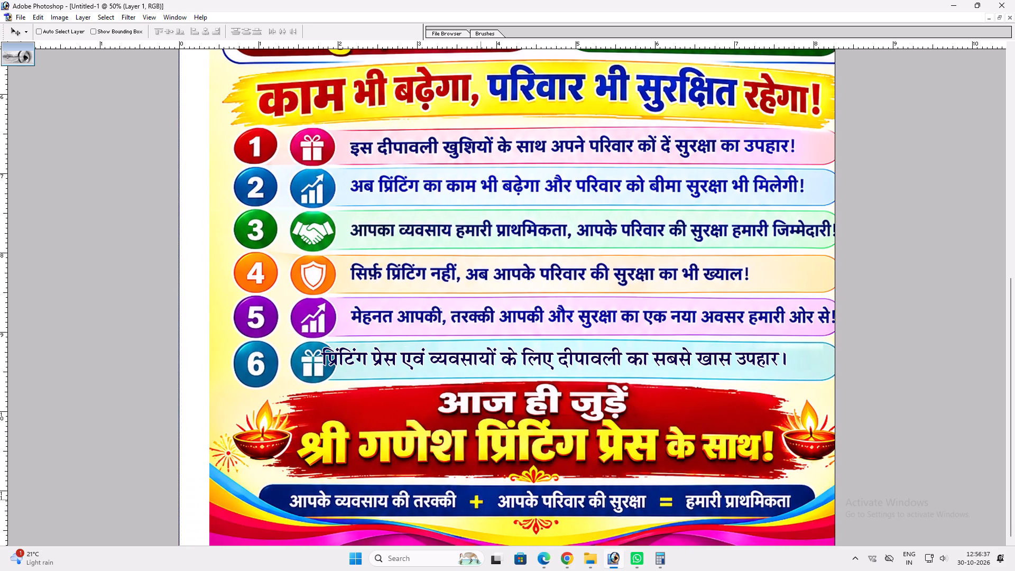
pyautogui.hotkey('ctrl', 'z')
# Shift and widen the navy patch above the two insurance boxes so it covers its banner's full length.
pyautogui.press('space')
pyautogui.press('space')
pyautogui.press('space')
pyautogui.press('space')
pyautogui.press('space')
pyautogui.press('space')
pyautogui.press('space')
pyautogui.press('space')
pyautogui.press('space')
pyautogui.press('space')
pyautogui.press('space')
pyautogui.press('space')
pyautogui.press('space')
pyautogui.moveTo(466, 493); pyautogui.dragTo(466, 446)
pyautogui.press('space')
pyautogui.press('space')
pyautogui.press('space')
pyautogui.press('space')
pyautogui.press('space')
pyautogui.press('space')
pyautogui.press('space')
pyautogui.press('space')
pyautogui.press('space')
pyautogui.press('space')
pyautogui.press('space')
pyautogui.press('space')
pyautogui.press('space')
pyautogui.press('space')
pyautogui.press('space')
pyautogui.press('space')
pyautogui.press('space')
pyautogui.press('space')
pyautogui.press('space')
pyautogui.press('space')
pyautogui.moveTo(523, 358); pyautogui.dragTo(523, 494)
pyautogui.moveTo(543, 311); pyautogui.dragTo(536, 436)
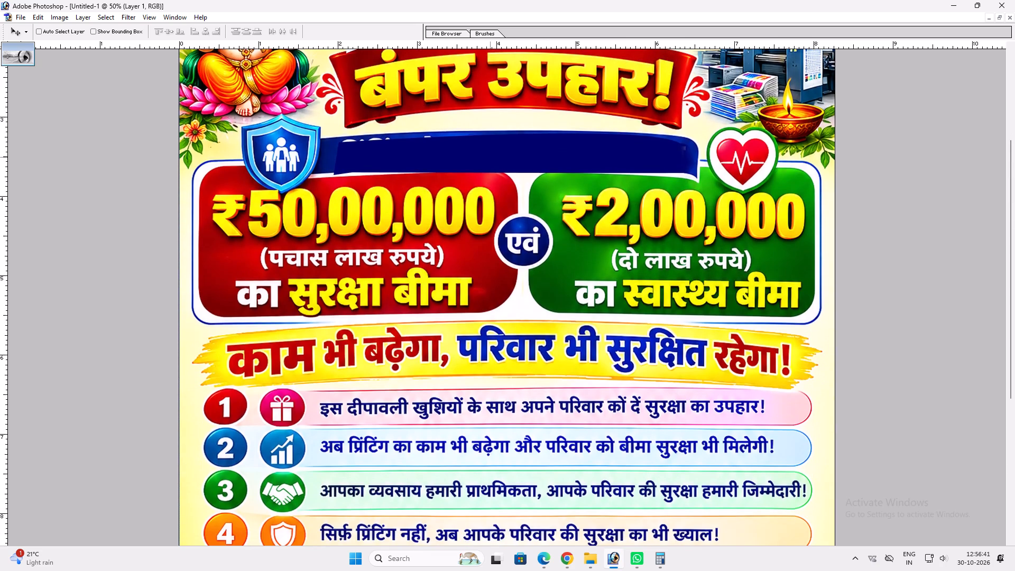
pyautogui.keyDown('ctrl'); pyautogui.click(485, 148); pyautogui.keyUp('ctrl')
pyautogui.moveTo(490, 152); pyautogui.dragTo(481, 148)
pyautogui.hotkey('ctrl', 't')
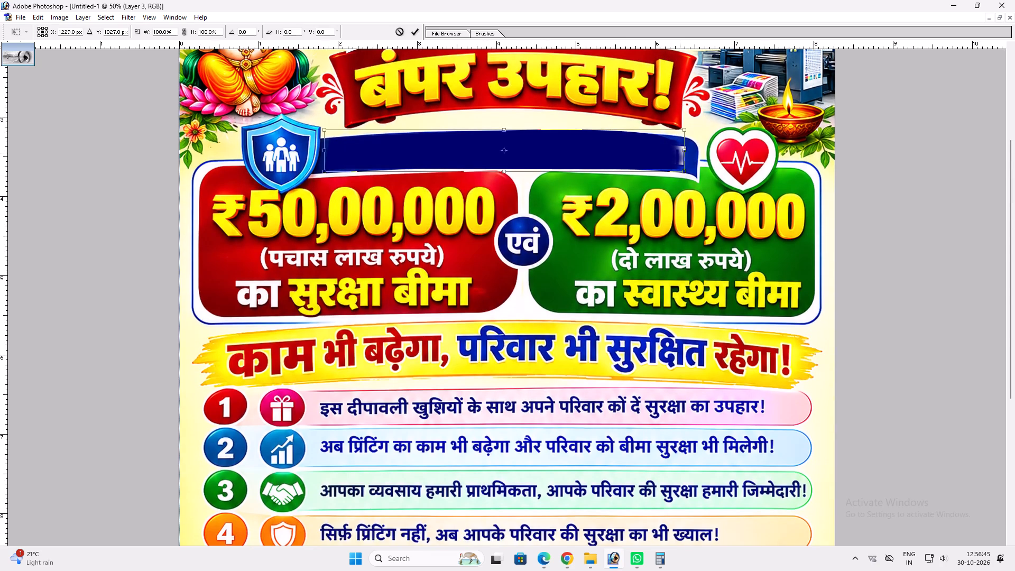
pyautogui.keyDown('shift'); pyautogui.moveTo(682, 152); pyautogui.dragTo(694, 152); pyautogui.keyUp('shift')
pyautogui.hotkey('shift', 'Return')
pyautogui.press('v')
pyautogui.hotkey('ctrl', 't')
pyautogui.keyDown('shift'); pyautogui.click(694, 154); pyautogui.keyUp('shift')
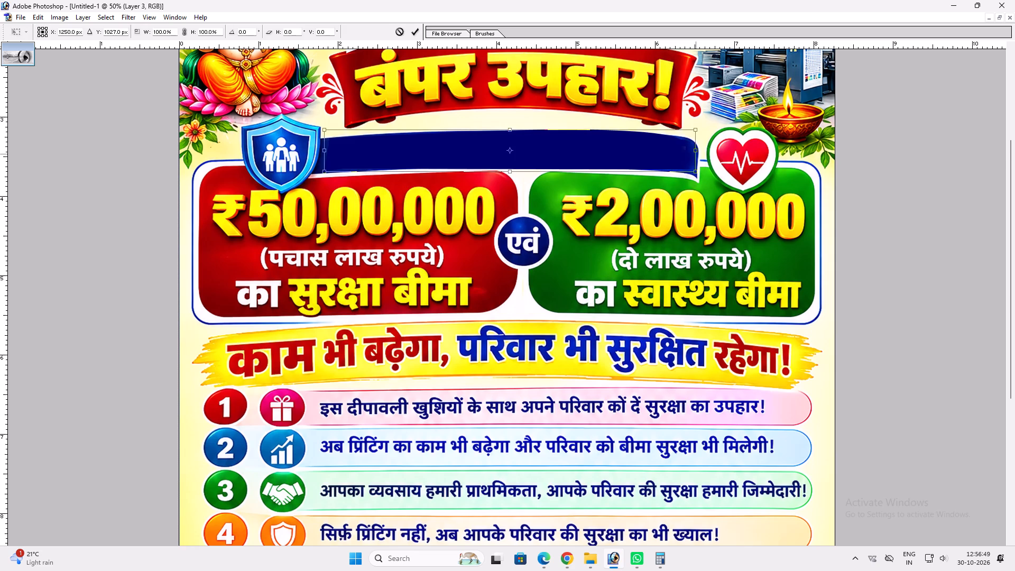
pyautogui.hotkey('shift', 'Return')
pyautogui.press('v')
# Look over the poster between the gift headline and the numbered benefit lines to check the edited areas.
pyautogui.press('space')
pyautogui.press('space')
pyautogui.press('space')
pyautogui.press('space')
pyautogui.press('space')
pyautogui.press('space')
pyautogui.press('space')
pyautogui.press('space')
pyautogui.press('space')
pyautogui.press('space')
pyautogui.press('space')
pyautogui.press('space')
pyautogui.press('space')
pyautogui.press('space')
pyautogui.press('space')
pyautogui.press('space')
pyautogui.press('space')
pyautogui.press('space')
pyautogui.press('space')
pyautogui.press('space')
pyautogui.moveTo(593, 155); pyautogui.dragTo(596, 70)
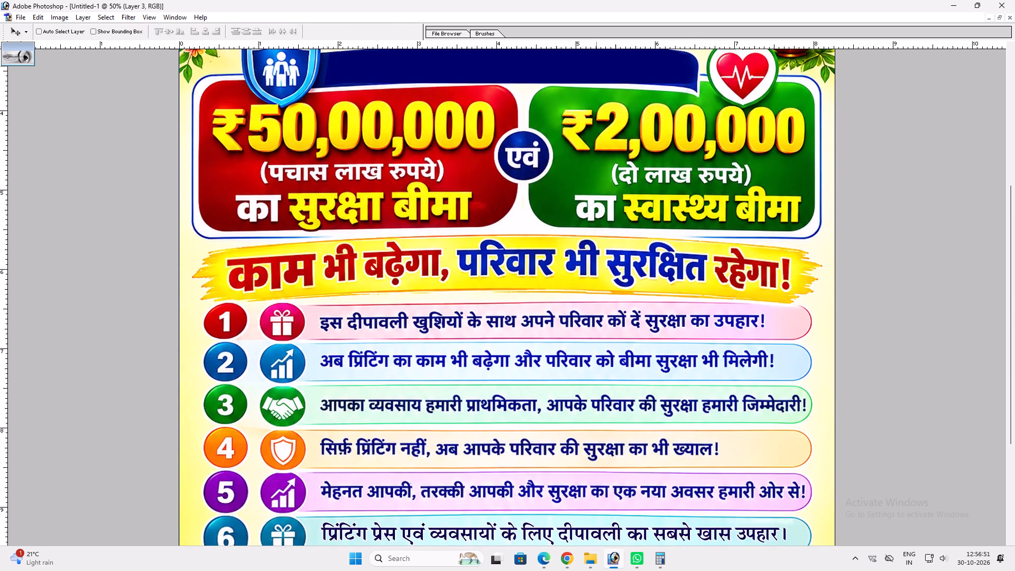
pyautogui.moveTo(581, 276); pyautogui.dragTo(585, 54)
pyautogui.moveTo(585, 54); pyautogui.dragTo(536, 351)
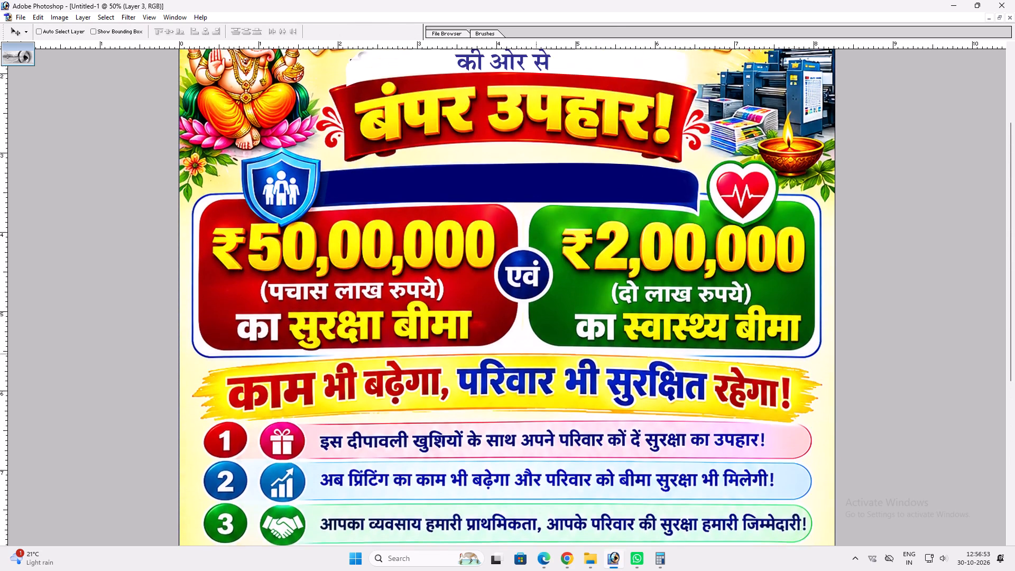
pyautogui.moveTo(536, 351); pyautogui.dragTo(533, 360)
pyautogui.moveTo(533, 214); pyautogui.dragTo(529, 332)
pyautogui.moveTo(536, 271); pyautogui.dragTo(590, 0)
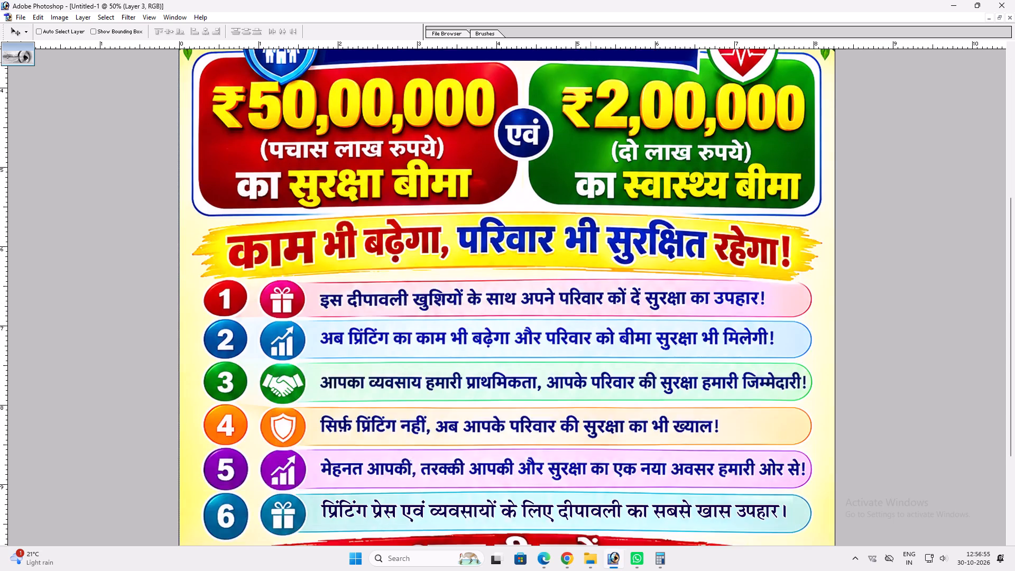
# Nudge the white patch behind "की ओर से" slightly upward to cover the remnants along its upper edge.
pyautogui.moveTo(590, 103); pyautogui.dragTo(558, 364)
pyautogui.keyDown('ctrl'); pyautogui.click(440, 177); pyautogui.keyUp('ctrl')
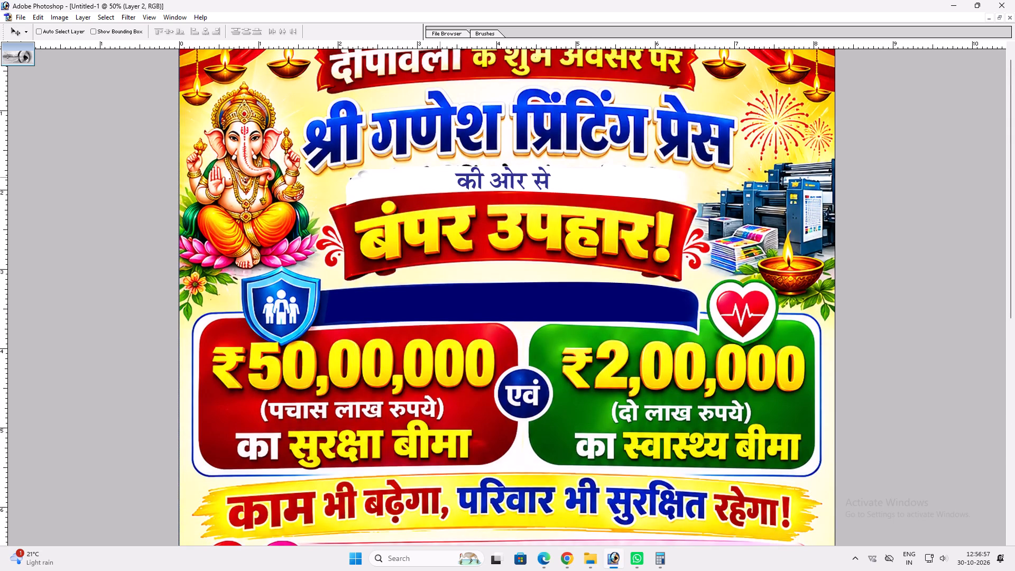
pyautogui.press('Up')
pyautogui.press('Up')
pyautogui.press('Up')
pyautogui.press('Up')
pyautogui.press('Up')
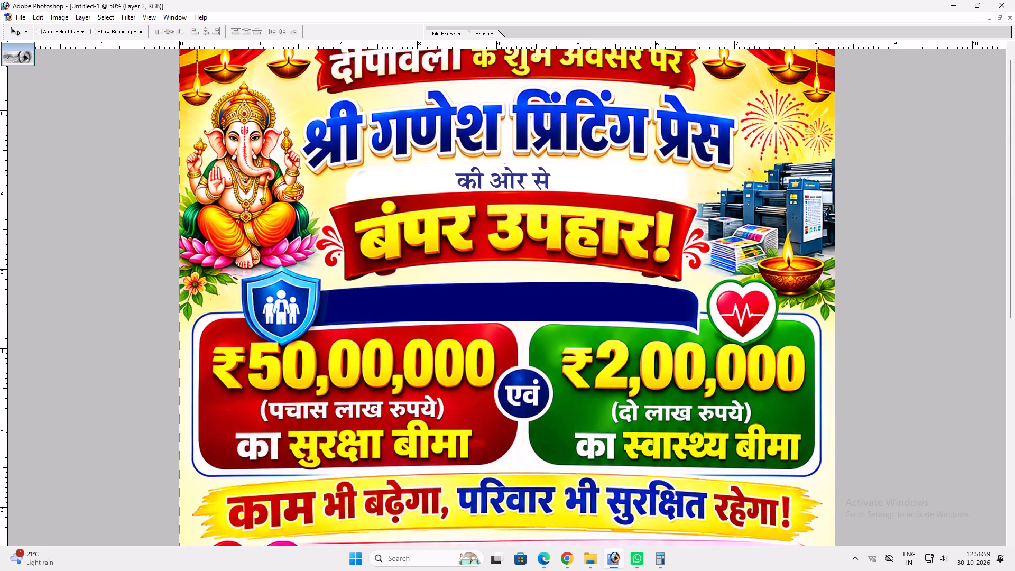
pyautogui.press('Up')
# Duplicate the "की ओर से" text onto the navy banner and select all of the copy's wording for replacement.
pyautogui.press('v')
pyautogui.keyDown('ctrl'); pyautogui.doubleClick(512, 176); pyautogui.keyUp('ctrl')
pyautogui.keyDown('alt'); pyautogui.moveTo(515, 172); pyautogui.dragTo(510, 293); pyautogui.keyUp('alt')
pyautogui.press('t')
pyautogui.click(507, 296)
pyautogui.hotkey('ctrl', 'a')
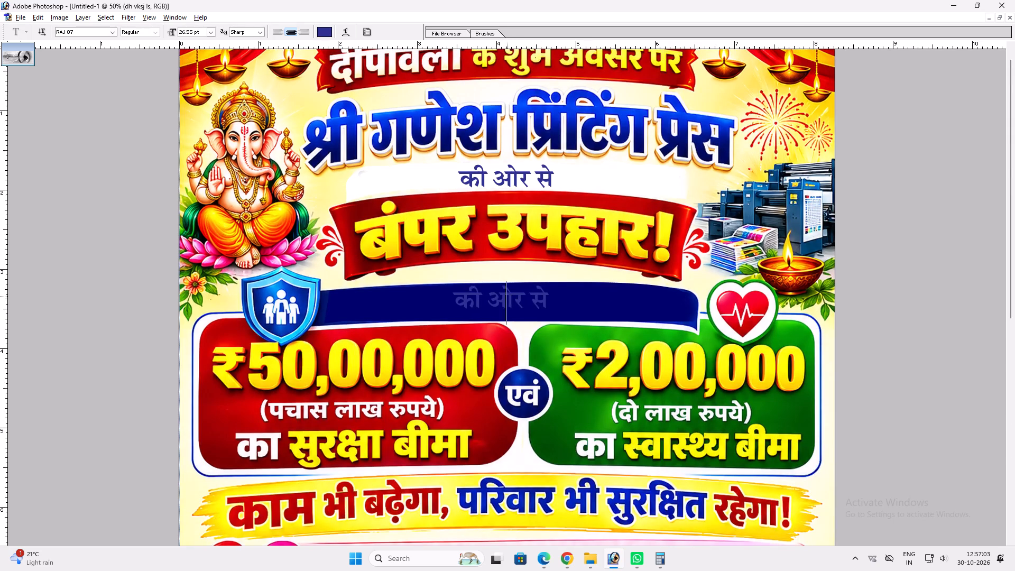
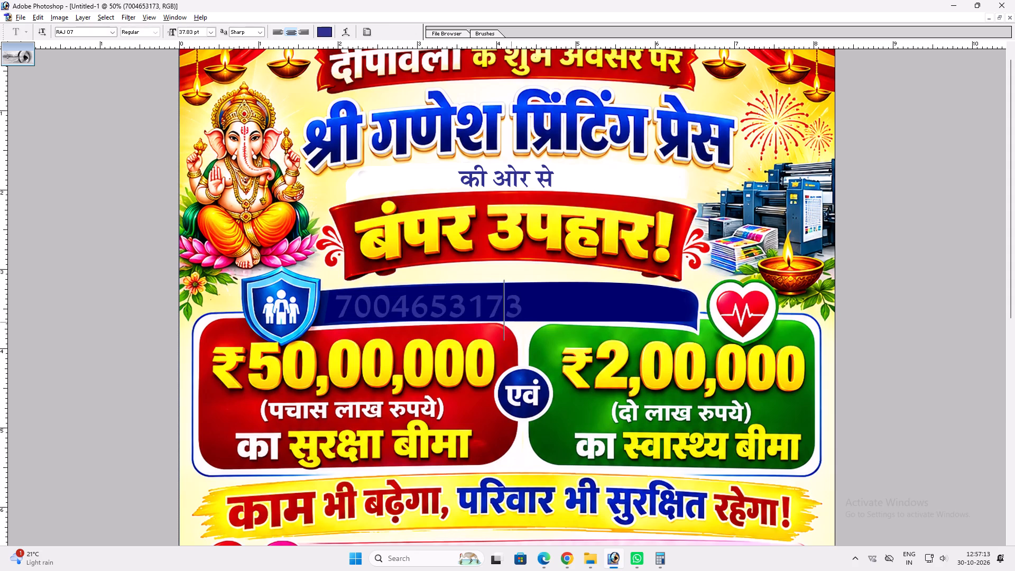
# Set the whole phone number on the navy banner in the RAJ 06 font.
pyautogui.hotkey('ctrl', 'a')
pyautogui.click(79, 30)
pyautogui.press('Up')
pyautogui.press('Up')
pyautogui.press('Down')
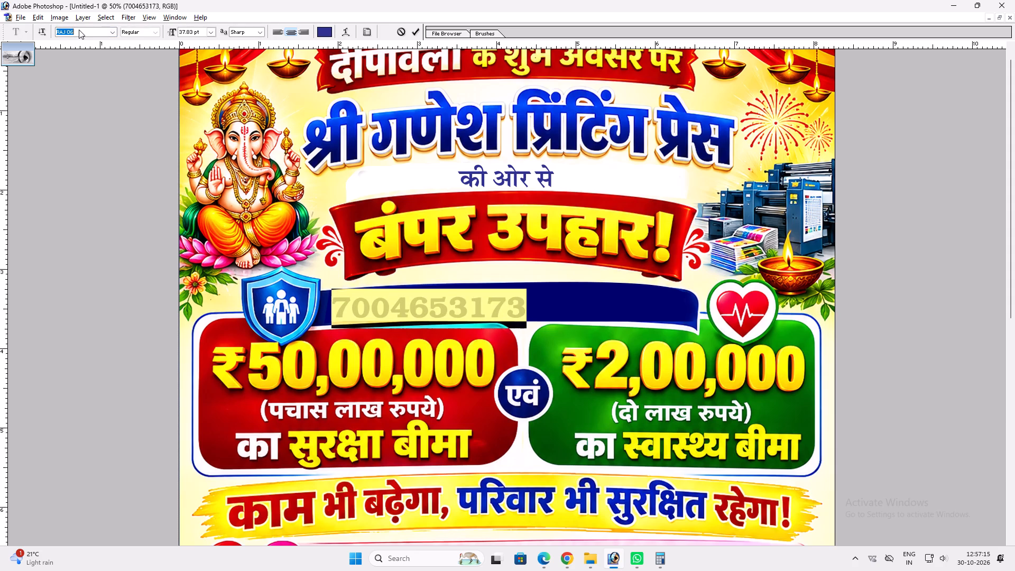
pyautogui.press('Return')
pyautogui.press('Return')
# Fill the phone number text with white and shift it along the navy banner toward the middle.
pyautogui.press('v')
pyautogui.hotkey('ctrl', 'shift', 'BackSpace')
pyautogui.press('v')
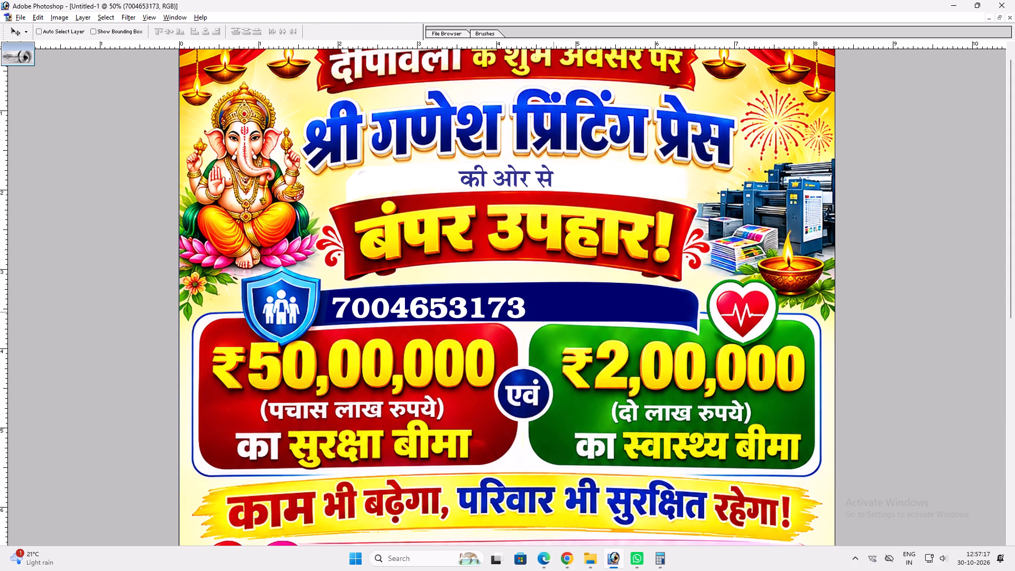
pyautogui.moveTo(536, 309); pyautogui.dragTo(575, 303)
# Change the phone number's font to Arial with the Black style and reposition it on the navy banner.
pyautogui.press('t')
pyautogui.click(536, 307)
pyautogui.hotkey('ctrl', 'a')
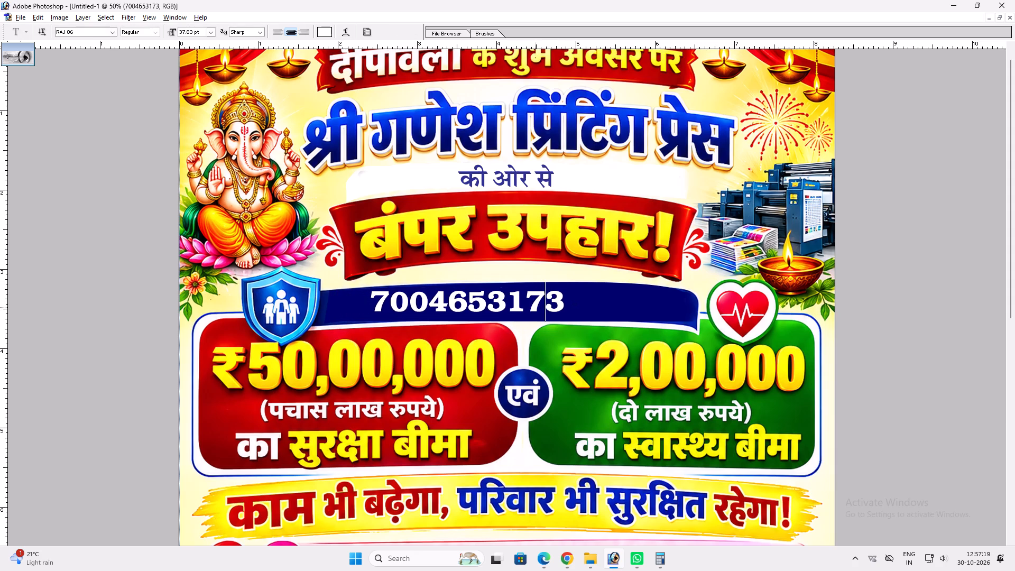
pyautogui.click(82, 34)
pyautogui.write('ar')
pyautogui.press('Return')
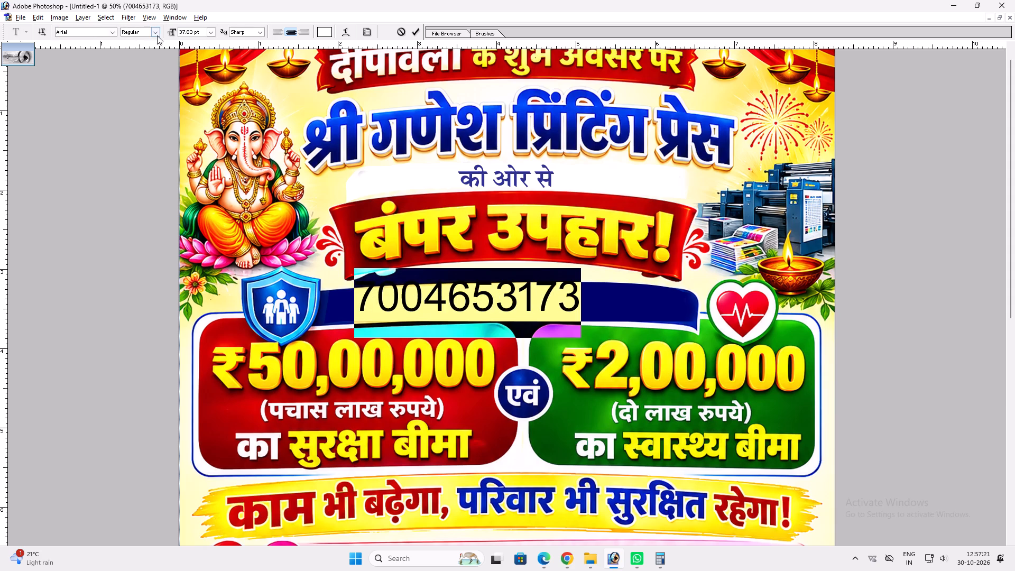
pyautogui.click(157, 35)
pyautogui.click(141, 94)
pyautogui.press('Return')
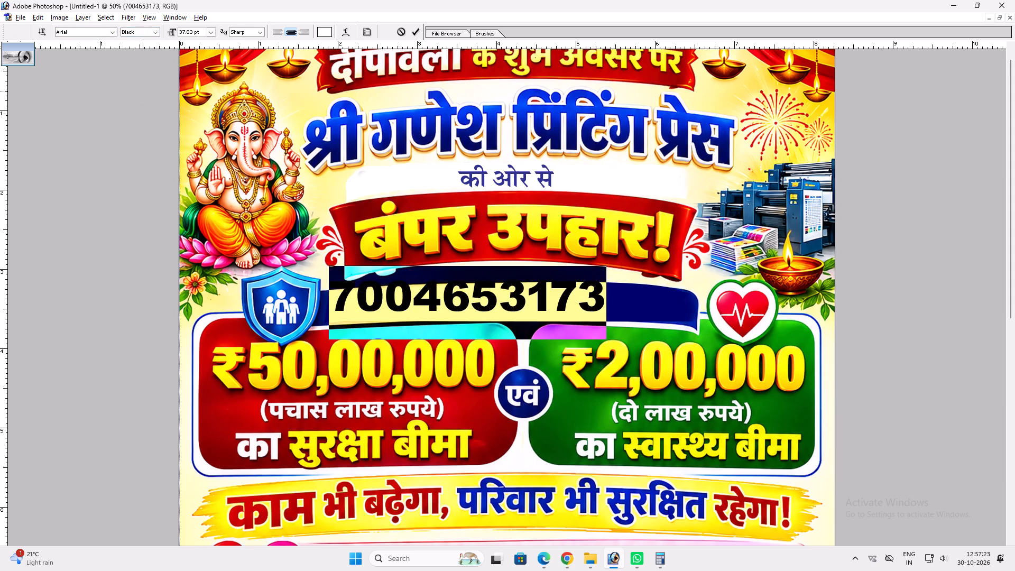
pyautogui.press('v')
pyautogui.moveTo(570, 303); pyautogui.dragTo(580, 312)
# Warp the phone number with a horizontal Arc at a +7% bend and align it along the curved navy banner.
pyautogui.press('t')
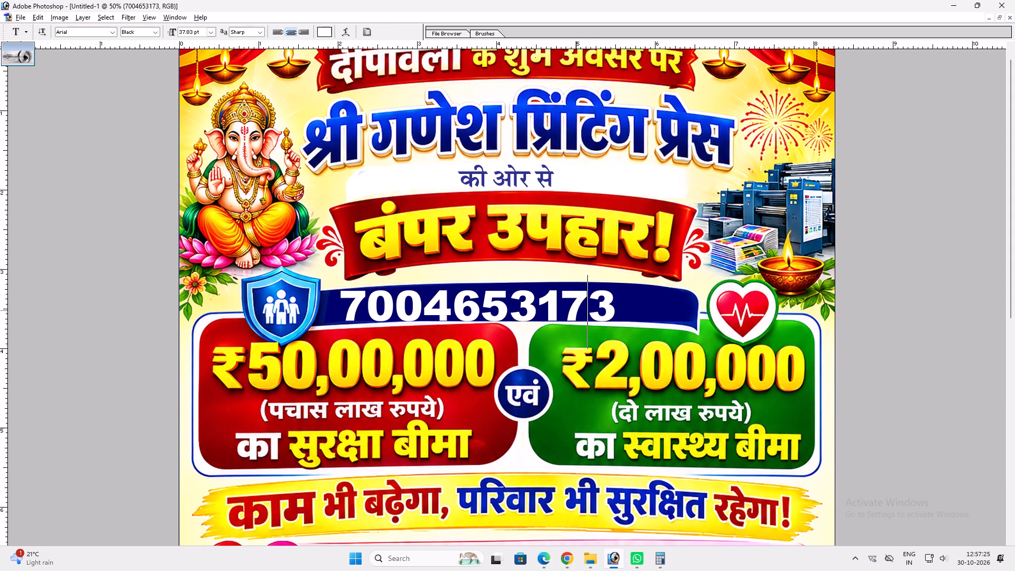
pyautogui.click(576, 310)
pyautogui.hotkey('ctrl', 'a')
pyautogui.click(349, 35)
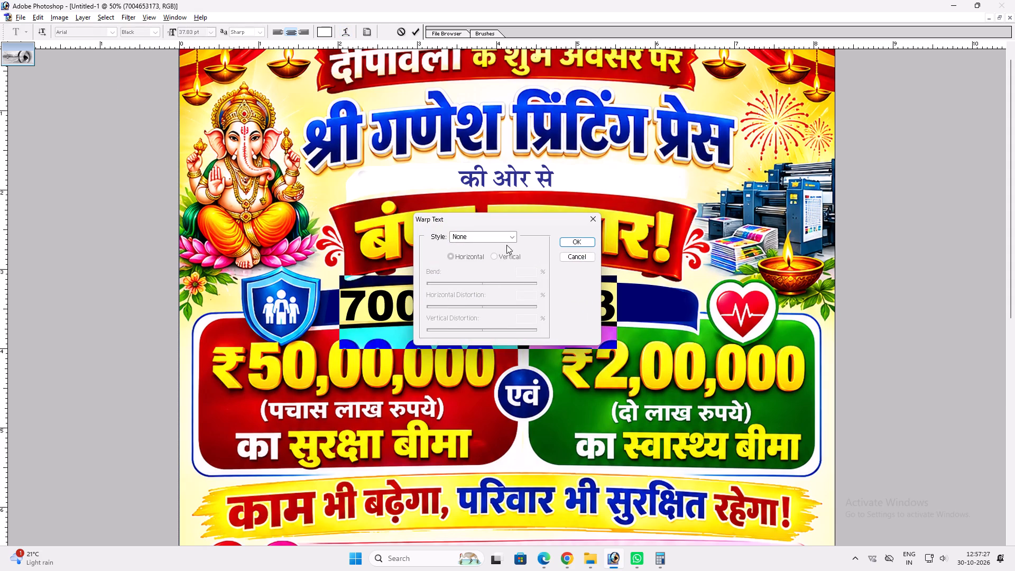
pyautogui.click(509, 237)
pyautogui.click(492, 264)
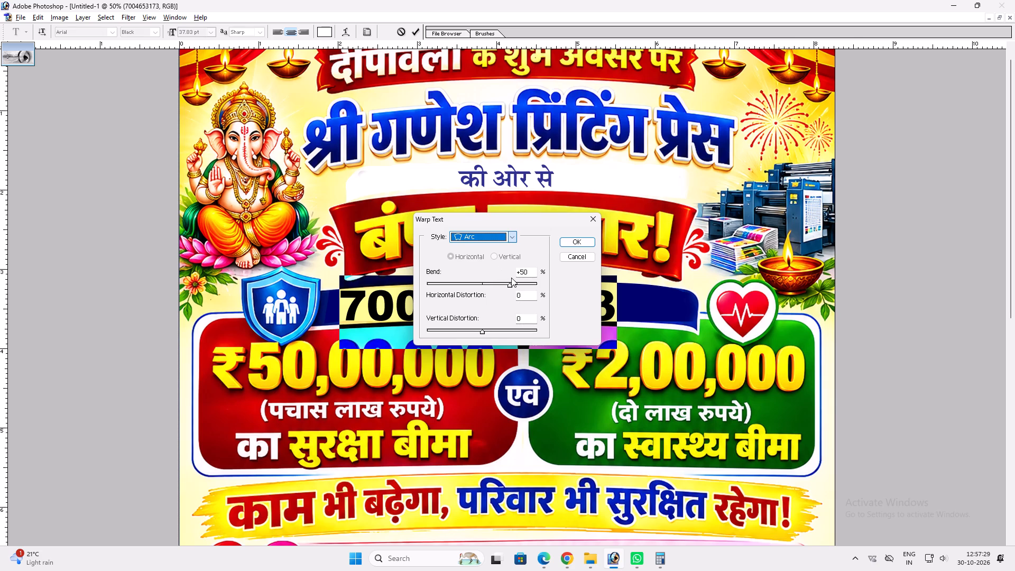
pyautogui.moveTo(511, 281); pyautogui.dragTo(497, 287)
pyautogui.moveTo(507, 283); pyautogui.dragTo(493, 286)
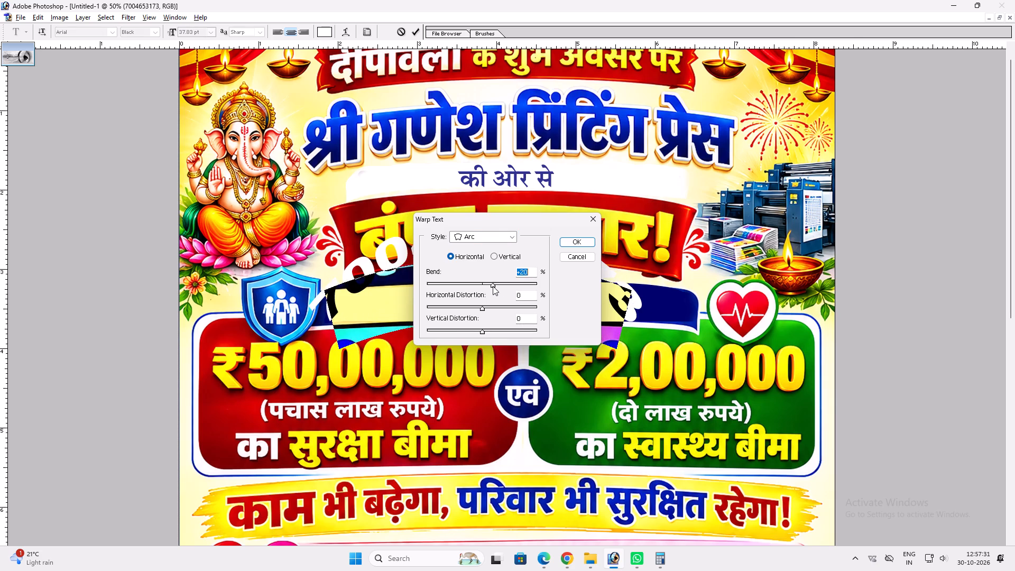
pyautogui.moveTo(493, 286); pyautogui.dragTo(486, 288)
pyautogui.press('Return')
pyautogui.press('Return')
pyautogui.press('v')
pyautogui.moveTo(560, 321); pyautogui.dragTo(573, 324)
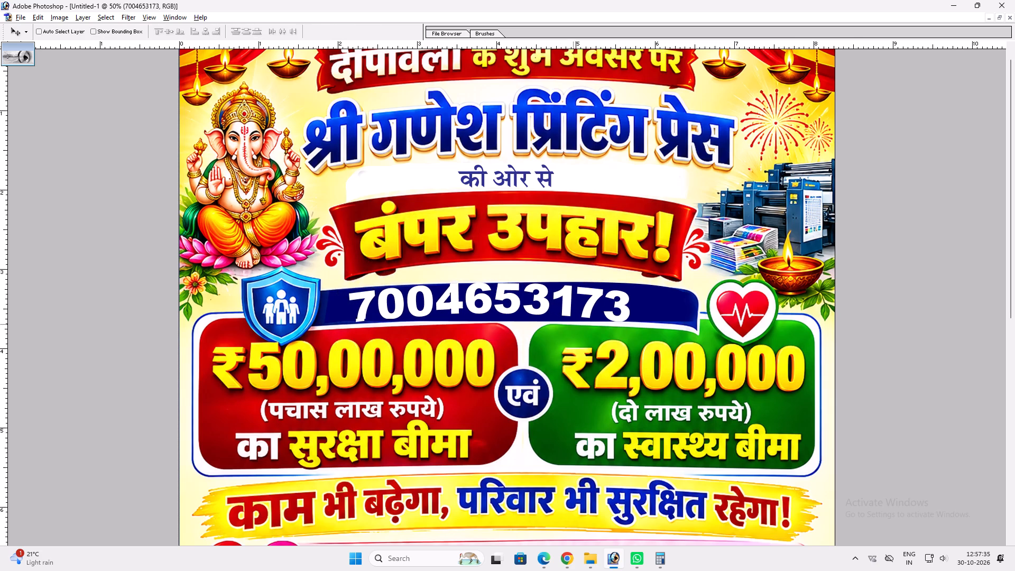
pyautogui.moveTo(573, 324); pyautogui.dragTo(576, 325)
# Open the Warp Text settings for the whole phone number on the navy banner.
pyautogui.press('t')
pyautogui.click(566, 316)
pyautogui.hotkey('ctrl', 'a')
pyautogui.click(348, 30)
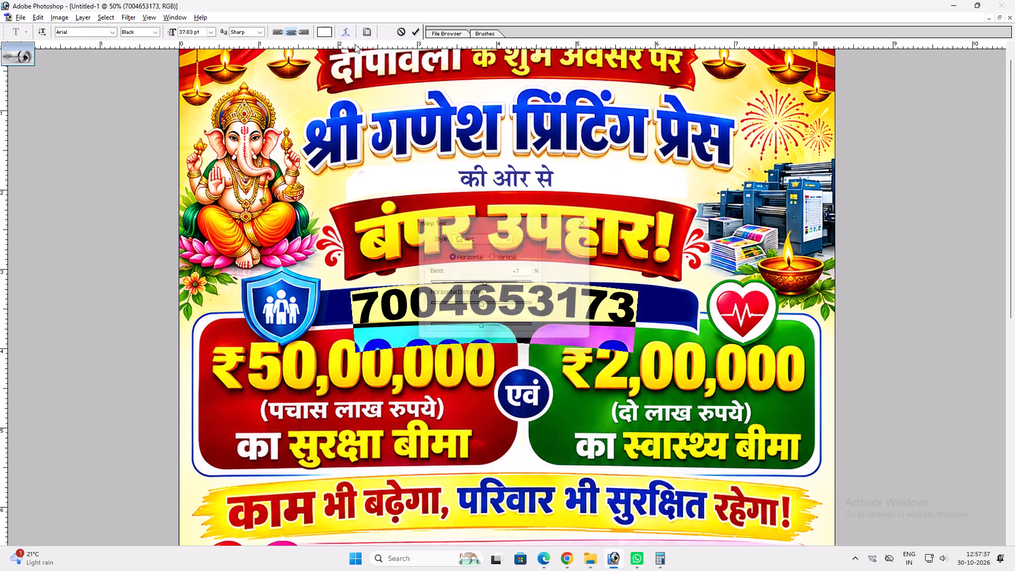
# Flatten the Arc bend of the phone number on the navy banner and commit the text edit.
pyautogui.click(484, 283)
pyautogui.press('Return')
pyautogui.press('Return')
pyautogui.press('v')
pyautogui.click(506, 315)
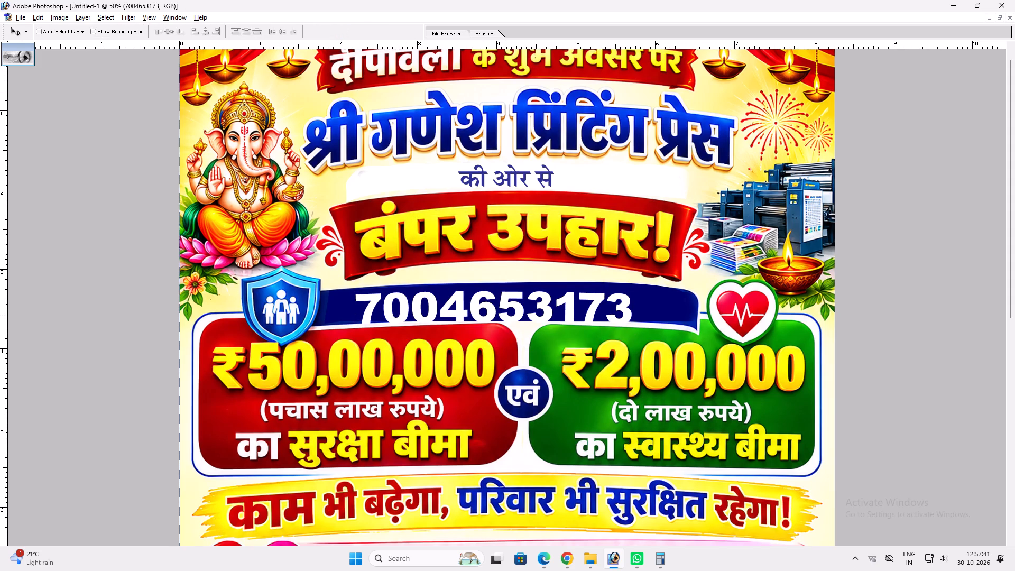
# Stretch the phone number horizontally to 113.2% width along the navy banner, keeping its height at 100%.
pyautogui.hotkey('ctrl', 't')
pyautogui.keyDown('shift'); pyautogui.moveTo(630, 309); pyautogui.dragTo(639, 305); pyautogui.keyUp('shift')
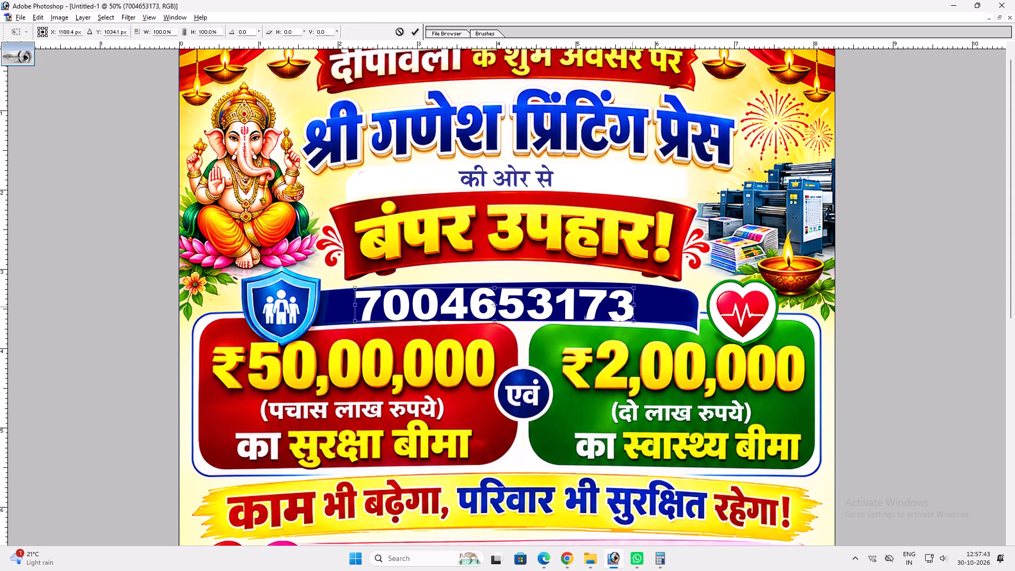
pyautogui.keyDown('shift'); pyautogui.moveTo(639, 305); pyautogui.dragTo(667, 306); pyautogui.keyUp('shift')
pyautogui.keyDown('shift'); pyautogui.click(644, 320); pyautogui.keyUp('shift')
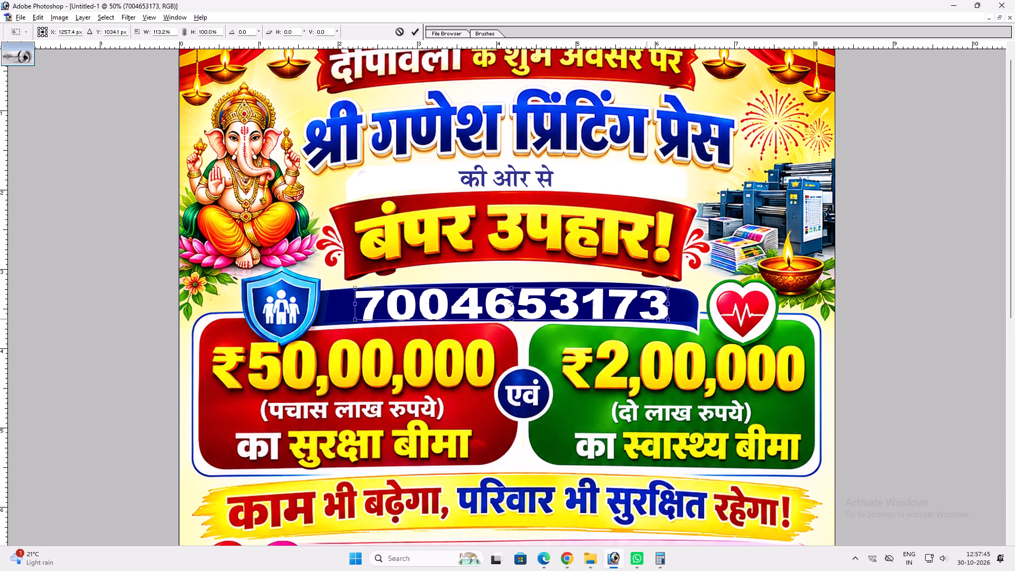
pyautogui.press('Return')
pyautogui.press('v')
# Narrow the phone number about its centre to about 96% width and nudge it slightly upward on the navy banner.
pyautogui.hotkey('ctrl', 't')
pyautogui.keyDown('alt'); pyautogui.keyDown('shift'); pyautogui.moveTo(665, 302); pyautogui.dragTo(654, 298); pyautogui.keyUp('shift'); pyautogui.keyUp('alt')
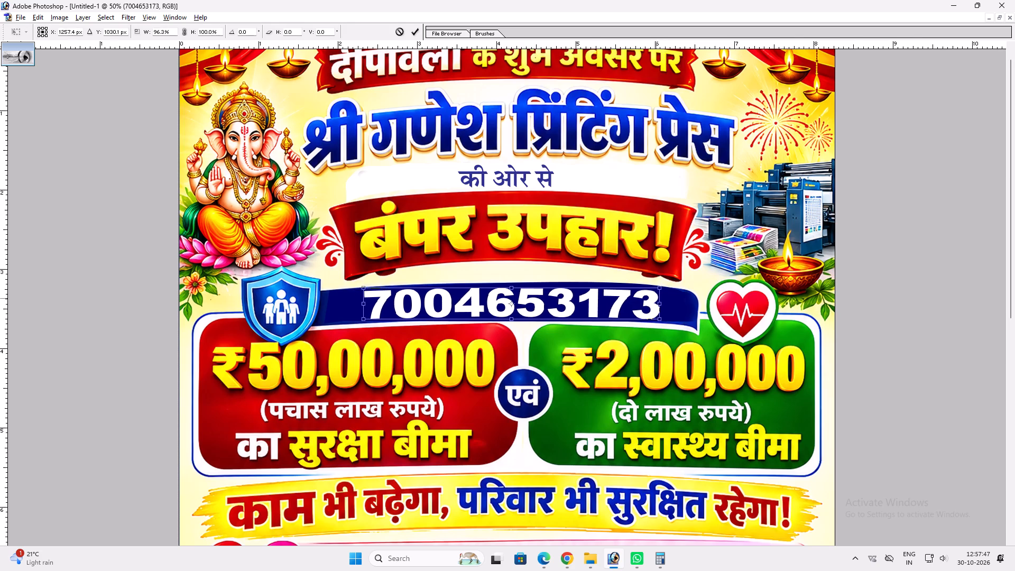
pyautogui.keyDown('alt'); pyautogui.keyDown('shift'); pyautogui.moveTo(654, 298); pyautogui.dragTo(653, 298); pyautogui.keyUp('shift'); pyautogui.keyUp('alt')
pyautogui.press('Return')
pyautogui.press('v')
# Shift the phone number toward the heart badge on the navy banner and narrow it to 85.8% width from its starting edge.
pyautogui.keyDown('shift'); pyautogui.moveTo(568, 313); pyautogui.dragTo(589, 317); pyautogui.keyUp('shift')
pyautogui.hotkey('ctrl', 't')
pyautogui.keyDown('shift'); pyautogui.moveTo(388, 298); pyautogui.dragTo(431, 300); pyautogui.keyUp('shift')
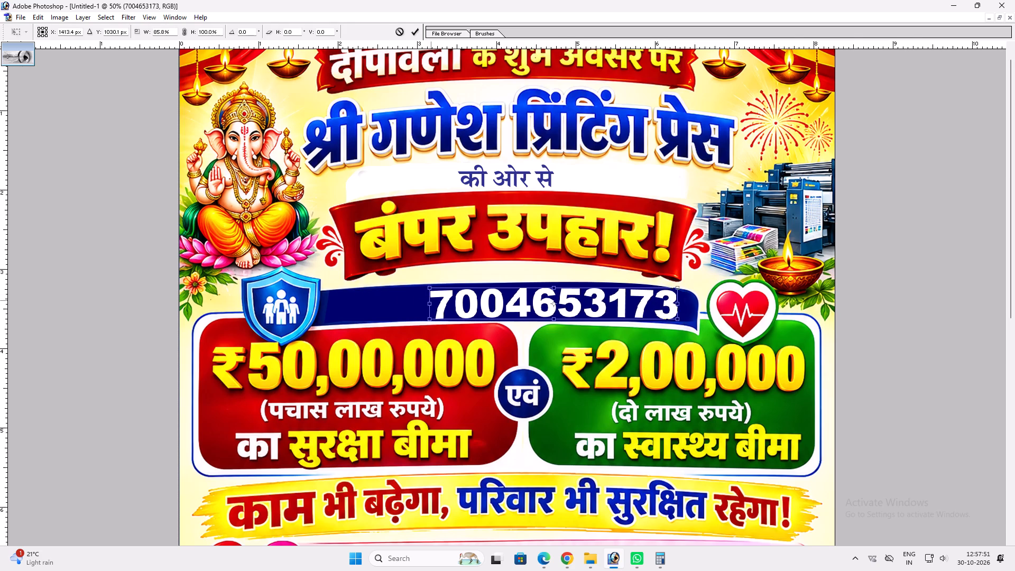
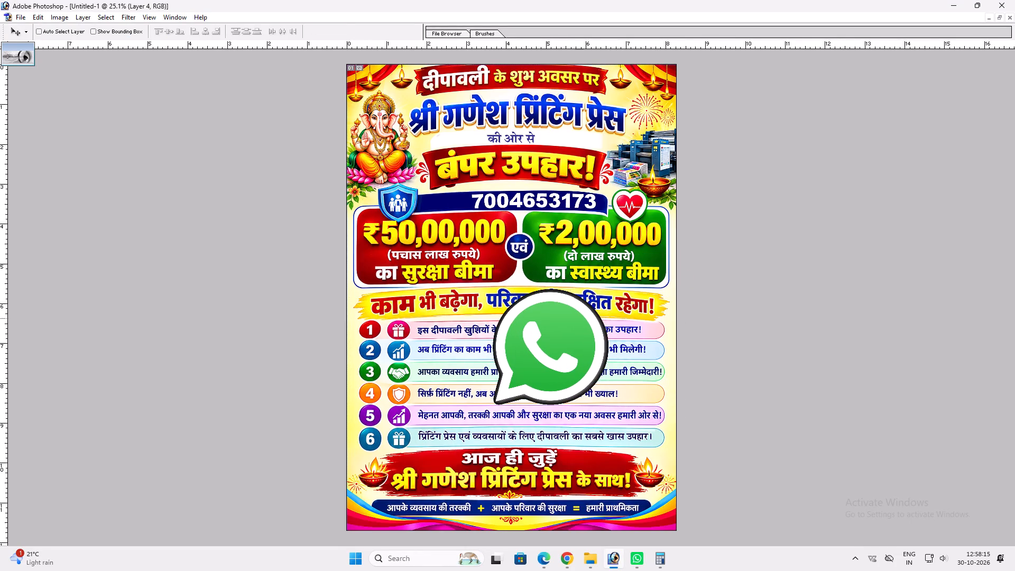
# Scale down the oversized WhatsApp logo and move it onto the navy banner just before the phone number.
pyautogui.hotkey('ctrl', 't')
pyautogui.keyDown('alt'); pyautogui.keyDown('shift'); pyautogui.moveTo(607, 403); pyautogui.dragTo(578, 361); pyautogui.keyUp('shift'); pyautogui.keyUp('alt')
pyautogui.press('Return')
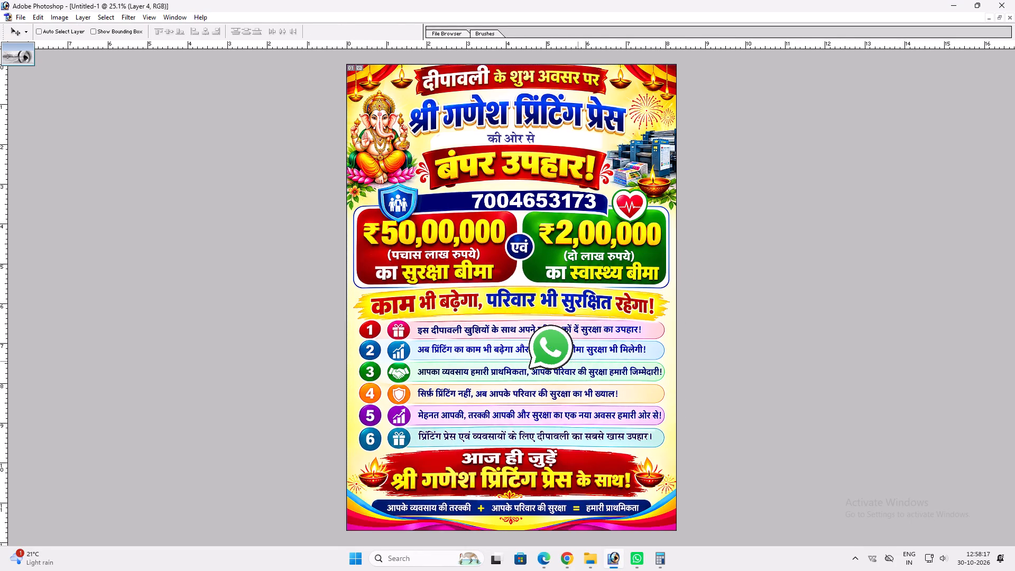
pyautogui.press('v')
pyautogui.moveTo(570, 356); pyautogui.dragTo(477, 200)
# Shrink the WhatsApp logo further until it fits within the navy banner's height in front of the phone number.
pyautogui.hotkey('ctrl', 't')
pyautogui.keyDown('shift'); pyautogui.moveTo(481, 170); pyautogui.dragTo(475, 177); pyautogui.keyUp('shift')
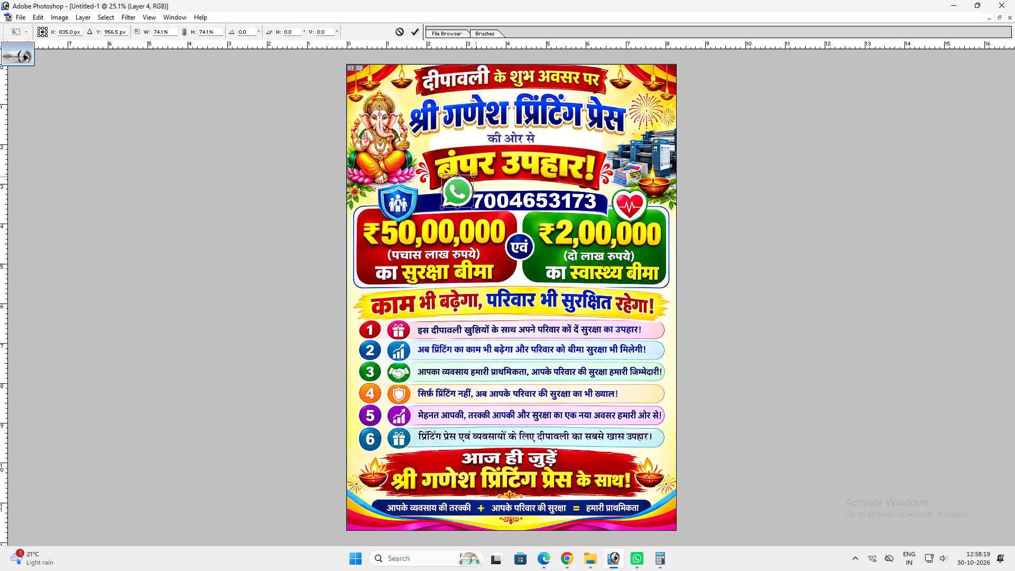
pyautogui.keyDown('shift'); pyautogui.moveTo(475, 177); pyautogui.dragTo(469, 180); pyautogui.keyUp('shift')
pyautogui.press('Return')
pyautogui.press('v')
pyautogui.moveTo(470, 184); pyautogui.dragTo(470, 189)
pyautogui.hotkey('ctrl', 't')
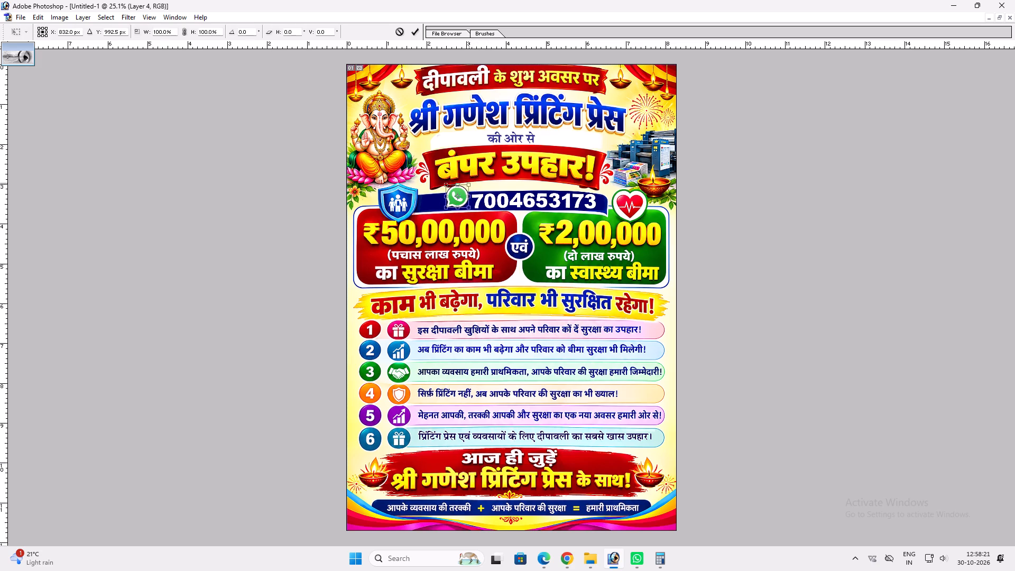
pyautogui.keyDown('shift'); pyautogui.moveTo(469, 183); pyautogui.dragTo(462, 190); pyautogui.keyUp('shift')
pyautogui.press('Return')
# Fine-tune the WhatsApp logo's position inside the navy banner, close to the first digit of the phone number.
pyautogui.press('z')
pyautogui.moveTo(413, 175); pyautogui.dragTo(596, 254)
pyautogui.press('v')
pyautogui.moveTo(183, 229); pyautogui.dragTo(207, 235)
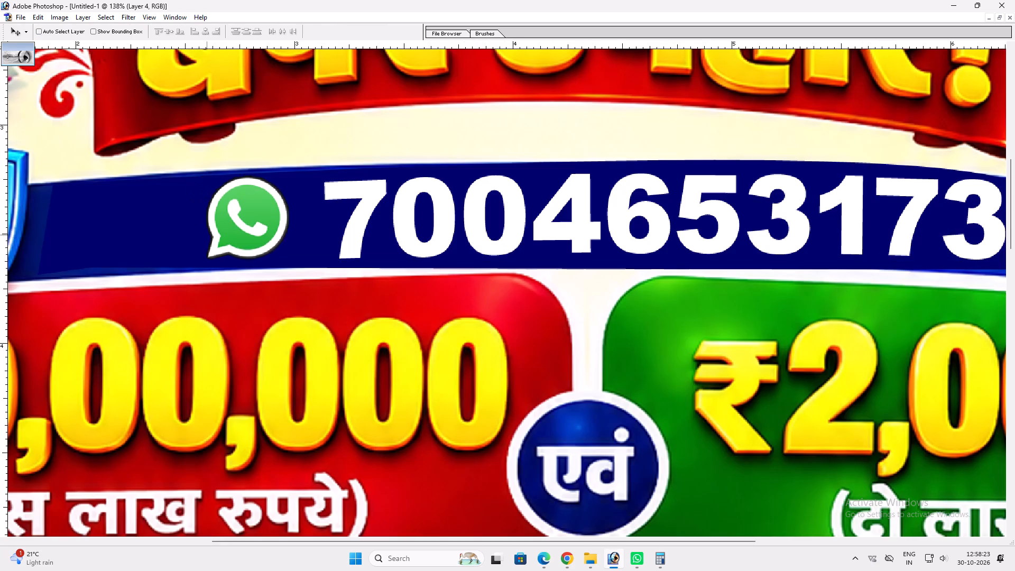
pyautogui.moveTo(207, 235); pyautogui.dragTo(200, 238)
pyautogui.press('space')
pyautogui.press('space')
pyautogui.moveTo(223, 231); pyautogui.dragTo(232, 233, button='right')
pyautogui.moveTo(245, 235); pyautogui.dragTo(254, 238)
# Shift the phone number and the WhatsApp logo along the navy banner toward the blue shield emblem, keeping them close together.
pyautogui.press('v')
pyautogui.keyDown('shift'); pyautogui.click(466, 201); pyautogui.keyUp('shift')
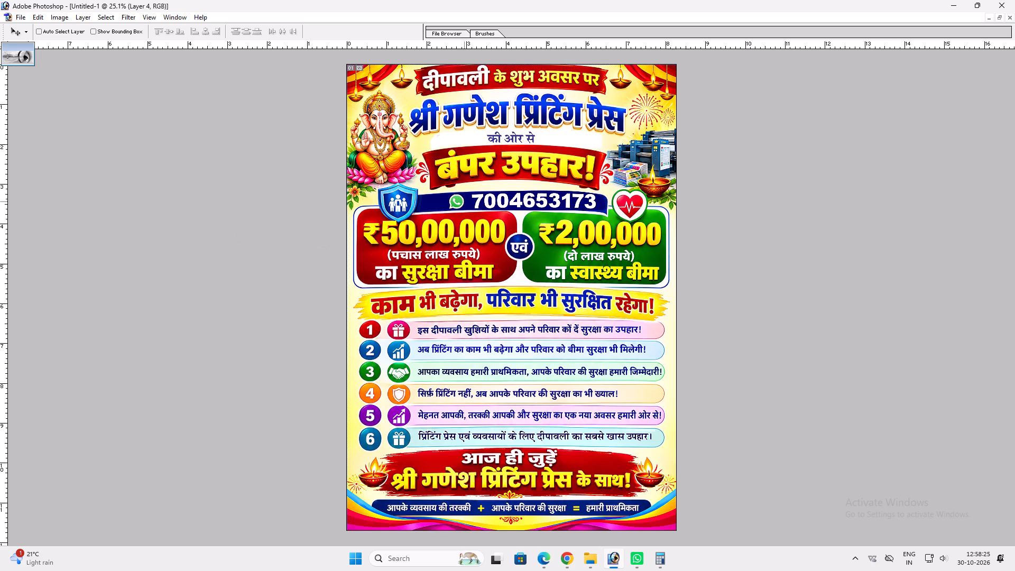
pyautogui.keyDown('ctrl'); pyautogui.click(479, 197); pyautogui.keyUp('ctrl')
pyautogui.moveTo(479, 197); pyautogui.dragTo(468, 196)
pyautogui.keyDown('ctrl'); pyautogui.doubleClick(454, 197); pyautogui.keyUp('ctrl')
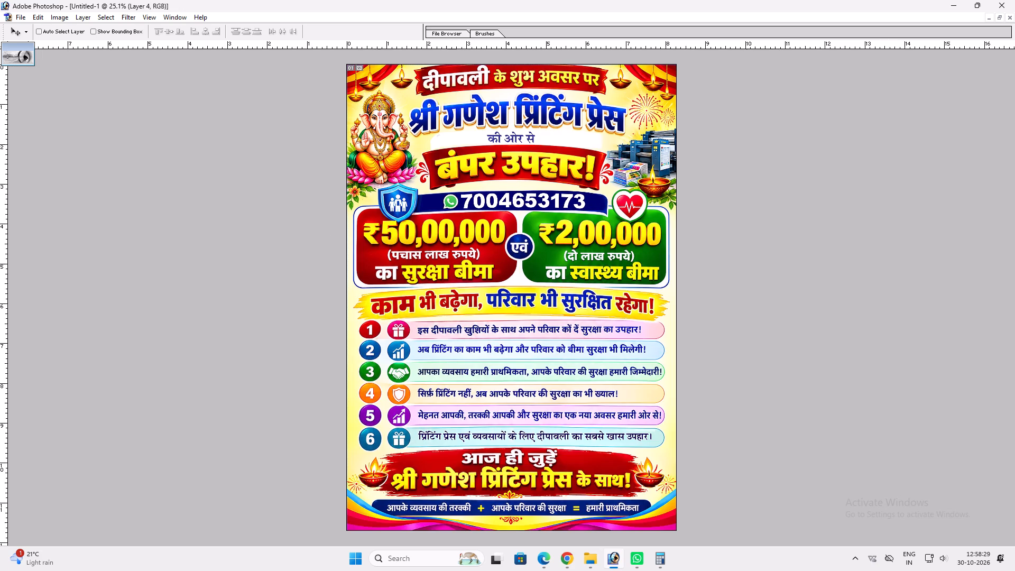
# Open the Layer Style settings for the text of the sixth point in the numbered list.
pyautogui.hotkey('ctrl', '0')
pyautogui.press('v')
pyautogui.hotkey('ctrl', '+')
pyautogui.hotkey('ctrl', '+')
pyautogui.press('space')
pyautogui.moveTo(511, 384); pyautogui.dragTo(493, 164)
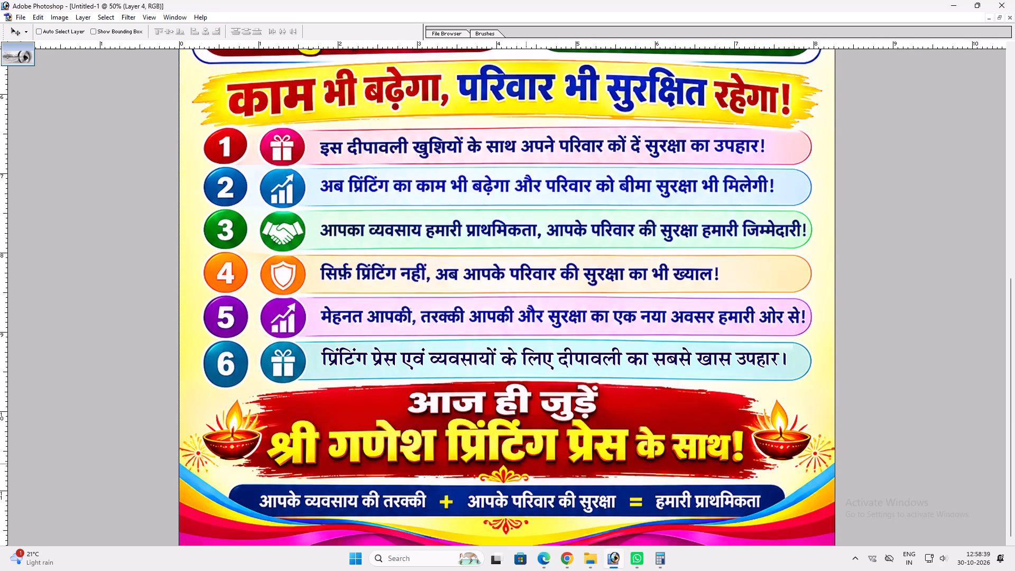
pyautogui.hotkey('ctrl', '+')
pyautogui.keyDown('ctrl'); pyautogui.click(530, 374); pyautogui.keyUp('ctrl')
pyautogui.hotkey('alt', 'l')
pyautogui.hotkey('alt', 'y')
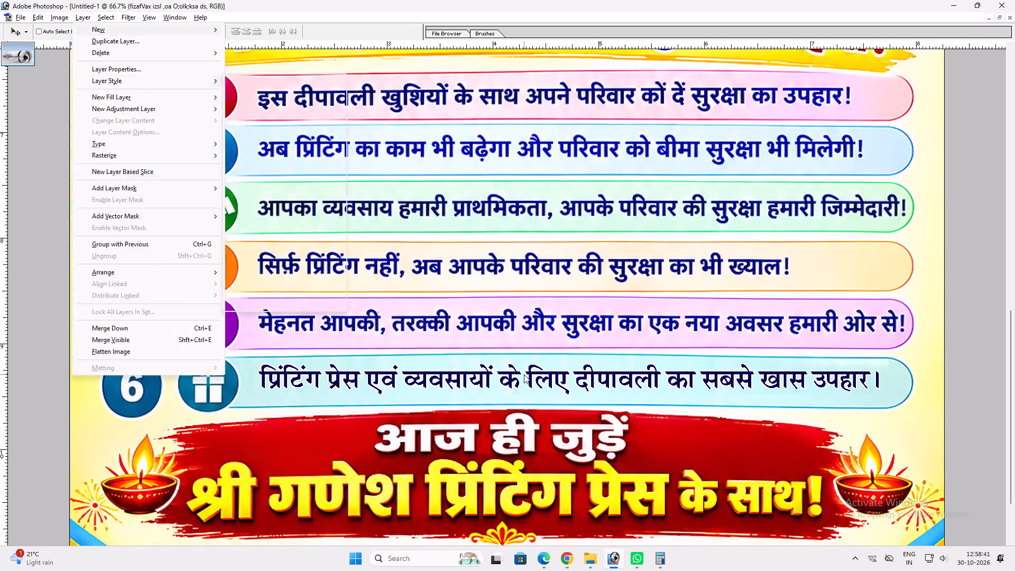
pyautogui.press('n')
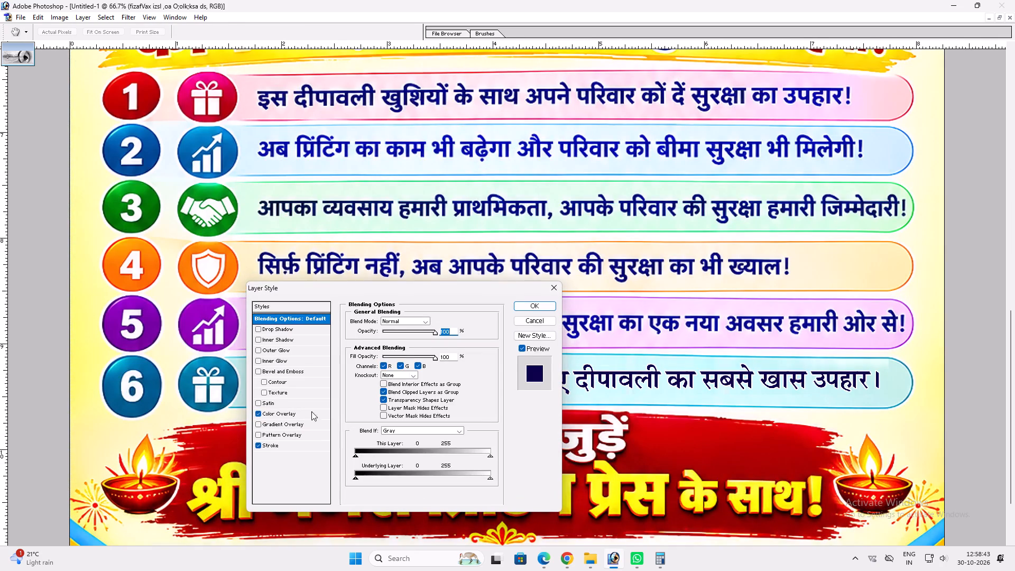
# Set the line 6 text's Color Overlay by sampling the dark blue lettering of line 4.
pyautogui.click(298, 413)
pyautogui.click(444, 316)
pyautogui.click(441, 320)
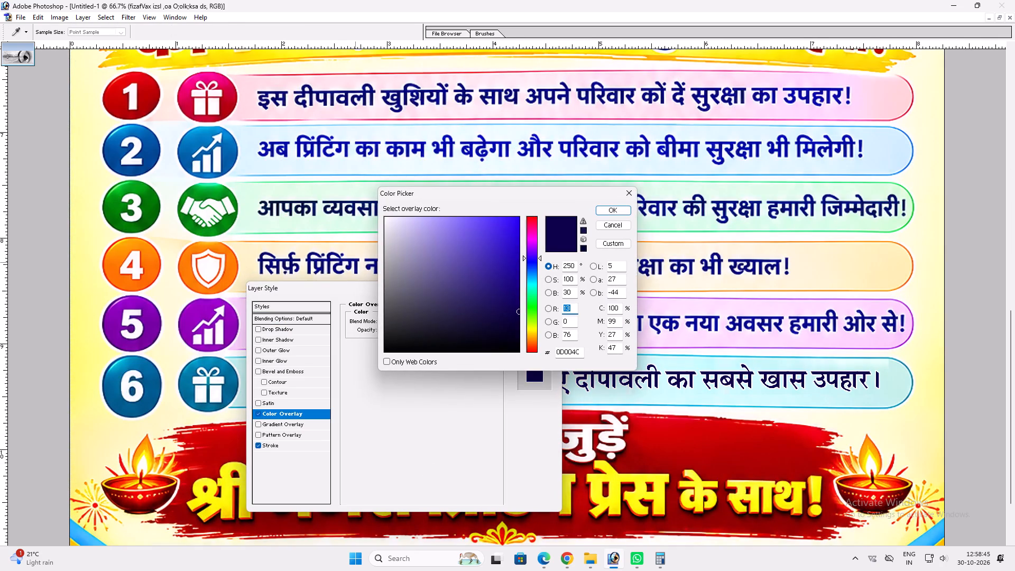
pyautogui.click(355, 262)
pyautogui.press('Return')
pyautogui.press('Return')
pyautogui.press('v')
pyautogui.press('space')
pyautogui.rightClick(481, 373)
pyautogui.moveTo(496, 375); pyautogui.dragTo(506, 379)
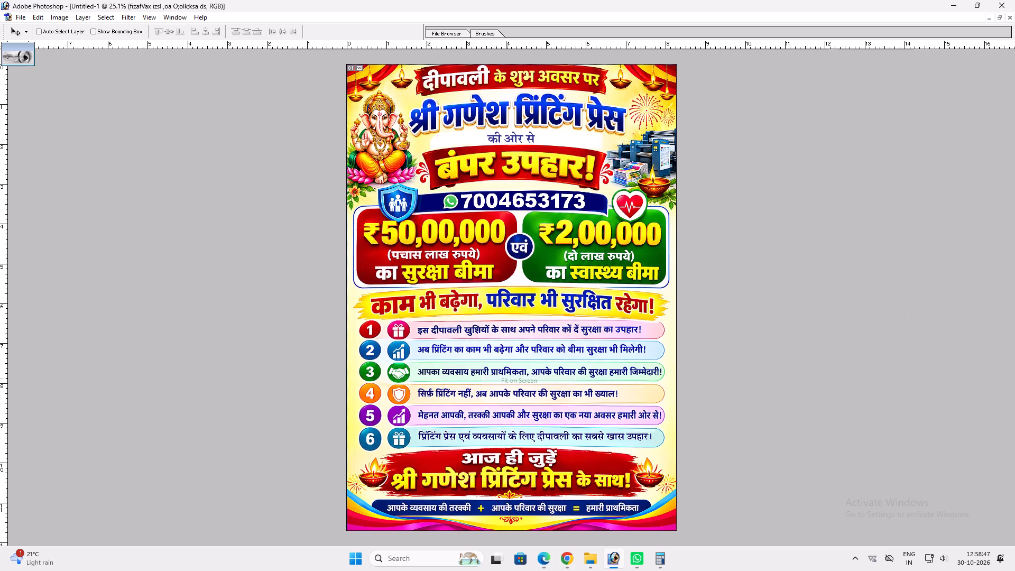
pyautogui.hotkey('ctrl', 's')
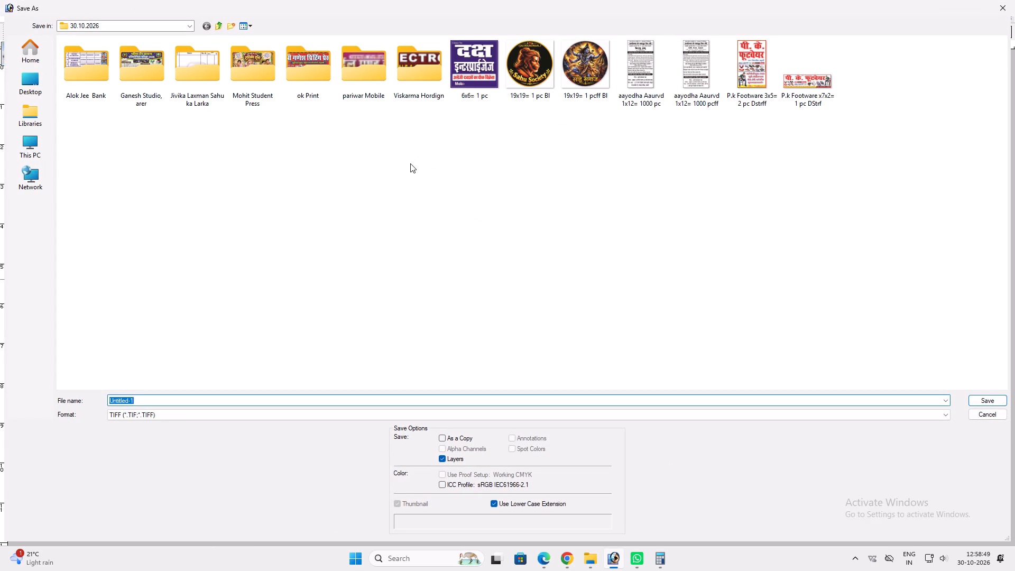
pyautogui.write('per')
pyautogui.press('BackSpace')
pyautogui.press('BackSpace')
pyautogui.press('BackSpace')
pyautogui.write('Ganeh')
pyautogui.press('BackSpace')
pyautogui.write('sh Printing Per')
pyautogui.write('pactts')
pyautogui.press('space')
pyautogui.press('Return')
pyautogui.press('Return')
pyautogui.press('Return')
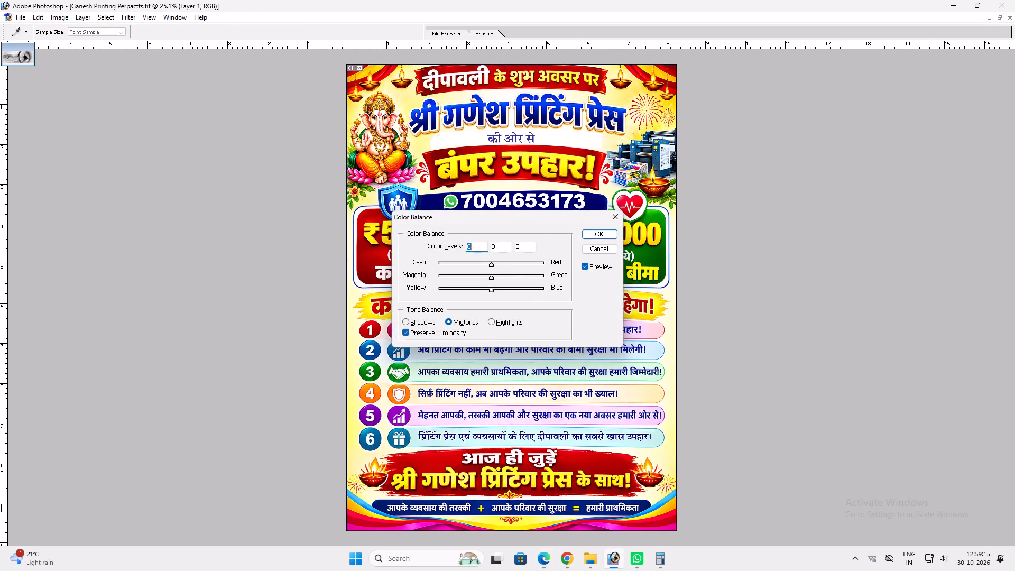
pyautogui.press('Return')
# Paste the copied terms poster, bring its layer to the front, and place it over the middle of the Diwali poster.
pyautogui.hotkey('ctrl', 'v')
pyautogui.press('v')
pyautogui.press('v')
pyautogui.moveTo(540, 252); pyautogui.dragTo(538, 226)
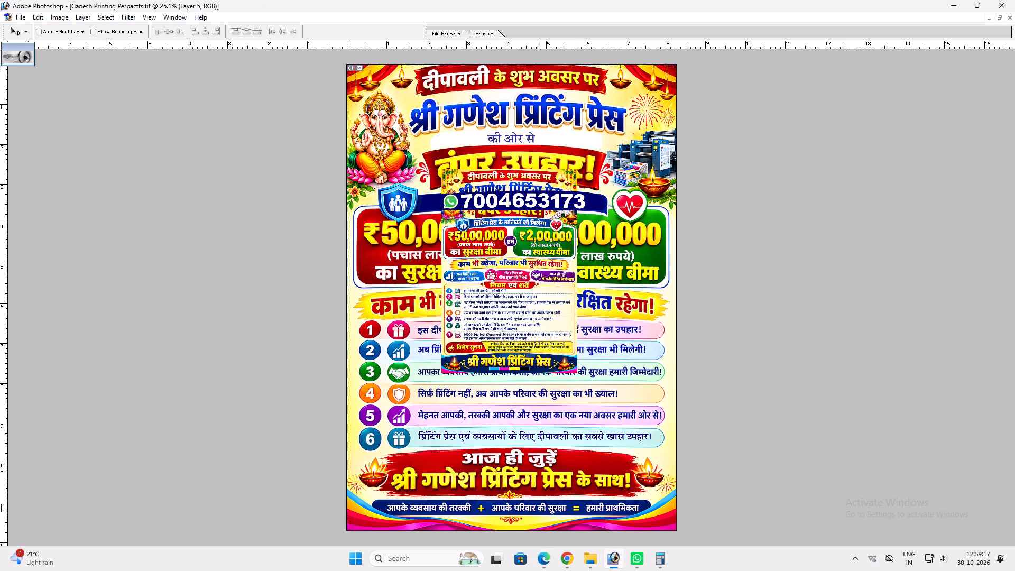
pyautogui.hotkey('ctrl', 'shift', ']')
pyautogui.write('vv')
pyautogui.moveTo(559, 331); pyautogui.dragTo(553, 296)
pyautogui.hotkey('ctrl', '+')
pyautogui.hotkey('ctrl', '+')
pyautogui.press('space')
pyautogui.press('space')
pyautogui.press('space')
pyautogui.press('space')
pyautogui.press('space')
pyautogui.press('space')
pyautogui.press('space')
pyautogui.press('space')
pyautogui.press('space')
pyautogui.press('space')
pyautogui.press('space')
pyautogui.press('space')
pyautogui.press('space')
pyautogui.press('space')
pyautogui.press('space')
pyautogui.press('space')
pyautogui.press('space')
pyautogui.press('space')
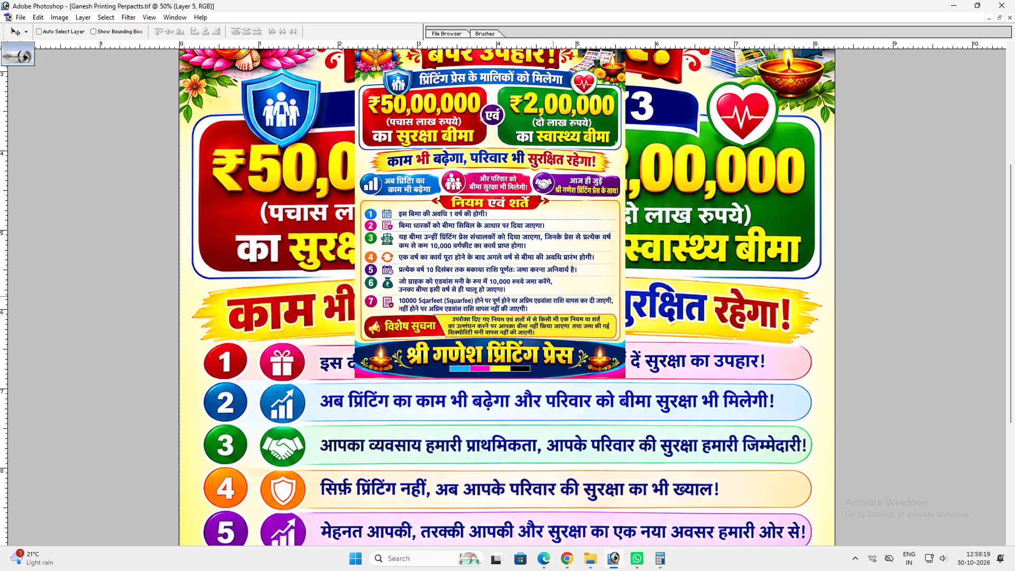
pyautogui.moveTo(539, 302); pyautogui.dragTo(534, 362)
pyautogui.press('v')
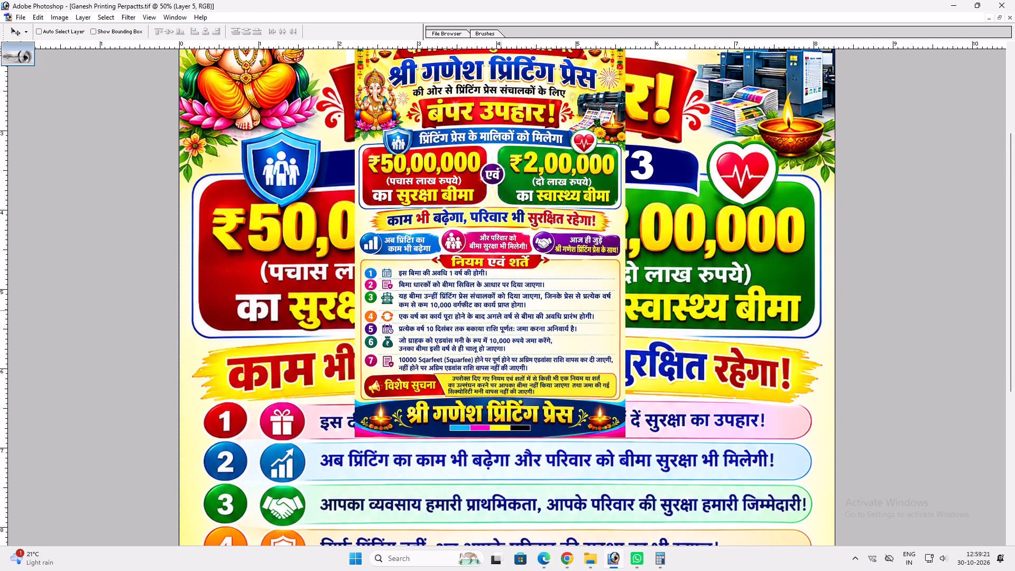
pyautogui.moveTo(501, 310); pyautogui.dragTo(510, 336)
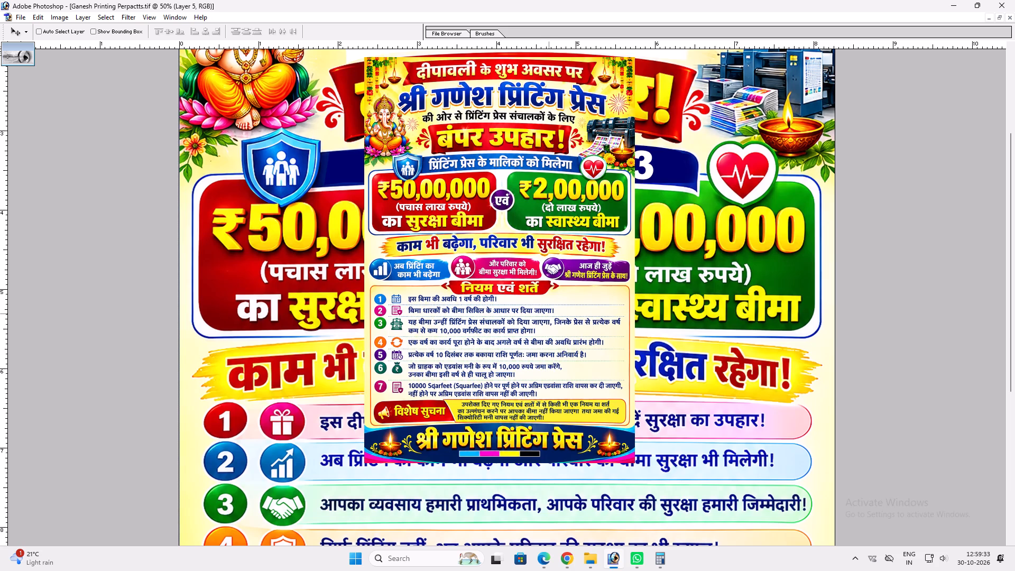
# Copy the नियम एवं शर्ते section with the विशेष सुचना strip from the pasted poster onto its own layer and offset it.
pyautogui.press('m')
pyautogui.moveTo(367, 278); pyautogui.dragTo(510, 360)
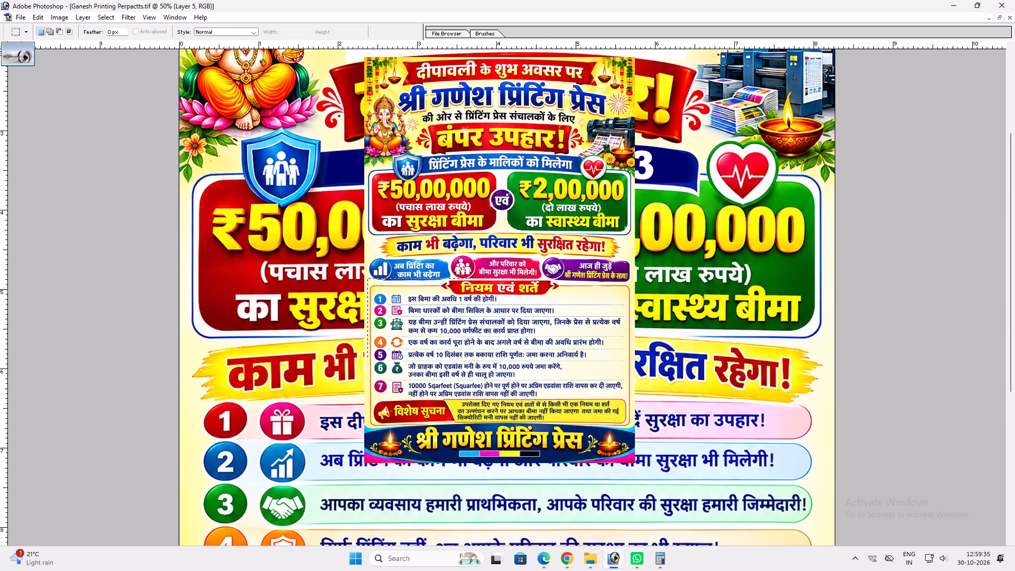
pyautogui.moveTo(510, 360); pyautogui.dragTo(626, 424)
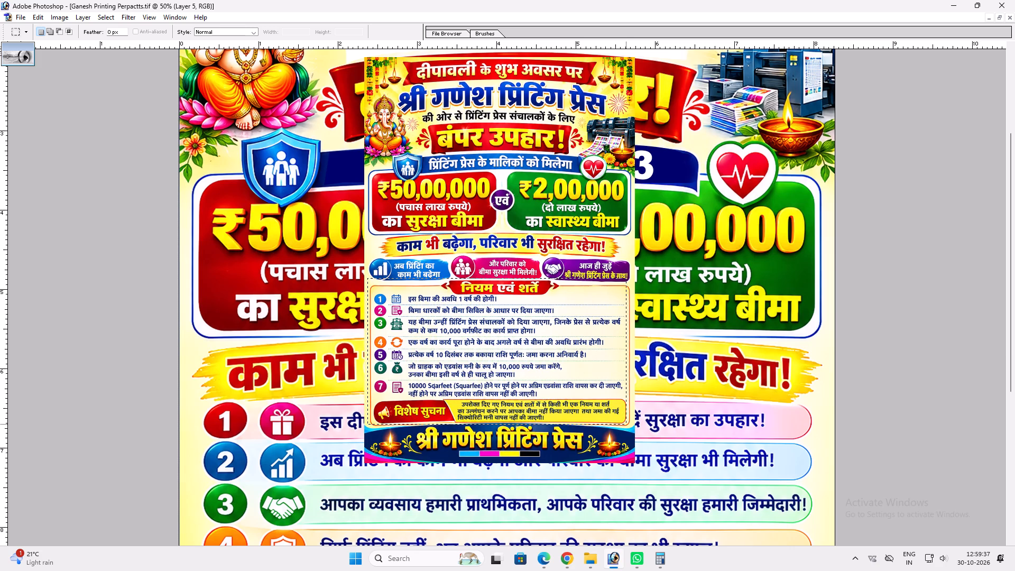
pyautogui.moveTo(626, 424); pyautogui.dragTo(630, 427)
pyautogui.hotkey('ctrl', 'c')
pyautogui.hotkey('ctrl', 'v')
pyautogui.press('v')
pyautogui.press('v')
pyautogui.moveTo(571, 346); pyautogui.dragTo(628, 419)
# Delete the full pasted terms poster layer, keeping only the extracted नियम एवं शर्ते section.
pyautogui.keyDown('ctrl'); pyautogui.click(602, 304); pyautogui.keyUp('ctrl')
pyautogui.hotkey('alt', 'l')
pyautogui.hotkey('alt', 'l')
pyautogui.hotkey('alt', 'l')
pyautogui.press('v')
pyautogui.keyDown('ctrl'); pyautogui.click(602, 304); pyautogui.keyUp('ctrl')
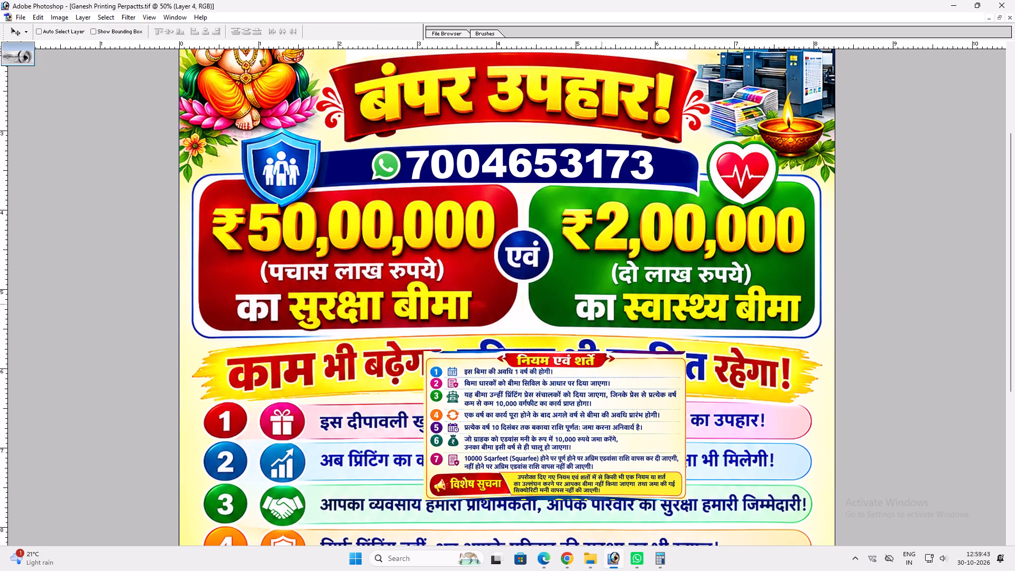
# Move the नियम एवं शर्ते section to the page's upper-left corner and scale it to the full page width.
pyautogui.keyDown('ctrl'); pyautogui.click(591, 394); pyautogui.keyUp('ctrl')
pyautogui.press('space')
pyautogui.moveTo(567, 383); pyautogui.dragTo(578, 386, button='right')
pyautogui.click(593, 390)
pyautogui.press('v')
pyautogui.keyDown('ctrl'); pyautogui.click(545, 320); pyautogui.keyUp('ctrl')
pyautogui.moveTo(546, 320); pyautogui.dragTo(468, 193)
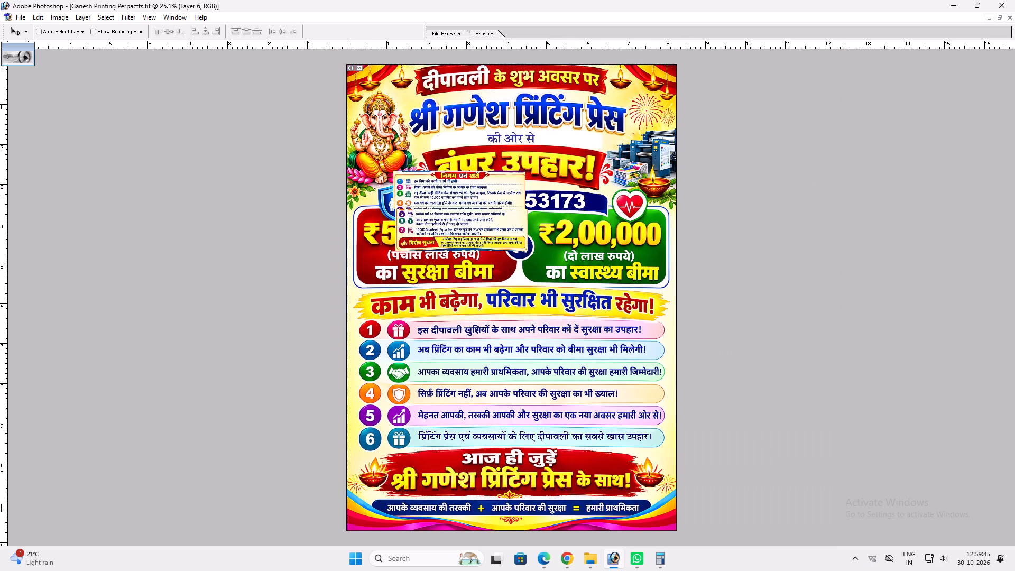
pyautogui.moveTo(468, 193); pyautogui.dragTo(425, 94)
pyautogui.hotkey('ctrl', 't')
pyautogui.keyDown('shift'); pyautogui.moveTo(480, 142); pyautogui.dragTo(484, 143); pyautogui.keyUp('shift')
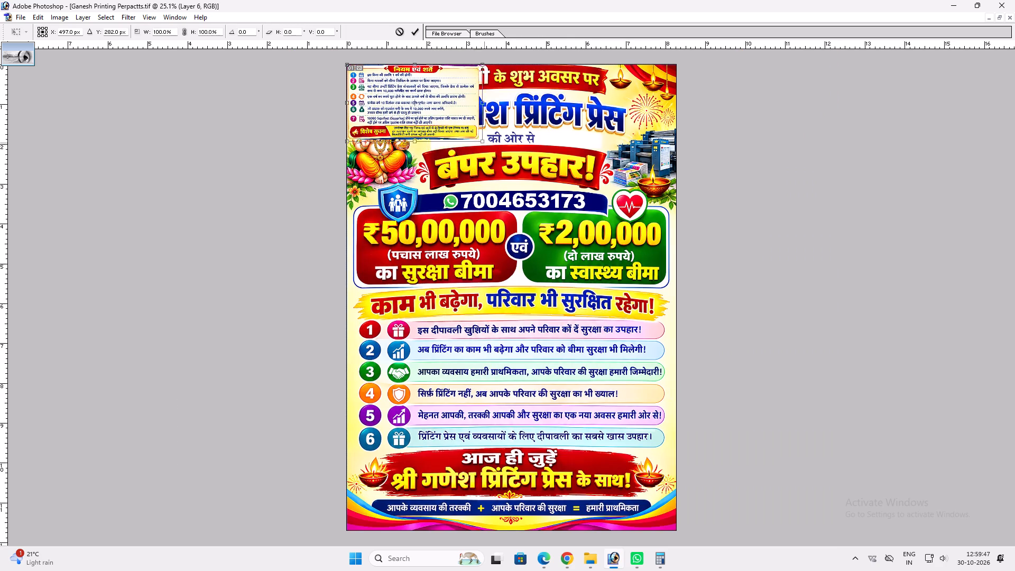
pyautogui.keyDown('shift'); pyautogui.moveTo(484, 143); pyautogui.dragTo(689, 233); pyautogui.keyUp('shift')
pyautogui.press('Return')
pyautogui.press('v')
# Delete the Diwali poster's main artwork layer from behind the नियम एवं शर्ते section.
pyautogui.keyDown('ctrl'); pyautogui.click(586, 325); pyautogui.keyUp('ctrl')
pyautogui.hotkey('alt', 'l')
pyautogui.hotkey('alt', 'l')
pyautogui.hotkey('alt', 'l')
pyautogui.press('v')
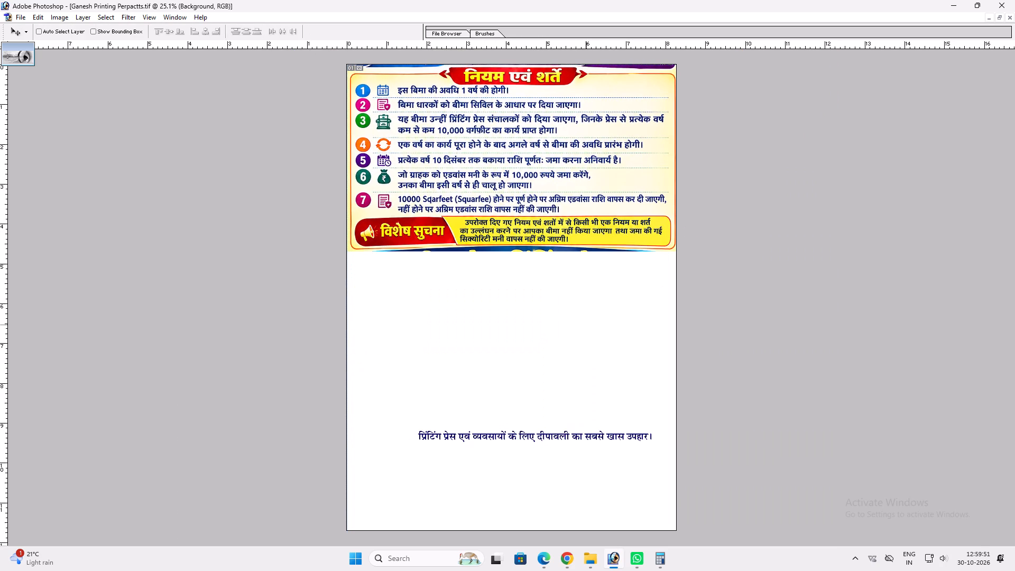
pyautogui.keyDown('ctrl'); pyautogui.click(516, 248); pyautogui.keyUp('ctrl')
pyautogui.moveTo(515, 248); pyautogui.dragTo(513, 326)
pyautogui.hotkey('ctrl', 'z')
# Nudge the नियम एवं शर्ते section upward against the page's top edge.
pyautogui.click(505, 199)
pyautogui.press('Up')
pyautogui.press('Up')
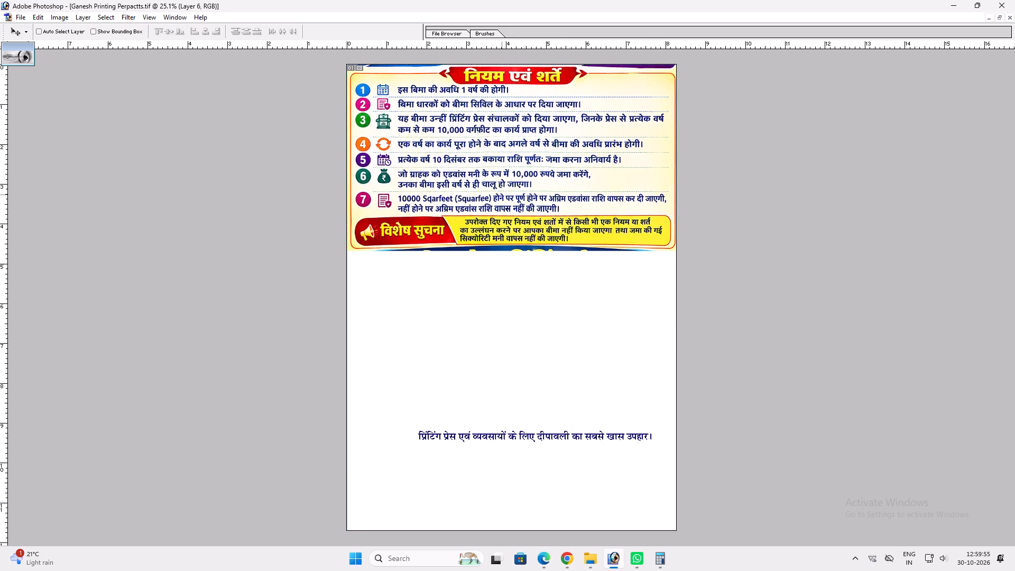
pyautogui.press('Up')
pyautogui.press('Up')
pyautogui.press('Up')
pyautogui.press('Up')
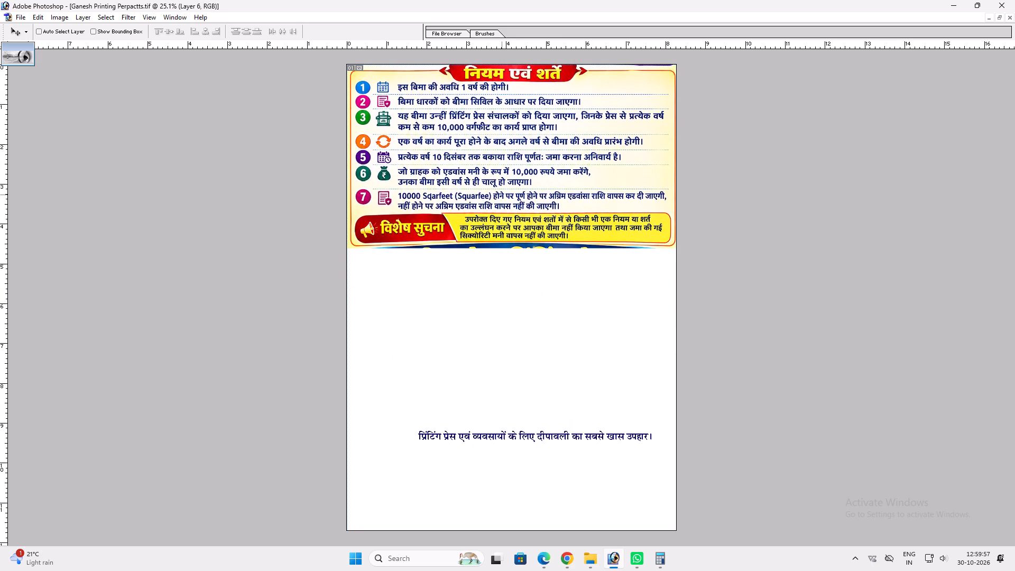
pyautogui.press('Up')
pyautogui.press('Up')
# Check the font and size settings of the remaining line 6 text.
pyautogui.hotkey('ctrl', '+')
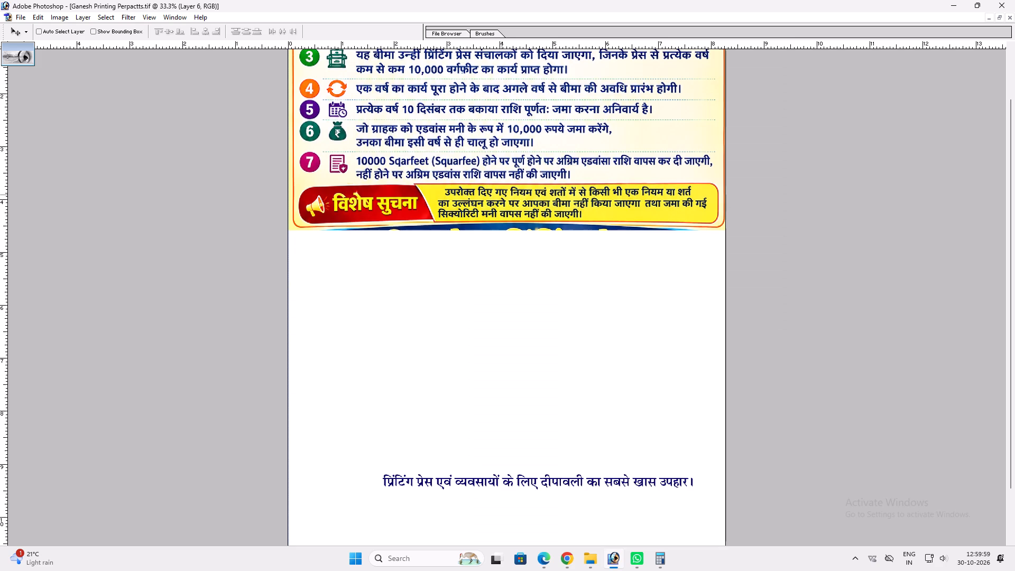
pyautogui.press('space')
pyautogui.press('t')
pyautogui.click(524, 484)
pyautogui.press('Return')
pyautogui.press('v')
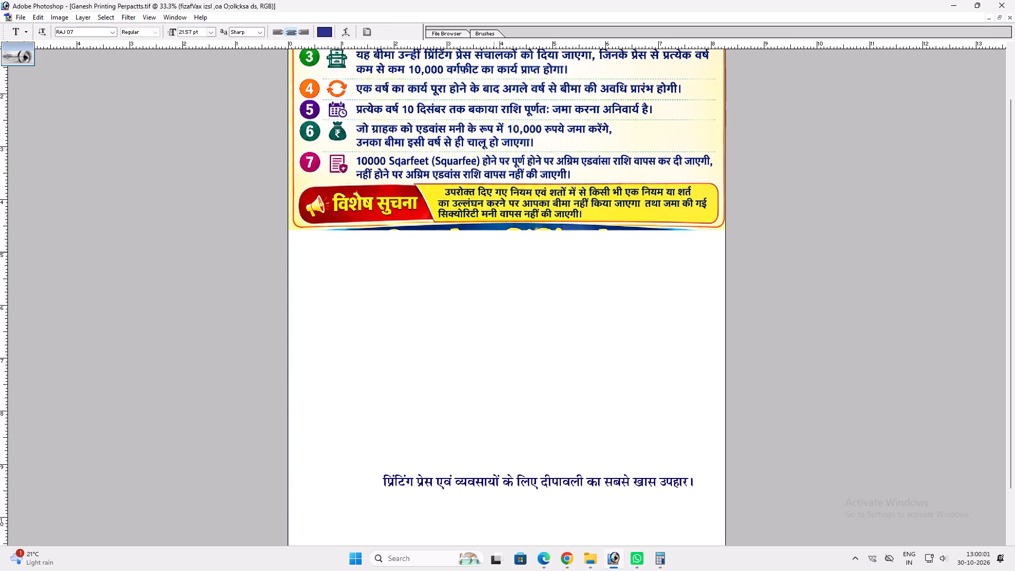
# Delete the leftover navy strip along the bottom edge of the नियम एवं शर्ते section.
pyautogui.keyDown('ctrl'); pyautogui.click(492, 228); pyautogui.keyUp('ctrl')
pyautogui.press('m')
pyautogui.moveTo(777, 347); pyautogui.dragTo(262, 227)
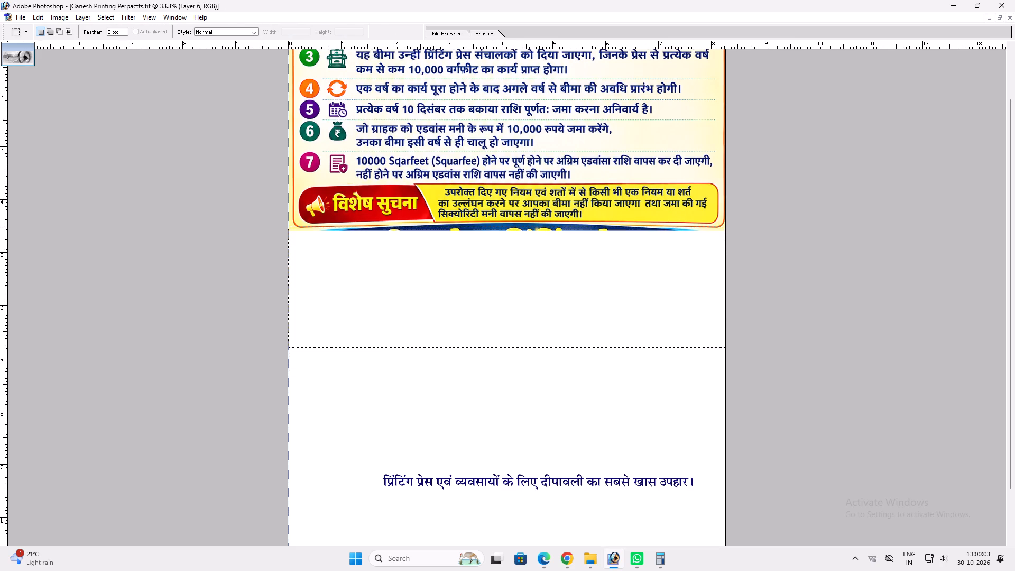
pyautogui.moveTo(262, 227); pyautogui.dragTo(257, 226)
pyautogui.press('Delete')
pyautogui.hotkey('ctrl', 'd')
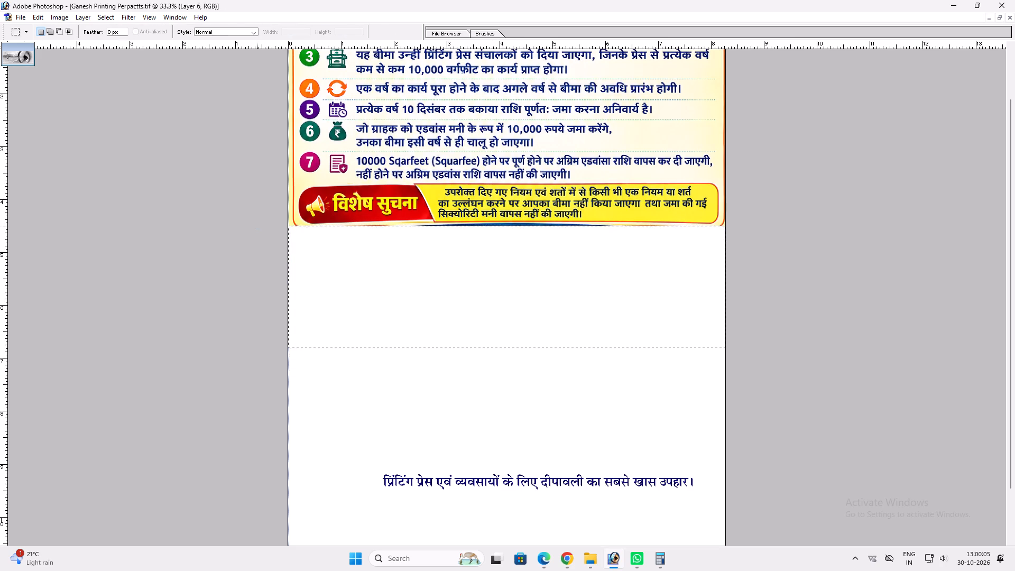
# Select the विशेष सुचना strip and move it down, leaving a blank gap beneath rule 7.
pyautogui.moveTo(761, 293); pyautogui.dragTo(220, 185)
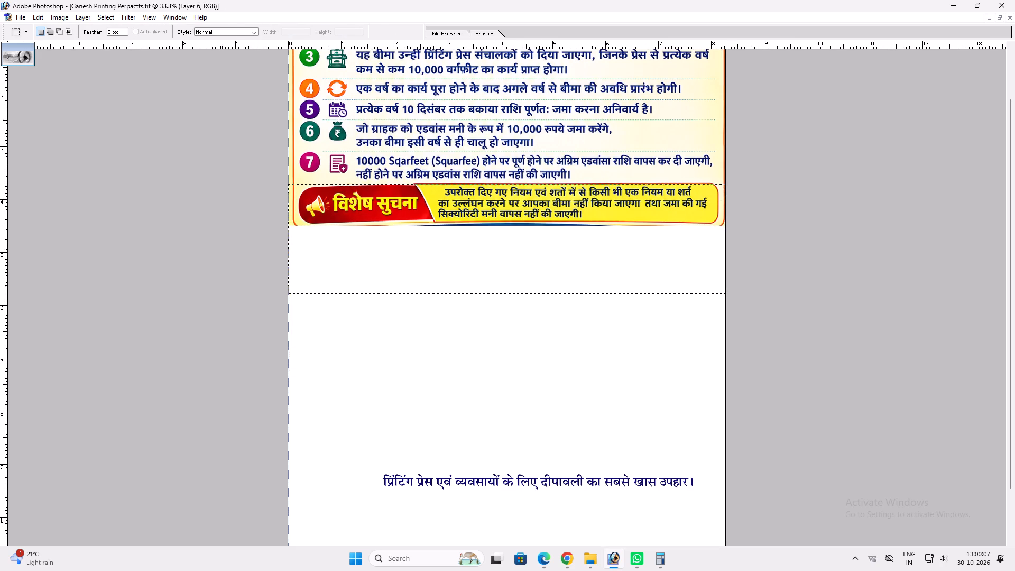
pyautogui.moveTo(220, 185); pyautogui.dragTo(214, 181)
pyautogui.press('v')
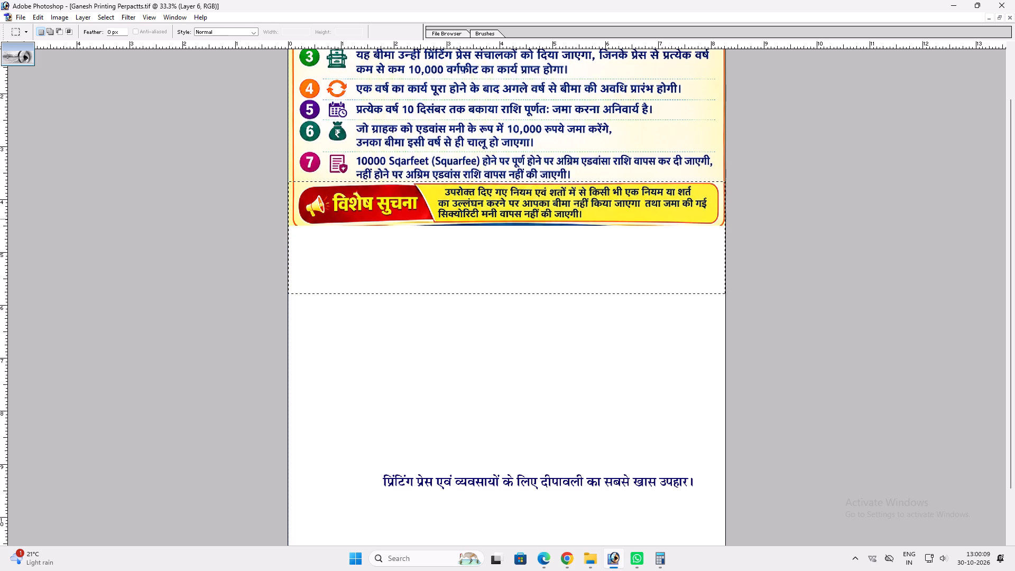
pyautogui.keyDown('ctrl'); pyautogui.click(366, 192); pyautogui.keyUp('ctrl')
pyautogui.keyDown('shift'); pyautogui.moveTo(365, 192); pyautogui.dragTo(363, 303); pyautogui.keyUp('shift')
pyautogui.press('space')
pyautogui.press('space')
pyautogui.press('space')
pyautogui.press('space')
pyautogui.press('space')
pyautogui.press('space')
pyautogui.press('space')
pyautogui.press('space')
pyautogui.press('space')
pyautogui.press('space')
pyautogui.moveTo(378, 283); pyautogui.dragTo(359, 136)
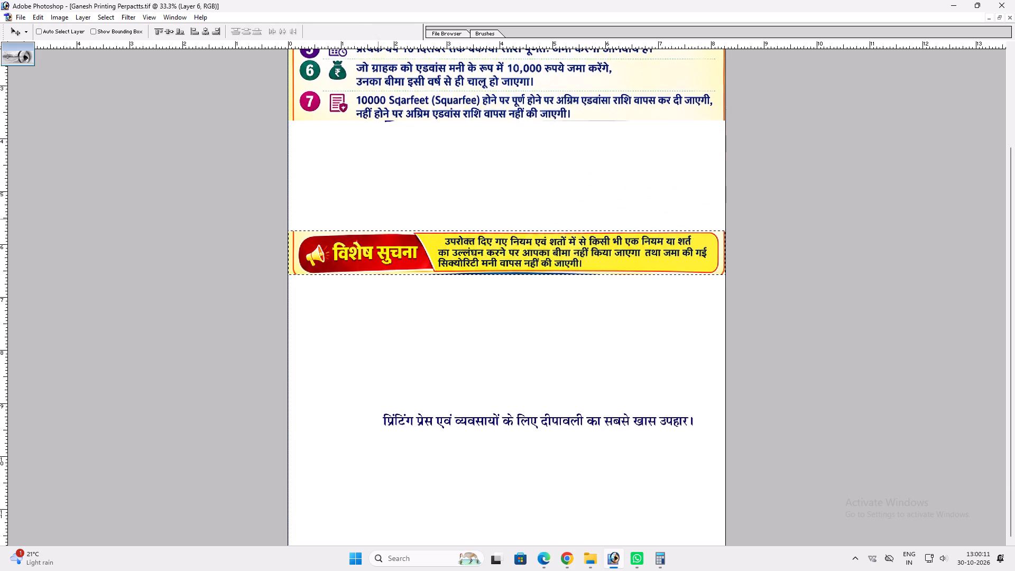
# Move the विशेष सुचना strip down to the bottom edge of the page and deselect it.
pyautogui.keyDown('shift'); pyautogui.moveTo(395, 248); pyautogui.dragTo(404, 412); pyautogui.keyUp('shift')
pyautogui.press('space')
pyautogui.press('space')
pyautogui.press('space')
pyautogui.press('space')
pyautogui.press('space')
pyautogui.press('space')
pyautogui.press('space')
pyautogui.press('space')
pyautogui.press('space')
pyautogui.press('space')
pyautogui.press('space')
pyautogui.press('space')
pyautogui.press('space')
pyautogui.press('space')
pyautogui.press('space')
pyautogui.press('space')
pyautogui.press('space')
pyautogui.press('space')
pyautogui.press('space')
pyautogui.press('space')
pyautogui.moveTo(404, 382); pyautogui.dragTo(399, 151)
pyautogui.moveTo(408, 353); pyautogui.dragTo(416, 355, button='right')
pyautogui.moveTo(424, 357); pyautogui.dragTo(442, 362)
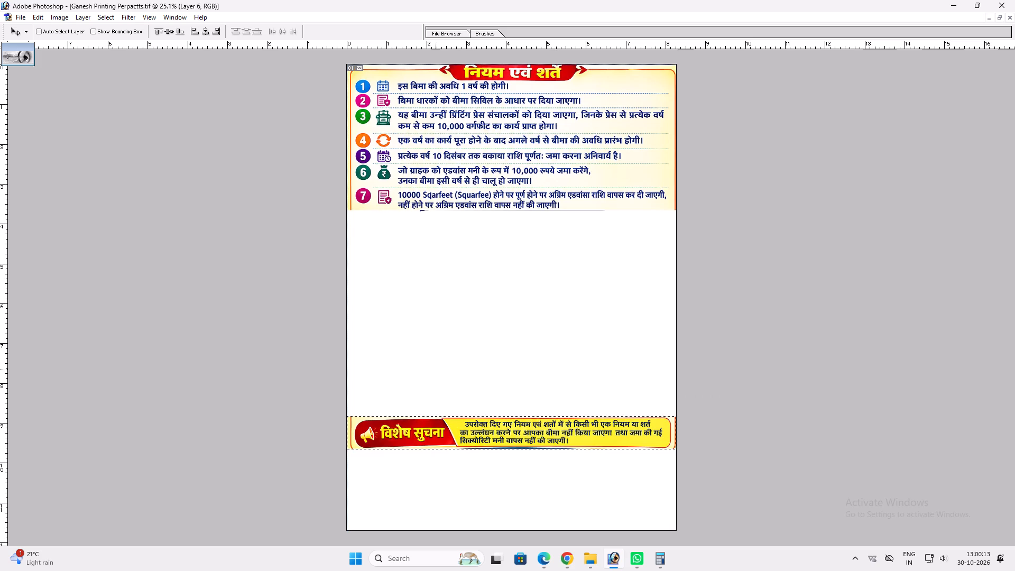
pyautogui.keyDown('shift'); pyautogui.moveTo(459, 442); pyautogui.dragTo(467, 523); pyautogui.keyUp('shift')
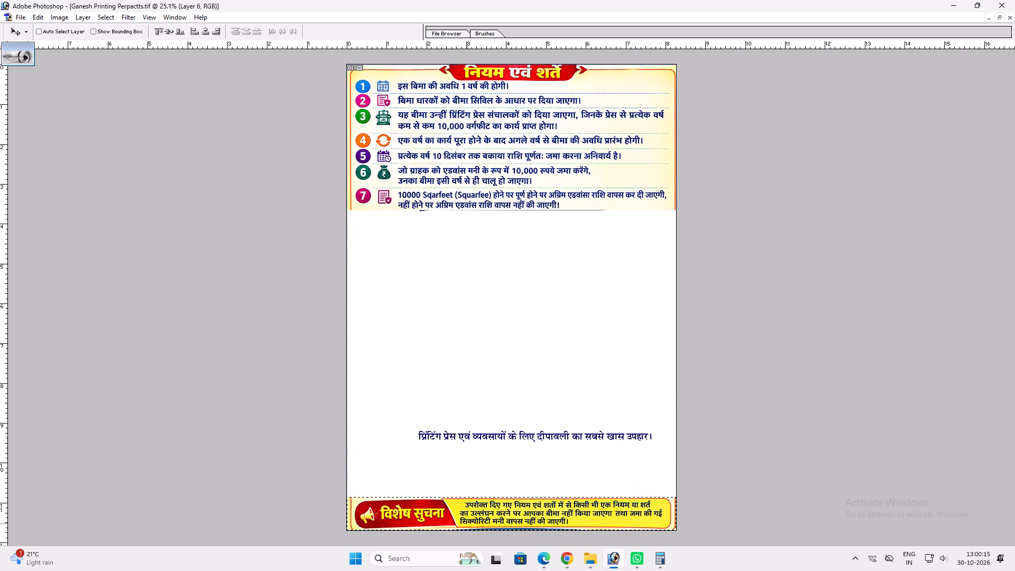
pyautogui.hotkey('ctrl', 'd')
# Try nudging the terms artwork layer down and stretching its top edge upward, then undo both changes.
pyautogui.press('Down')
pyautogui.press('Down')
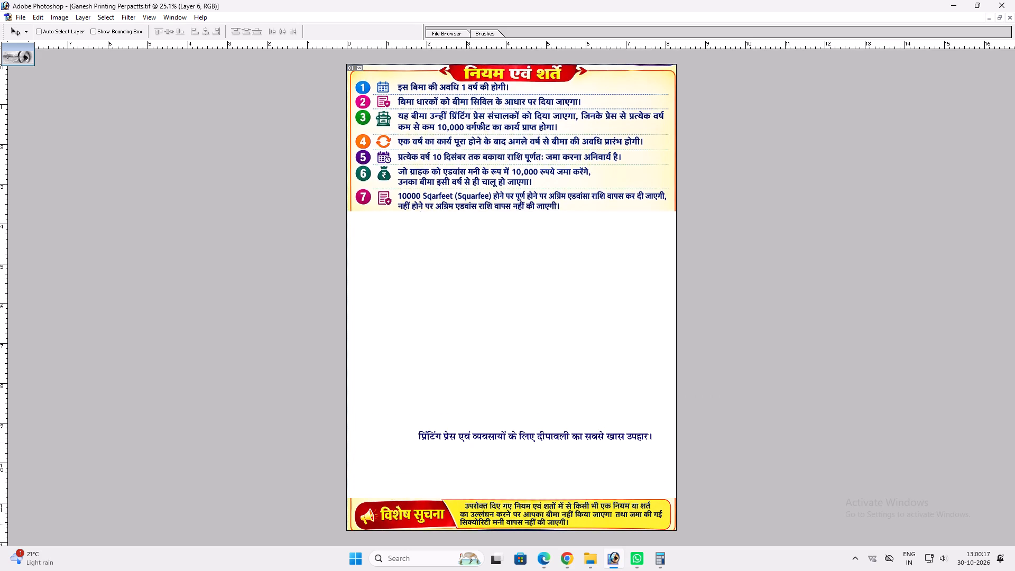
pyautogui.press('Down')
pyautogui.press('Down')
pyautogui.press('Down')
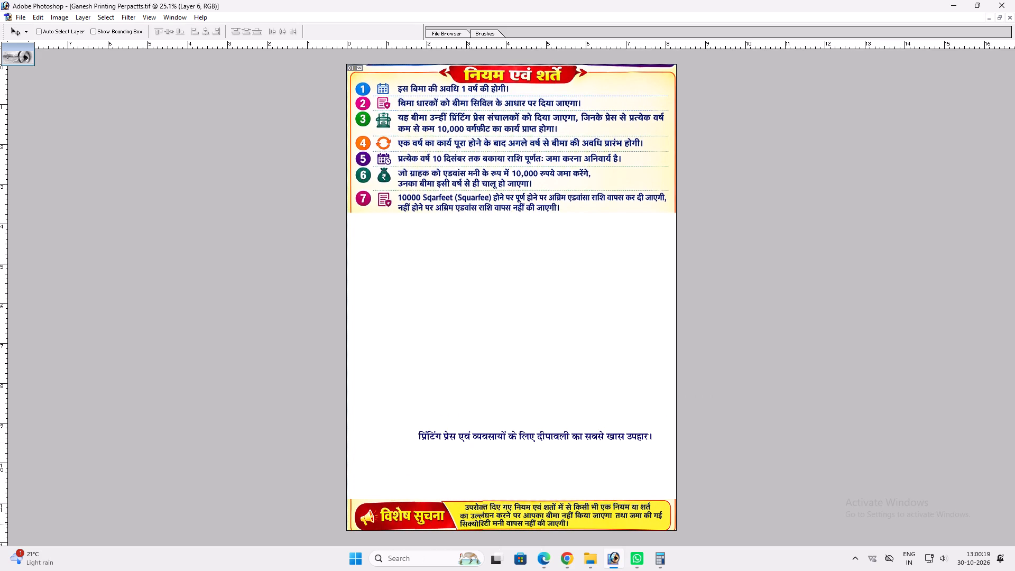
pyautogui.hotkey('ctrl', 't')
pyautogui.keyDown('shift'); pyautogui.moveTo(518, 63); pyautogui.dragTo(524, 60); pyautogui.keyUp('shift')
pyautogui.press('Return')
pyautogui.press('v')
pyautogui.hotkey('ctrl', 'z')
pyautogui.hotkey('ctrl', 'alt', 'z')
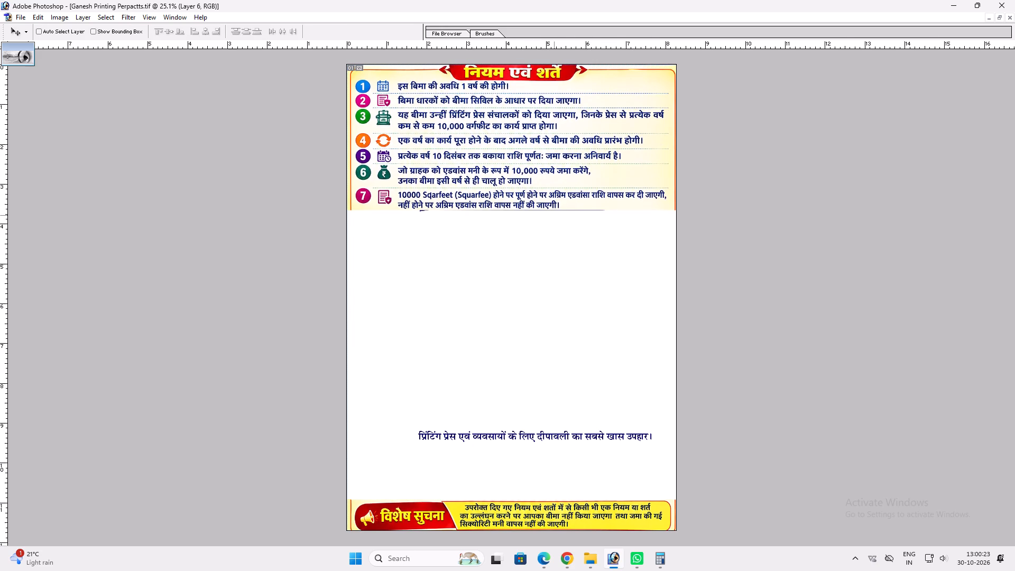
# Nudge the terms artwork layer down and stretch its top edge slightly beyond the page's top edge.
pyautogui.hotkey('ctrl', 't')
pyautogui.keyDown('shift'); pyautogui.moveTo(545, 530); pyautogui.dragTo(535, 532); pyautogui.keyUp('shift')
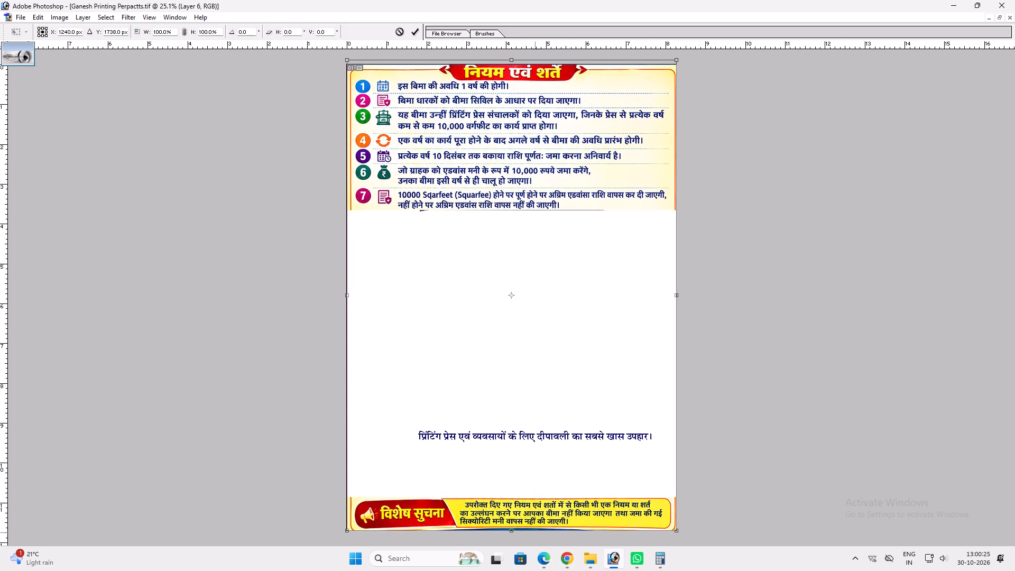
pyautogui.keyDown('shift'); pyautogui.moveTo(535, 532); pyautogui.dragTo(533, 535); pyautogui.keyUp('shift')
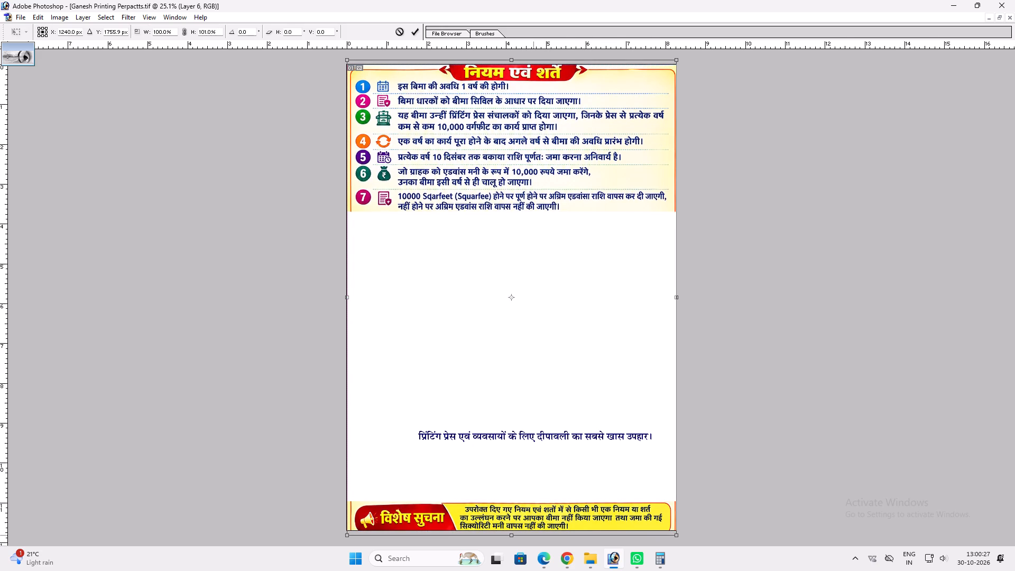
pyautogui.keyDown('shift'); pyautogui.moveTo(533, 535); pyautogui.dragTo(534, 534); pyautogui.keyUp('shift')
pyautogui.press('Return')
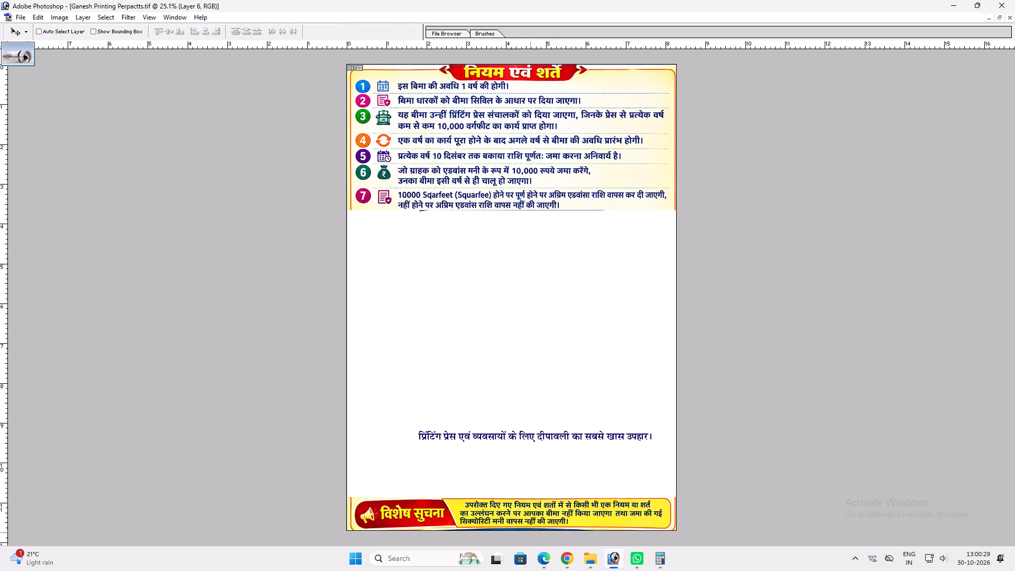
pyautogui.press('Down')
pyautogui.press('Down')
pyautogui.press('Down')
pyautogui.press('Down')
pyautogui.hotkey('ctrl', 't')
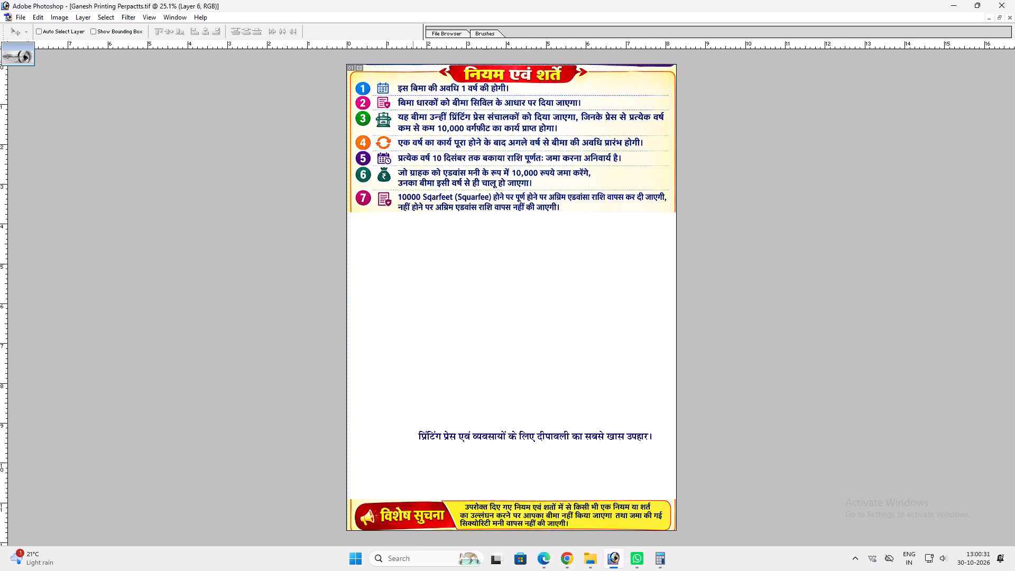
pyautogui.keyDown('shift'); pyautogui.moveTo(517, 63); pyautogui.dragTo(528, 59); pyautogui.keyUp('shift')
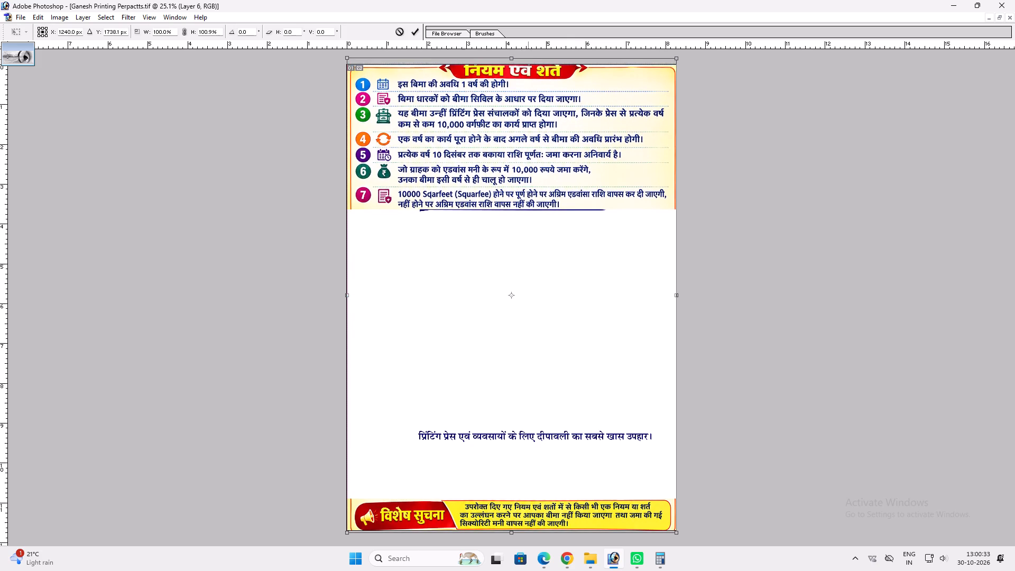
pyautogui.keyDown('shift'); pyautogui.moveTo(528, 59); pyautogui.dragTo(531, 58); pyautogui.keyUp('shift')
pyautogui.press('Return')
pyautogui.press('v')
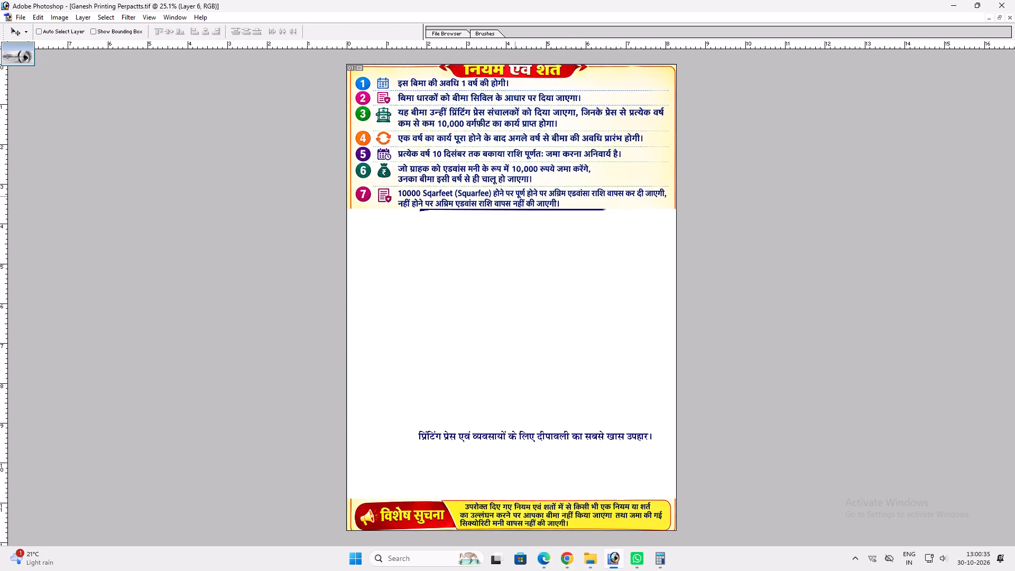
# Copy the blank cream strip beside rule 7's last line and place the copy just below rule 7 at the page's left side.
pyautogui.hotkey('ctrl', '+')
pyautogui.keyDown('ctrl'); pyautogui.click(685, 176); pyautogui.keyUp('ctrl')
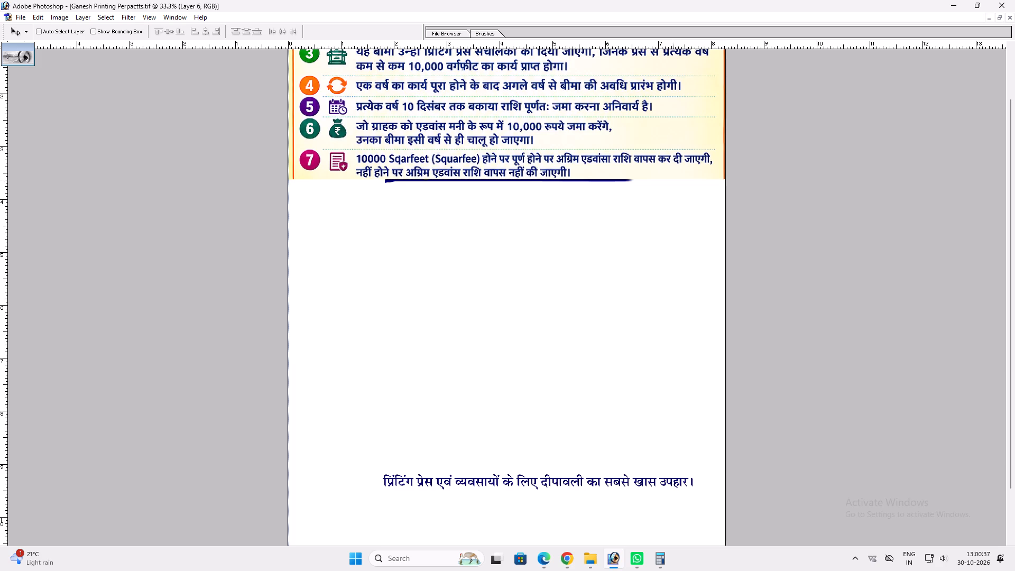
pyautogui.press('m')
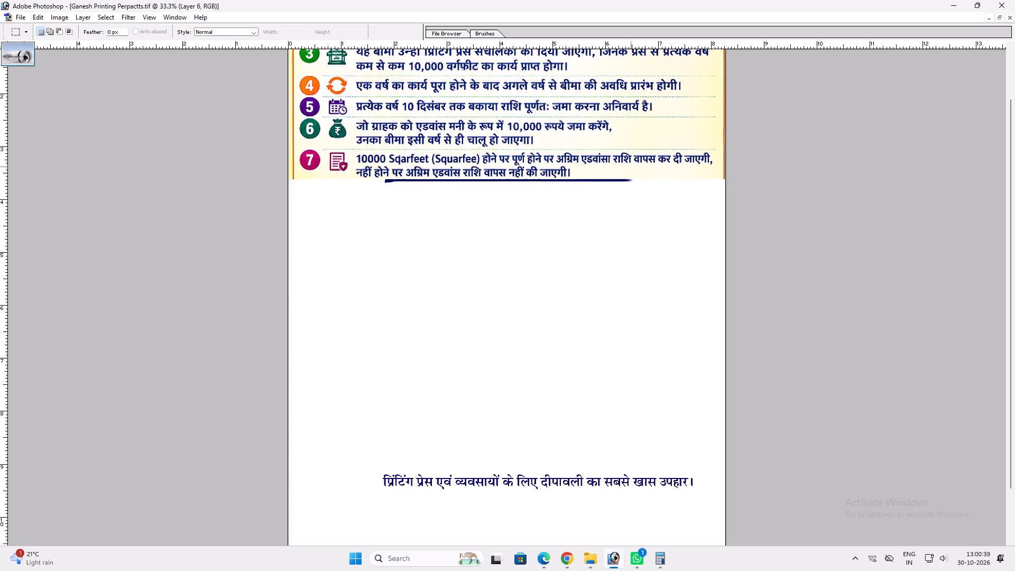
pyautogui.moveTo(588, 169); pyautogui.dragTo(720, 175)
pyautogui.hotkey('ctrl', 'c')
pyautogui.hotkey('ctrl', 'v')
pyautogui.press('v')
pyautogui.moveTo(703, 170); pyautogui.dragTo(393, 199)
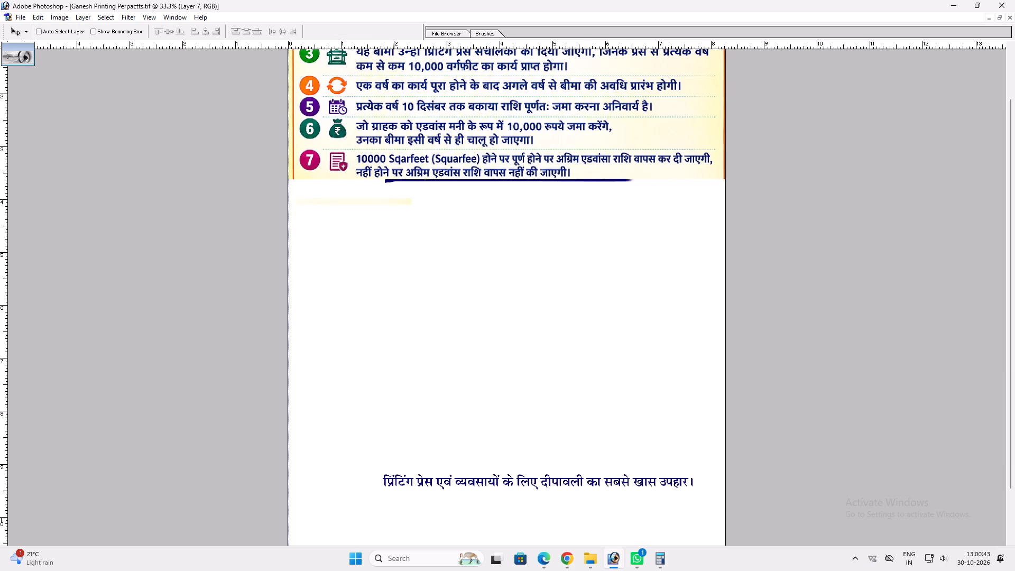
pyautogui.moveTo(393, 199); pyautogui.dragTo(394, 180)
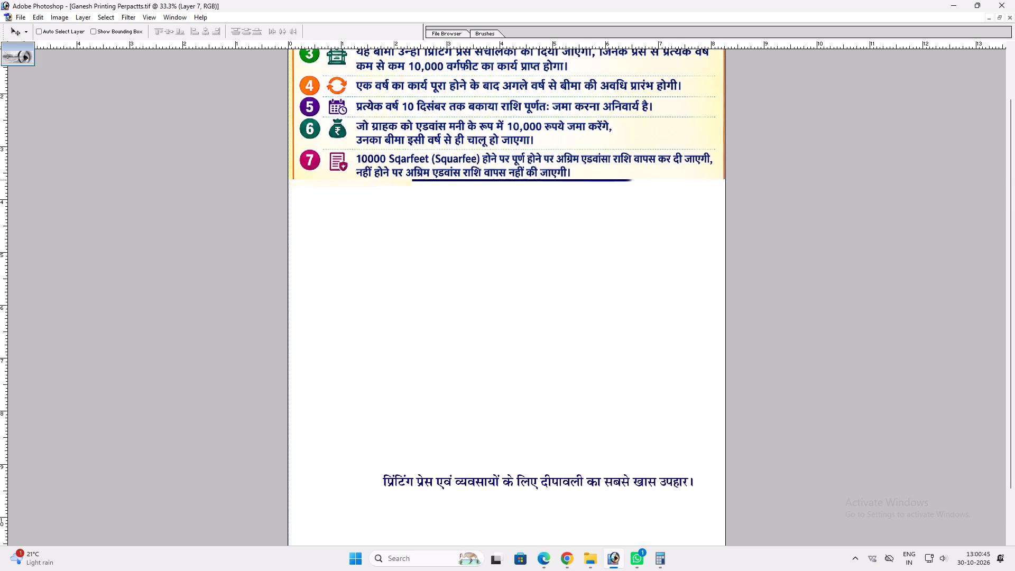
pyautogui.moveTo(394, 180); pyautogui.dragTo(386, 181)
pyautogui.moveTo(386, 181); pyautogui.dragTo(386, 180)
pyautogui.press('Left')
pyautogui.press('Left')
pyautogui.press('Left')
pyautogui.press('Left')
pyautogui.press('Left')
pyautogui.press('Left')
pyautogui.press('Left')
pyautogui.press('Left')
pyautogui.press('Left')
pyautogui.press('Left')
pyautogui.press('Left')
pyautogui.press('Left')
pyautogui.press('Left')
# Stretch the end piece of the copied cream strip across to the page's right edge, covering the navy line.
pyautogui.press('m')
pyautogui.moveTo(374, 174); pyautogui.dragTo(395, 201)
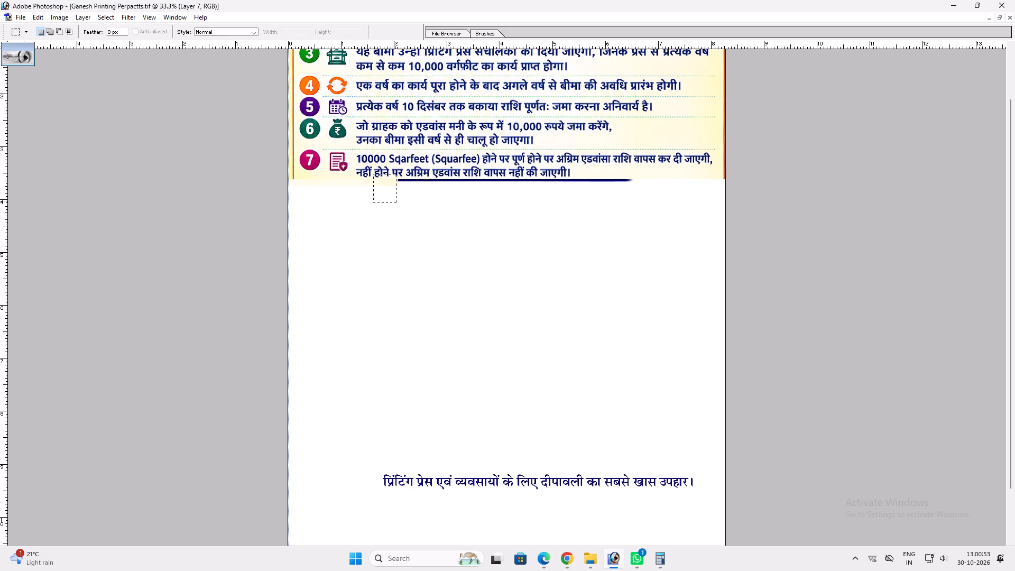
pyautogui.moveTo(395, 201); pyautogui.dragTo(395, 202)
pyautogui.hotkey('ctrl', 't')
pyautogui.moveTo(395, 183); pyautogui.dragTo(723, 190)
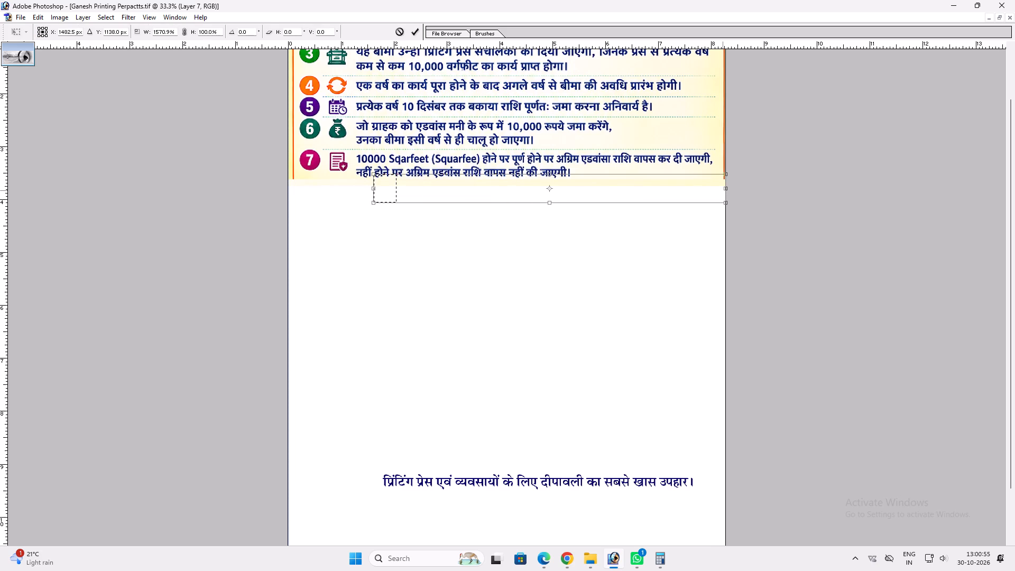
pyautogui.moveTo(723, 190); pyautogui.dragTo(723, 190)
pyautogui.press('Return')
pyautogui.hotkey('ctrl', 'd')
# Stretch the cream strip downward to fill the blank area between rule 7 and the विशेष सुचना strip.
pyautogui.hotkey('ctrl', 't')
pyautogui.keyDown('shift'); pyautogui.moveTo(590, 188); pyautogui.dragTo(589, 194); pyautogui.keyUp('shift')
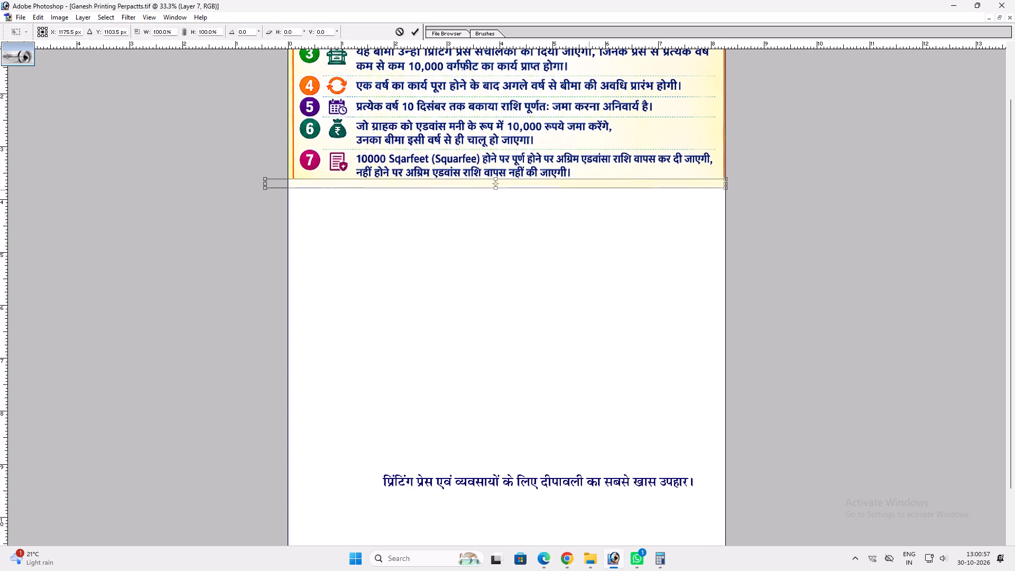
pyautogui.keyDown('shift'); pyautogui.moveTo(589, 194); pyautogui.dragTo(612, 438); pyautogui.keyUp('shift')
pyautogui.press('space')
pyautogui.rightClick(506, 307)
pyautogui.press('Return')
pyautogui.press('Return')
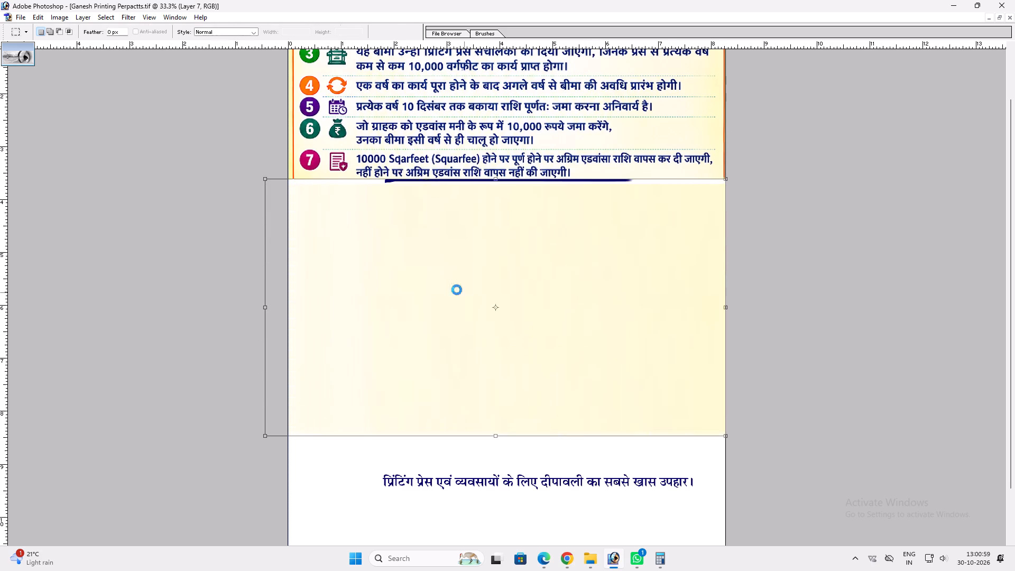
pyautogui.rightClick(455, 289)
pyautogui.moveTo(468, 294); pyautogui.dragTo(473, 295)
pyautogui.hotkey('ctrl', 't')
pyautogui.keyDown('shift'); pyautogui.moveTo(528, 400); pyautogui.dragTo(537, 457); pyautogui.keyUp('shift')
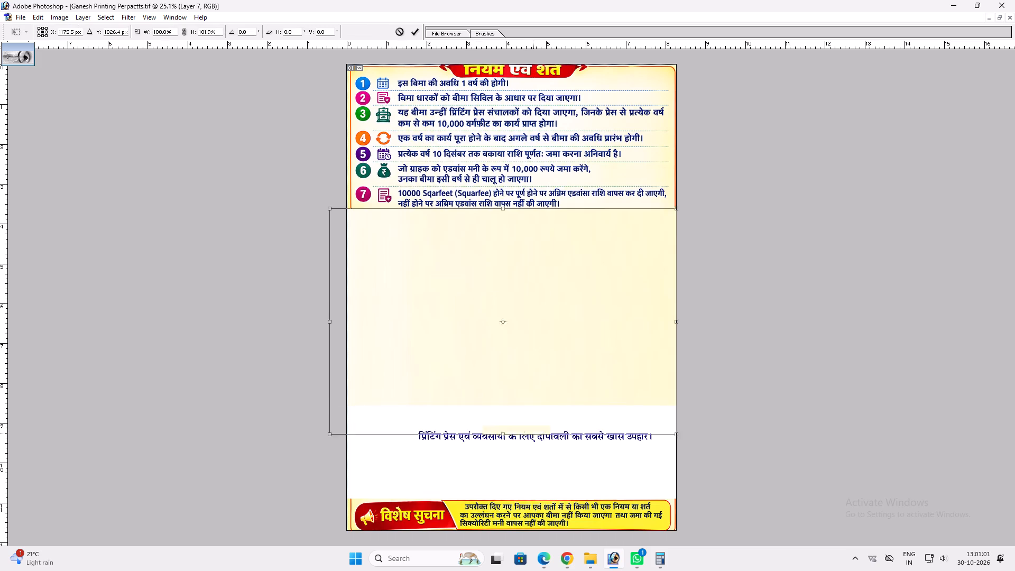
pyautogui.keyDown('shift'); pyautogui.moveTo(537, 457); pyautogui.dragTo(543, 504); pyautogui.keyUp('shift')
pyautogui.keyDown('shift'); pyautogui.moveTo(543, 503); pyautogui.dragTo(533, 496); pyautogui.keyUp('shift')
pyautogui.hotkey('shift', 'Return')
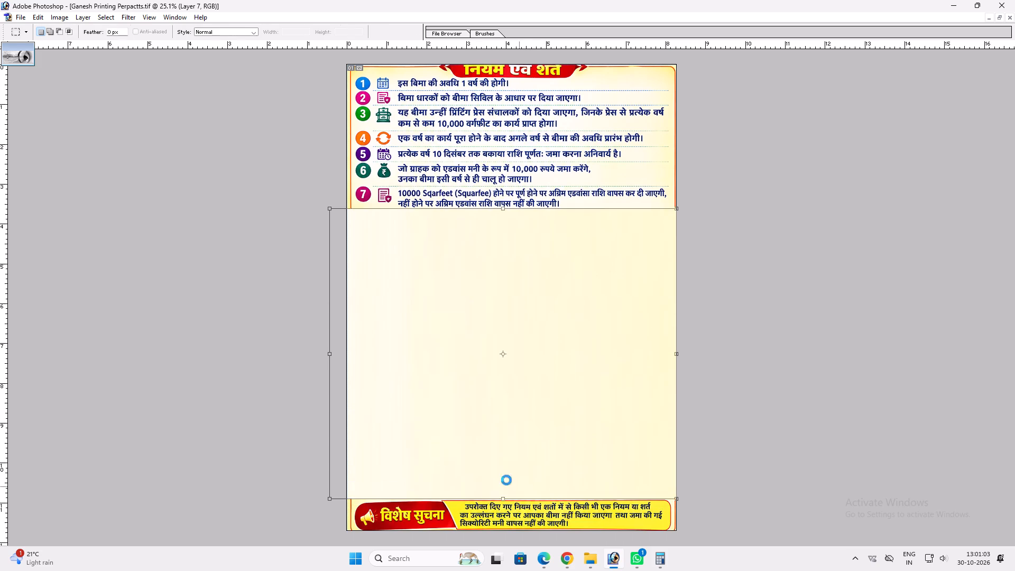
# Send the cream background layer behind the terms artwork and the text.
pyautogui.hotkey('ctrl', 'shift', '[')
# Extend the right orange border from beside rule 7 down to the विशेष सुचना strip by stretching a small piece of it.
pyautogui.press('v')
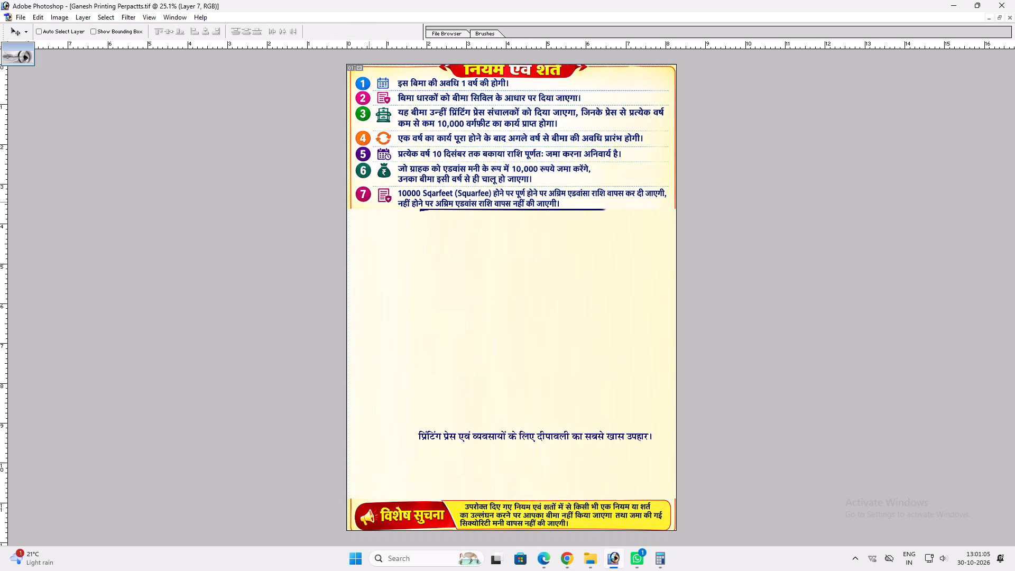
pyautogui.keyDown('ctrl'); pyautogui.click(357, 204); pyautogui.keyUp('ctrl')
pyautogui.press('m')
pyautogui.moveTo(669, 198); pyautogui.dragTo(676, 199)
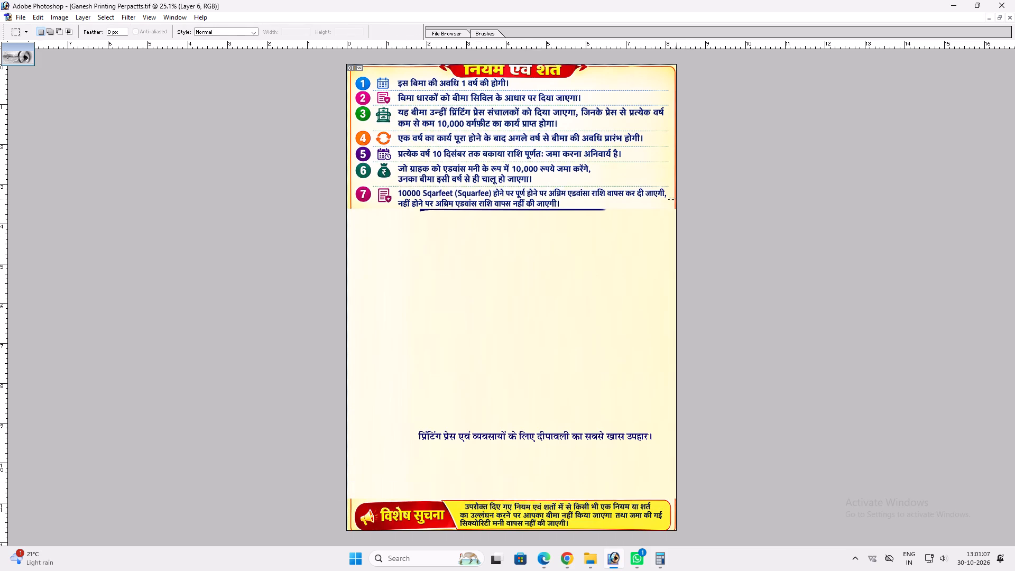
pyautogui.moveTo(676, 199); pyautogui.dragTo(681, 206)
pyautogui.hotkey('ctrl', 't')
pyautogui.moveTo(675, 207); pyautogui.dragTo(691, 469)
pyautogui.hotkey('ctrl', 'z')
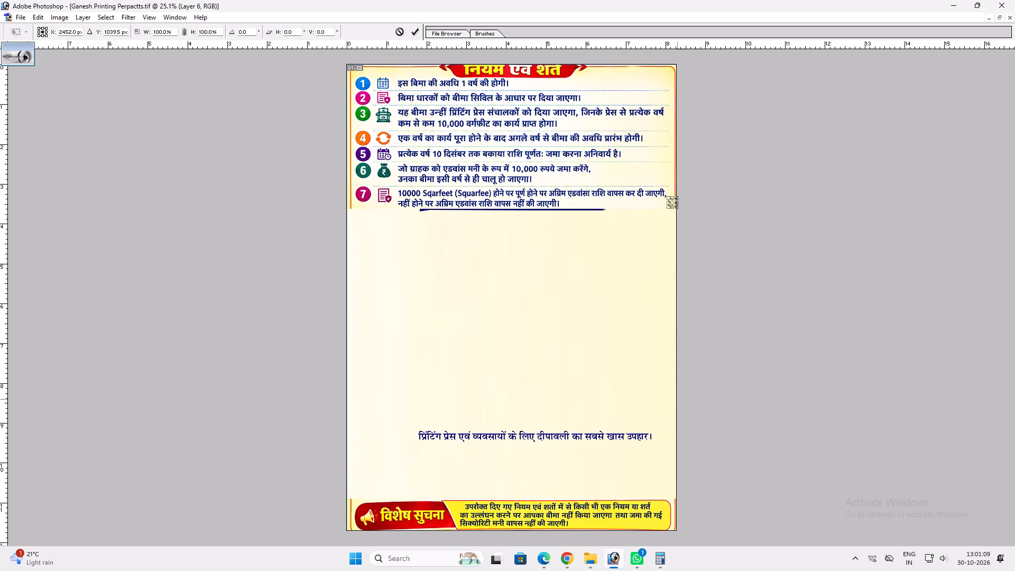
pyautogui.moveTo(672, 209); pyautogui.dragTo(695, 502)
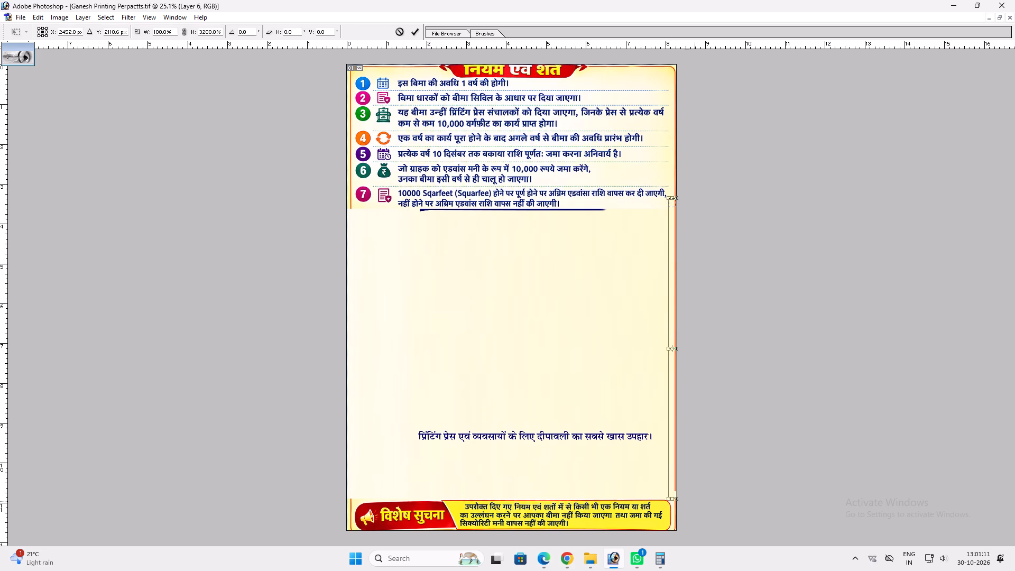
pyautogui.moveTo(695, 502); pyautogui.dragTo(695, 507)
pyautogui.press('Return')
pyautogui.hotkey('ctrl', 'd')
# Extend the left orange border from beside rule 7 down to the विशेष सुचना strip by stretching a small piece of it.
pyautogui.press('v')
pyautogui.press('v')
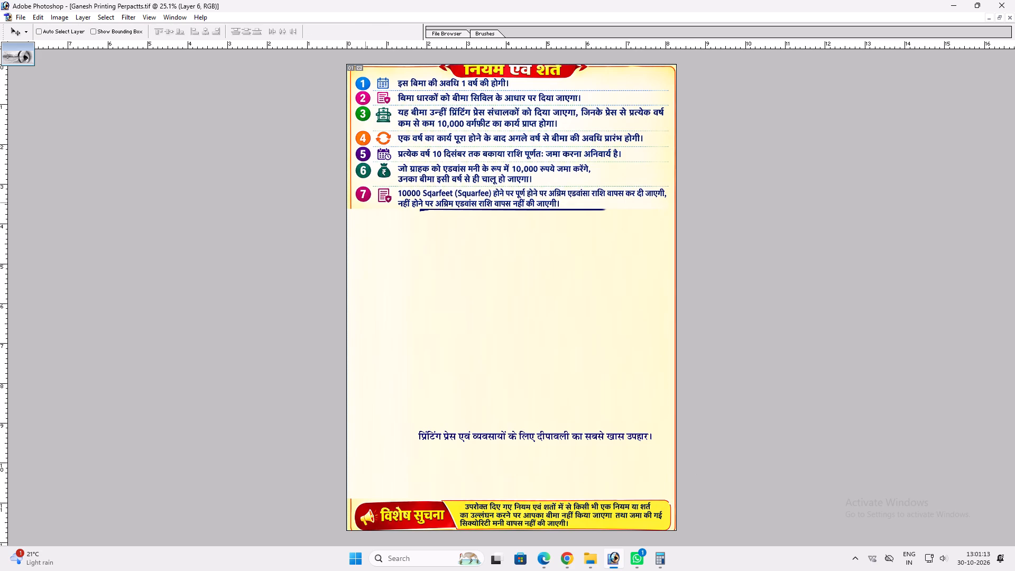
pyautogui.keyDown('ctrl'); pyautogui.click(365, 202); pyautogui.keyUp('ctrl')
pyautogui.press('m')
pyautogui.moveTo(346, 204); pyautogui.dragTo(357, 208)
pyautogui.hotkey('ctrl', 't')
pyautogui.moveTo(352, 210); pyautogui.dragTo(376, 526)
pyautogui.hotkey('ctrl', 'Return')
pyautogui.hotkey('ctrl', 'd')
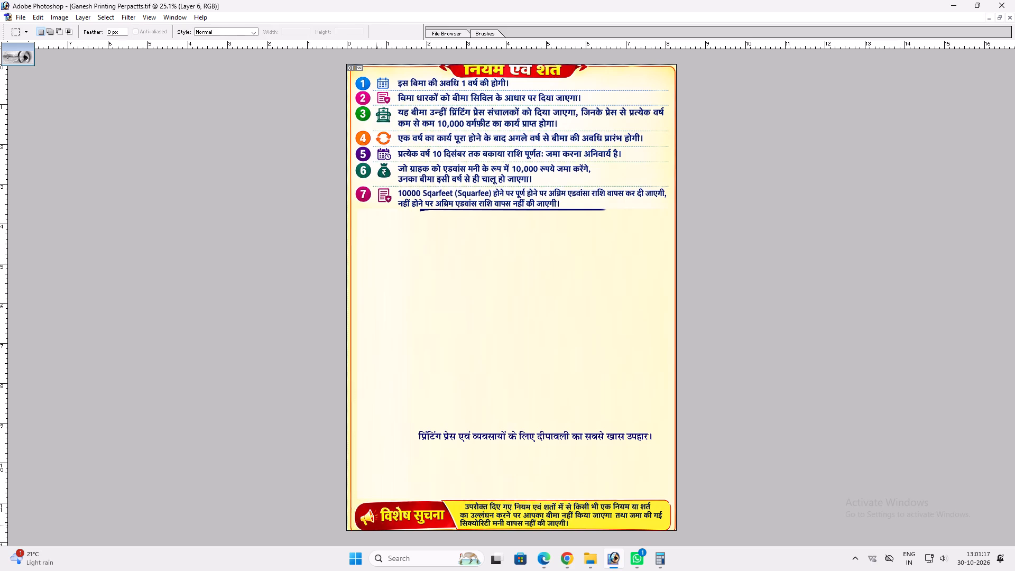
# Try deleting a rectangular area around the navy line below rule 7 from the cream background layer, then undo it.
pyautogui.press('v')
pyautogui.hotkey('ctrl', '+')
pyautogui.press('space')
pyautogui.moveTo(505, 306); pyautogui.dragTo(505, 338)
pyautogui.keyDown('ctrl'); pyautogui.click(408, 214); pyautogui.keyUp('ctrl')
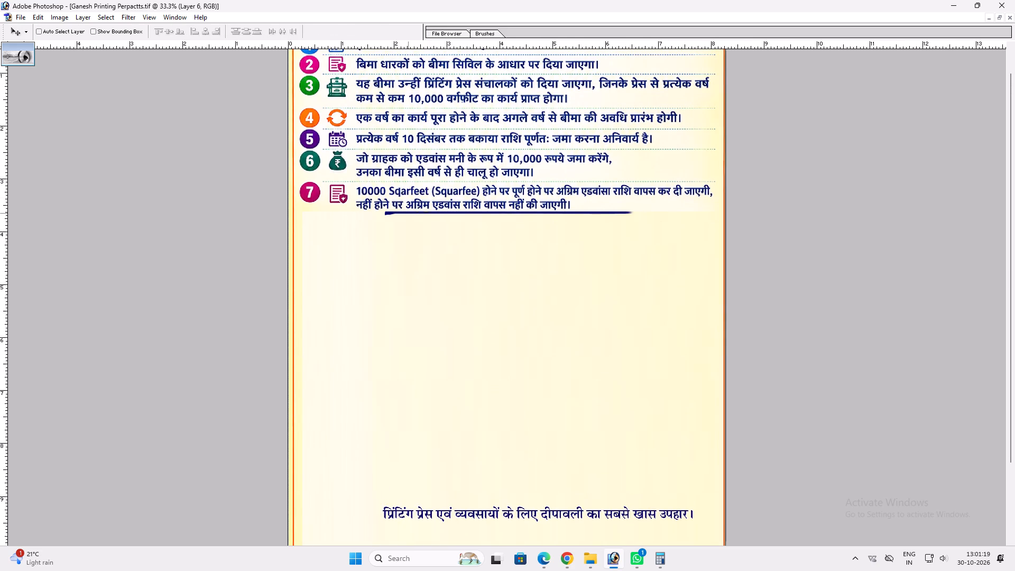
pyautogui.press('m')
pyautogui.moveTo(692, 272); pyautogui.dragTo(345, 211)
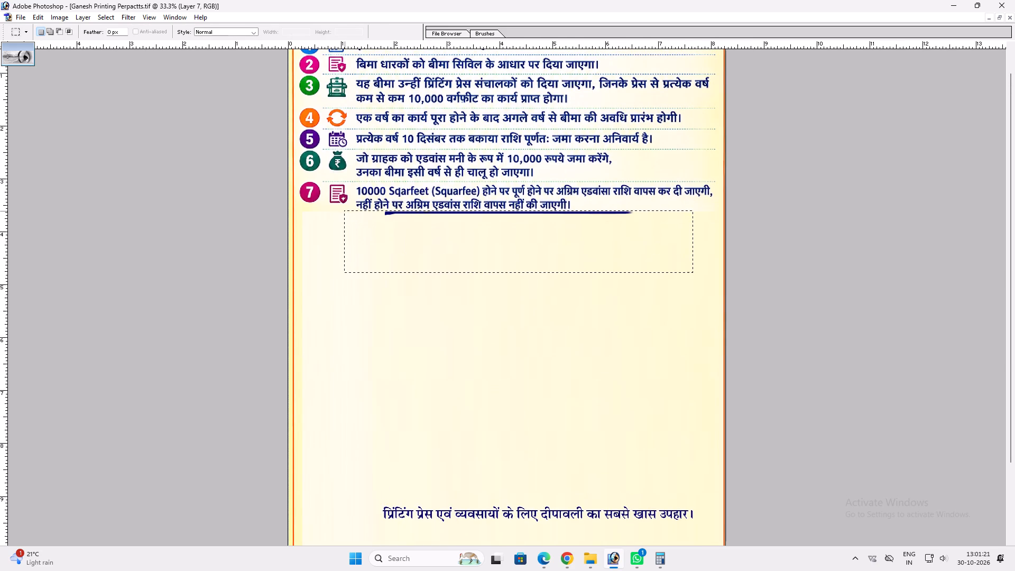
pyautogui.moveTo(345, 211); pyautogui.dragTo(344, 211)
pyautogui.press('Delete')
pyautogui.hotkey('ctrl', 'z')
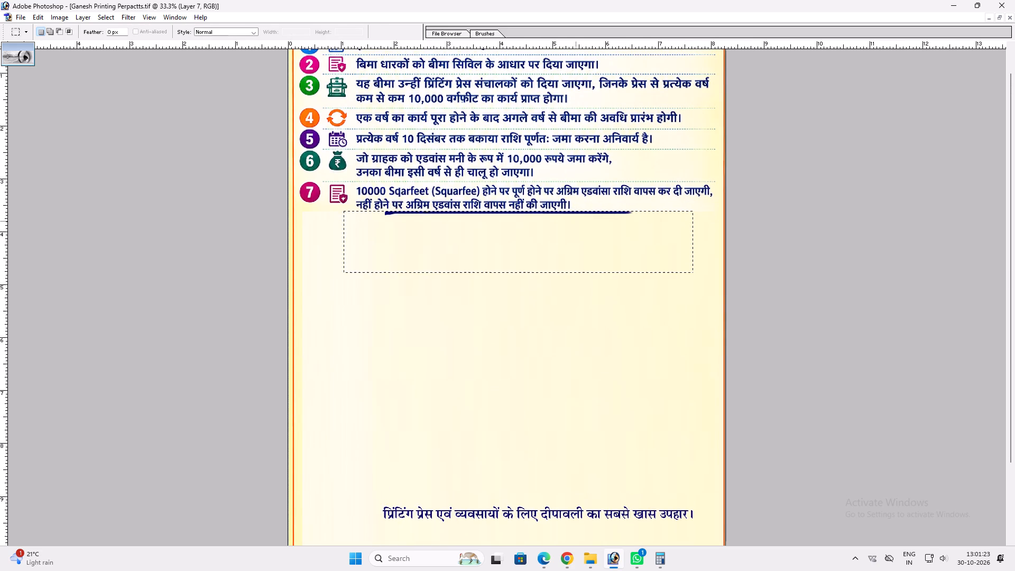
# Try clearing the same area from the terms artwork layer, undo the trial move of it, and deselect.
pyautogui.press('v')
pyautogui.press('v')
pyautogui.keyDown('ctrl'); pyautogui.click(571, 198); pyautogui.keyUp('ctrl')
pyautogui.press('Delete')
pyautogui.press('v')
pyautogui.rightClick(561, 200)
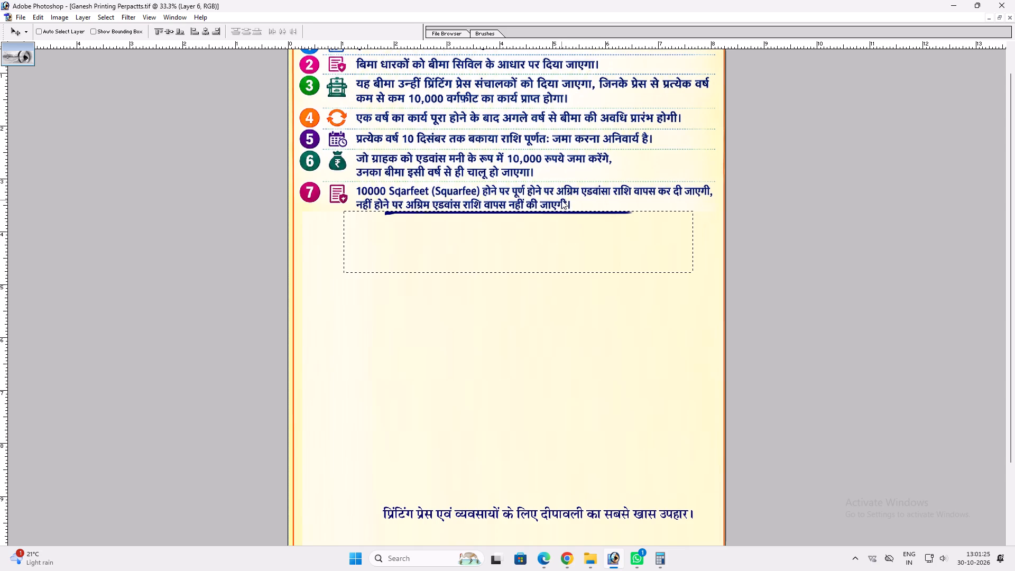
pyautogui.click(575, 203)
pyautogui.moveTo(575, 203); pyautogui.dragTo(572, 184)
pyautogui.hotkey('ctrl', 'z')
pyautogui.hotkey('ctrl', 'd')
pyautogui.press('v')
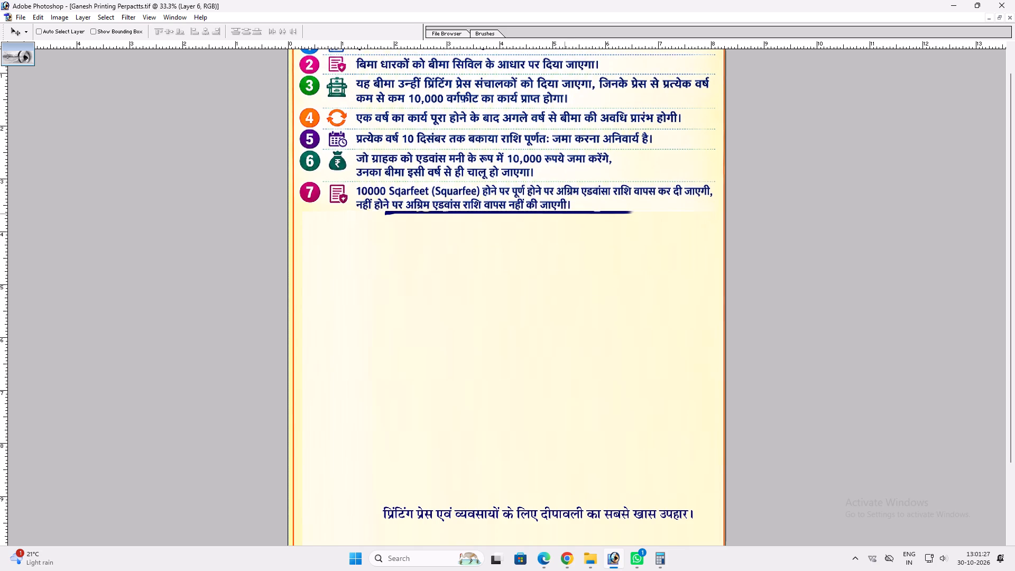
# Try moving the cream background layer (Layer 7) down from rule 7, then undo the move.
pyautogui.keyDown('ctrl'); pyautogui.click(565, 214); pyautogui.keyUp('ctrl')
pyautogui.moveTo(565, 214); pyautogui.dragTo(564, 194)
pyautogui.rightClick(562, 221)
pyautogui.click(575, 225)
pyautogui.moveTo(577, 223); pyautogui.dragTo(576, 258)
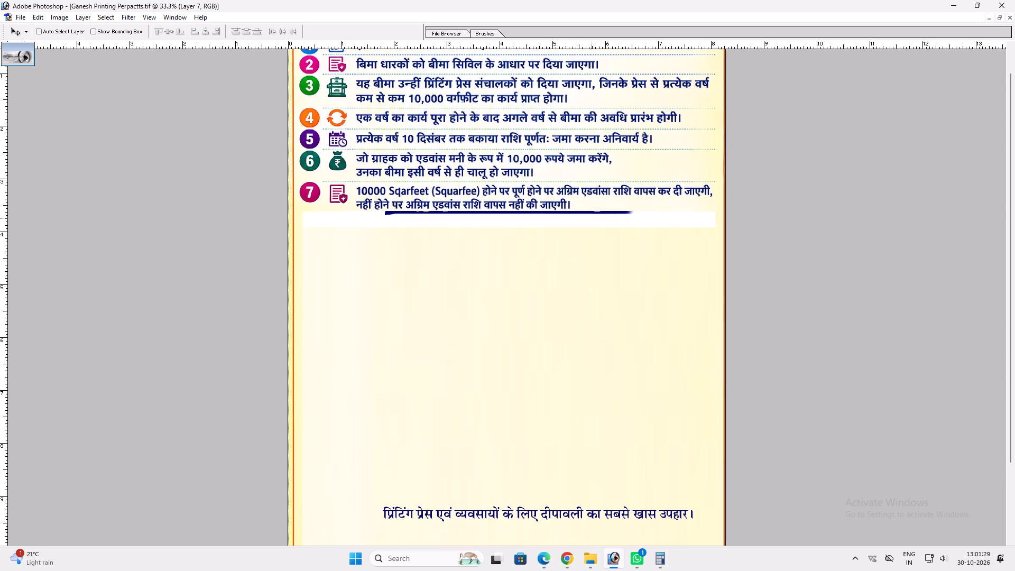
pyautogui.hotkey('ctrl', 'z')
# Move the navy line below rule 7 up so it sits behind the rule's second line of text.
pyautogui.keyDown('ctrl'); pyautogui.click(605, 211); pyautogui.keyUp('ctrl')
pyautogui.keyDown('ctrl'); pyautogui.doubleClick(606, 214); pyautogui.keyUp('ctrl')
pyautogui.moveTo(607, 213); pyautogui.dragTo(607, 198)
pyautogui.keyDown('ctrl'); pyautogui.click(632, 206); pyautogui.keyUp('ctrl')
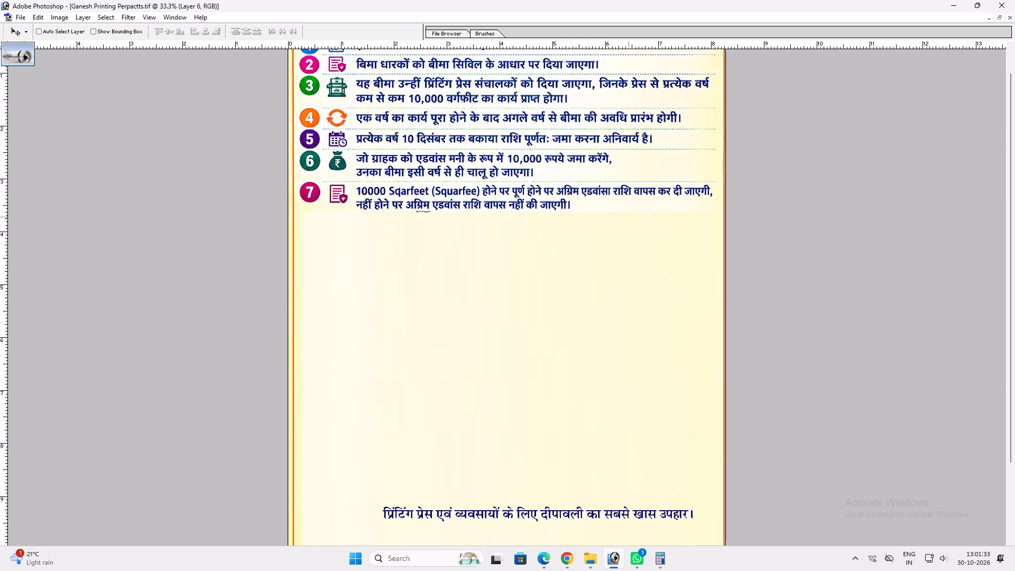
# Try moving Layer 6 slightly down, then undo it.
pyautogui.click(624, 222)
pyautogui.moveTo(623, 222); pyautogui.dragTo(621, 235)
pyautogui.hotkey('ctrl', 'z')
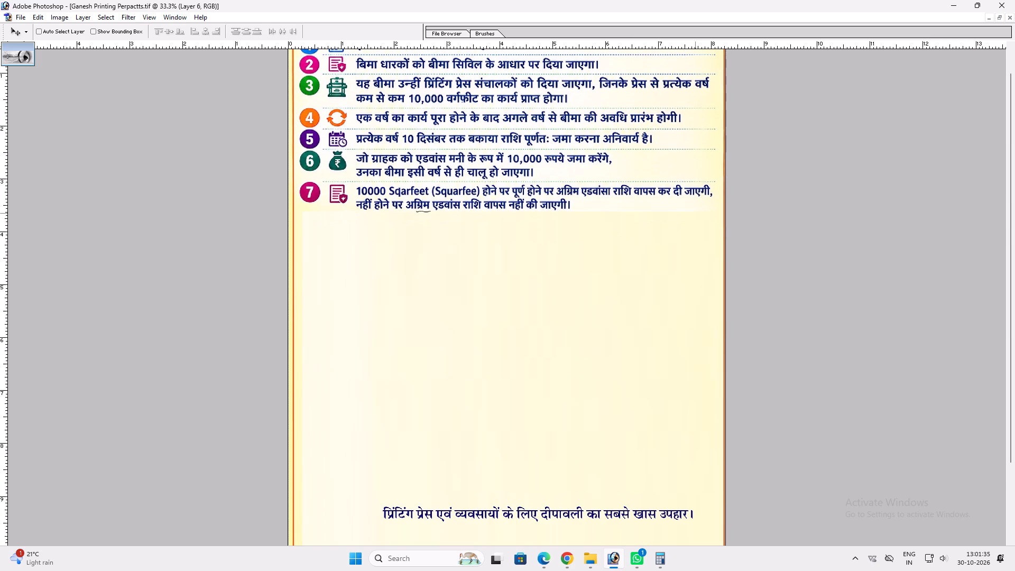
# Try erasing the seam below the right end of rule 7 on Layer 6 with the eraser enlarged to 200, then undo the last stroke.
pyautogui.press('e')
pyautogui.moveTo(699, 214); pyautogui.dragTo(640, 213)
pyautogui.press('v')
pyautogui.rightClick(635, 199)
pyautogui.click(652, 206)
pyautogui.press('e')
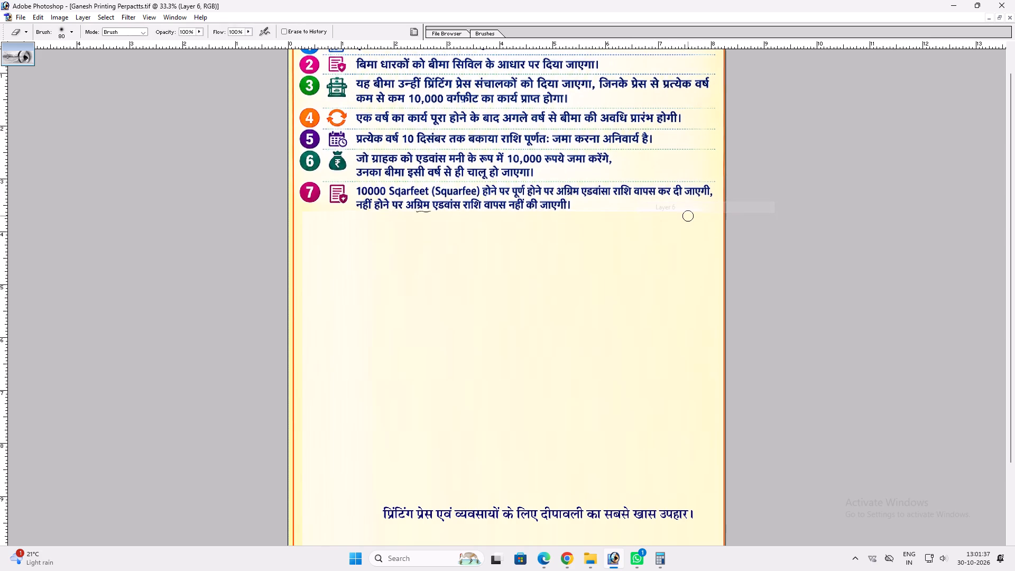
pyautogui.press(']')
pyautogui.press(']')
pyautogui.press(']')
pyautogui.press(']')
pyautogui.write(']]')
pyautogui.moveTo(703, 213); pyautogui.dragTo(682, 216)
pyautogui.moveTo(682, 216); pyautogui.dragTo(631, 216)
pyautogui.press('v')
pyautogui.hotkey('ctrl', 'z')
# Erase the top edge of the cream background layer (Layer 7) below the right end of rule 7.
pyautogui.press('v')
pyautogui.rightClick(669, 229)
pyautogui.moveTo(681, 233); pyautogui.dragTo(682, 234)
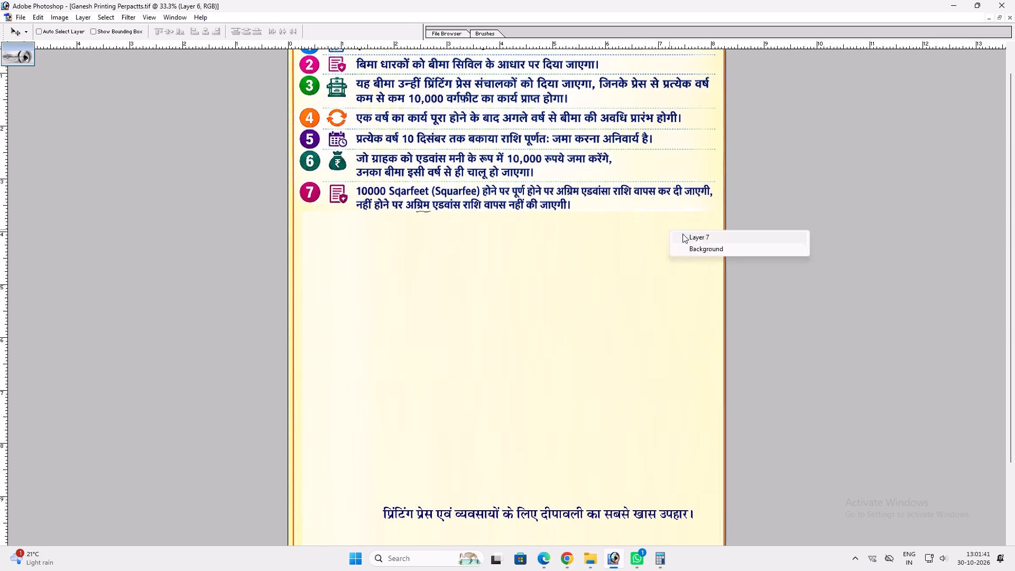
pyautogui.moveTo(682, 234); pyautogui.dragTo(688, 235)
pyautogui.press('e')
pyautogui.moveTo(695, 216); pyautogui.dragTo(628, 213)
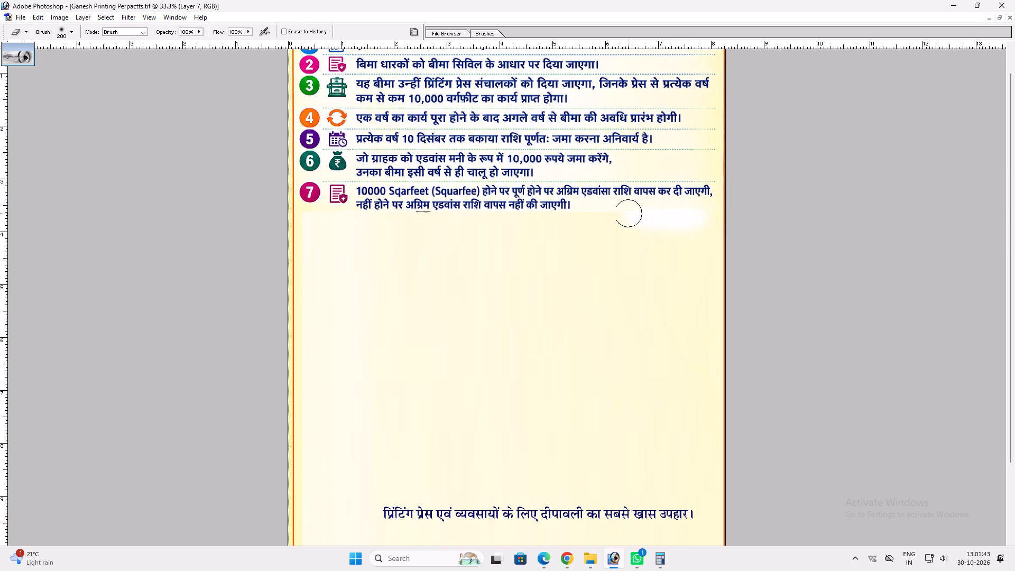
pyautogui.moveTo(628, 213); pyautogui.dragTo(604, 214)
# Stretch the top edge of the cream background layer upward until it lies behind rule 7.
pyautogui.hotkey('ctrl', 't')
pyautogui.keyDown('shift'); pyautogui.moveTo(642, 213); pyautogui.dragTo(646, 189); pyautogui.keyUp('shift')
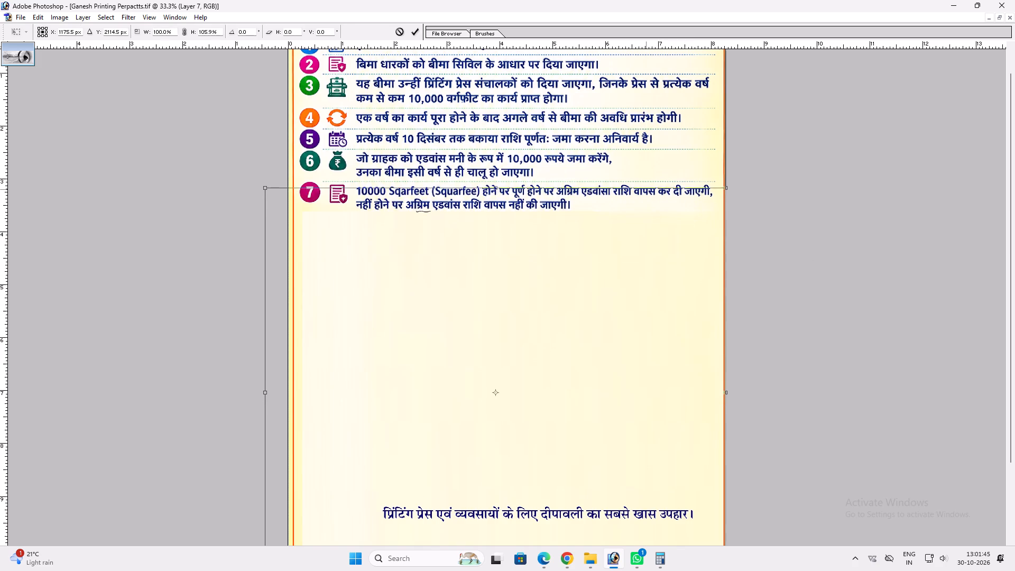
pyautogui.keyDown('shift'); pyautogui.moveTo(646, 189); pyautogui.dragTo(647, 180); pyautogui.keyUp('shift')
pyautogui.press('Return')
pyautogui.press('v')
# Stretch the cream background layer's top edge further up behind the rules to just below the नियम एवं शर्ते heading, about 133% height.
pyautogui.press('space')
pyautogui.moveTo(484, 211); pyautogui.dragTo(499, 214, button='right')
pyautogui.moveTo(508, 217); pyautogui.dragTo(516, 218)
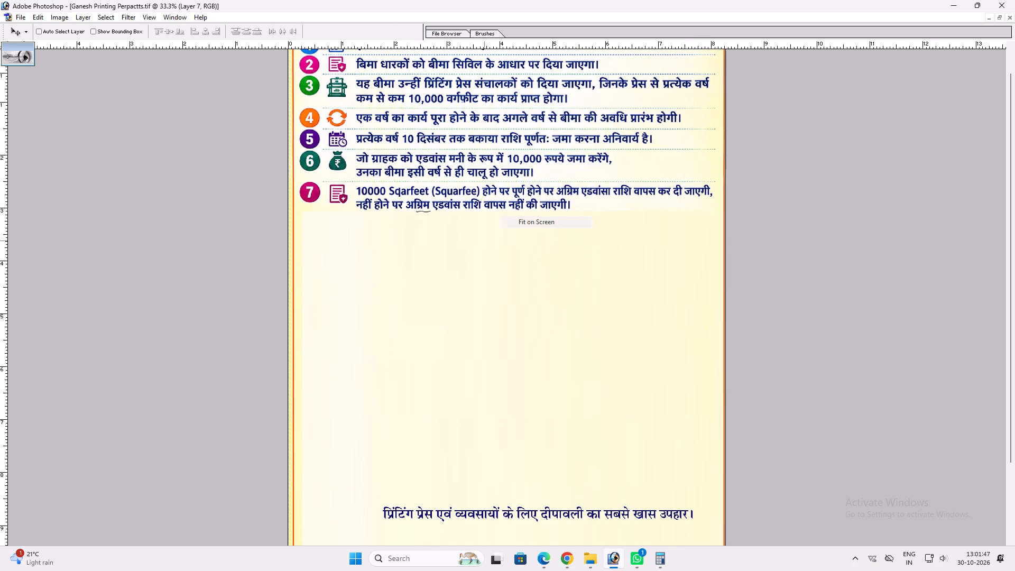
pyautogui.press('v')
pyautogui.hotkey('ctrl', '+')
pyautogui.press('space')
pyautogui.press('space')
pyautogui.press('space')
pyautogui.press('space')
pyautogui.press('space')
pyautogui.press('space')
pyautogui.press('space')
pyautogui.press('space')
pyautogui.press('space')
pyautogui.press('space')
pyautogui.press('space')
pyautogui.moveTo(528, 308); pyautogui.dragTo(543, 407)
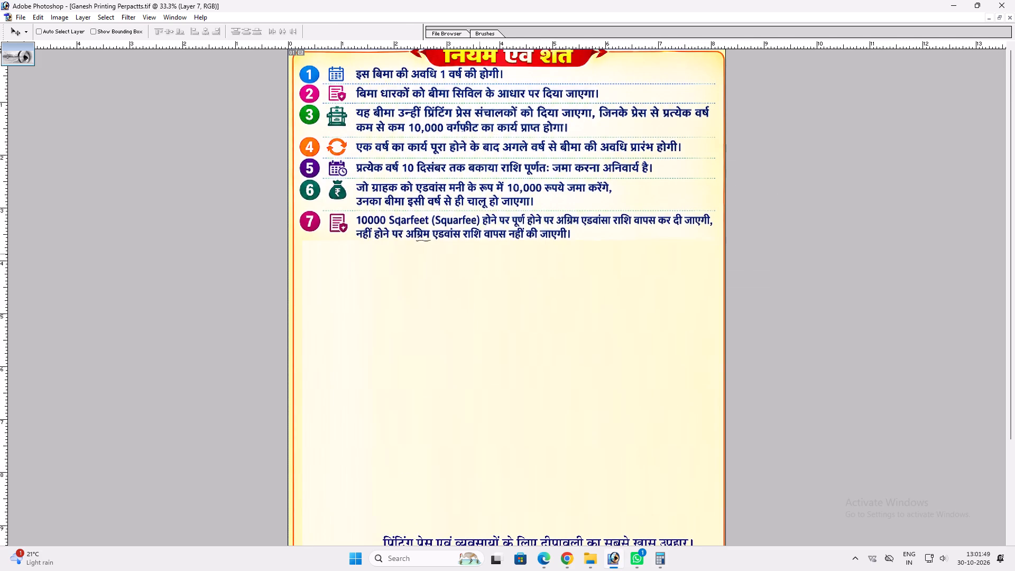
pyautogui.press('v')
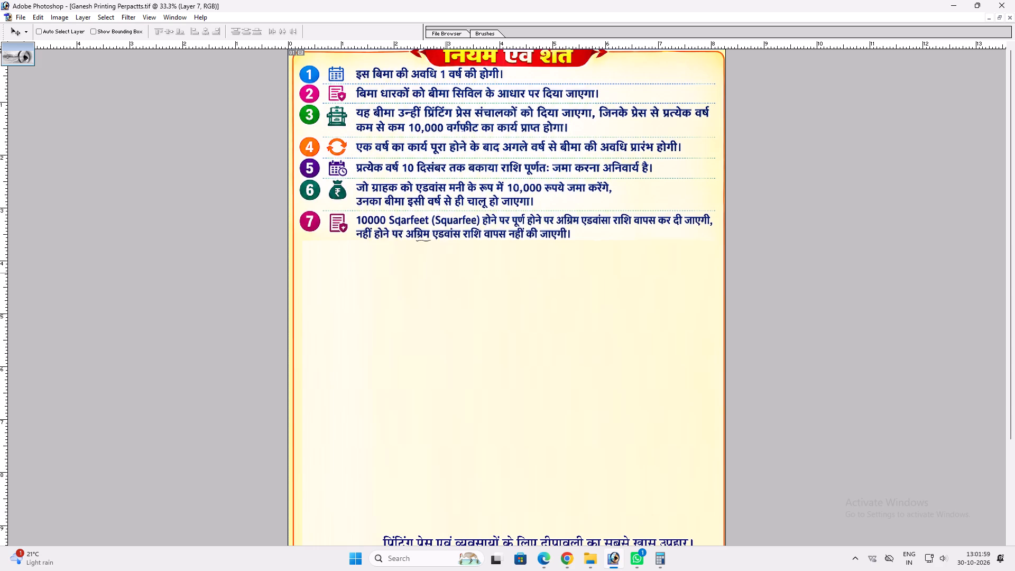
pyautogui.rightClick(443, 287)
pyautogui.click(458, 288)
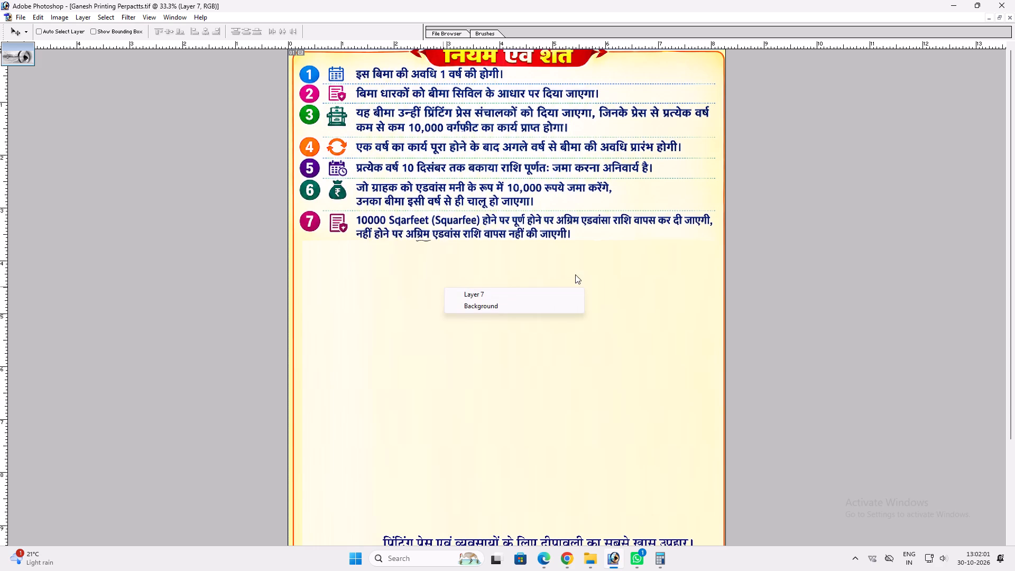
pyautogui.keyDown('ctrl'); pyautogui.click(504, 291); pyautogui.keyUp('ctrl')
pyautogui.hotkey('ctrl', 't')
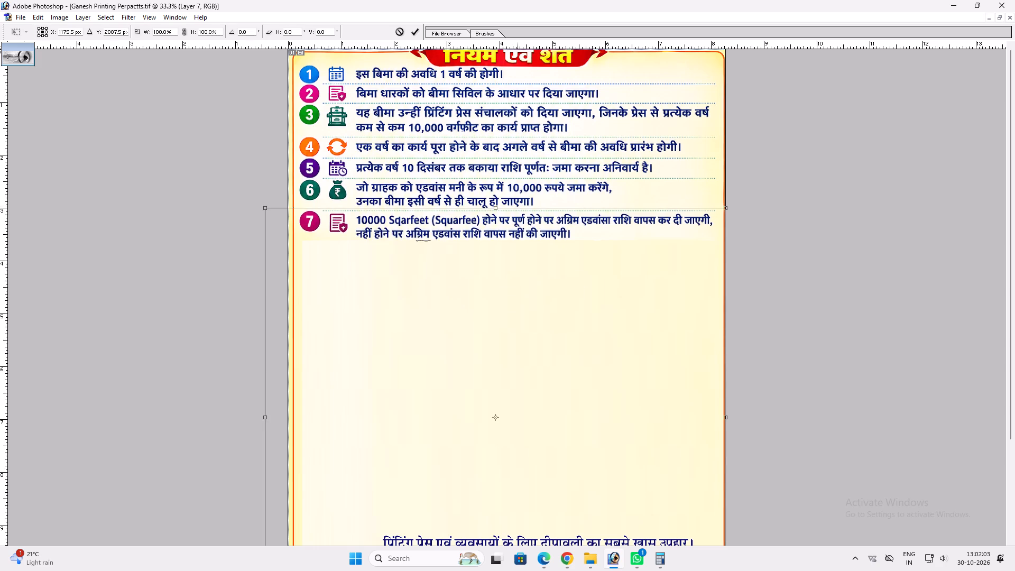
pyautogui.keyDown('shift'); pyautogui.moveTo(517, 207); pyautogui.dragTo(524, 66); pyautogui.keyUp('shift')
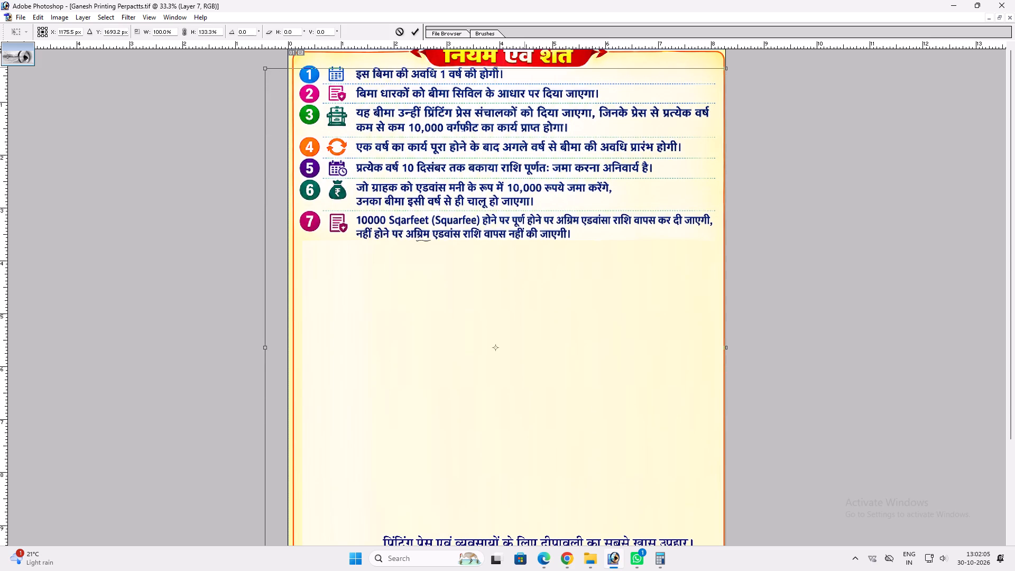
pyautogui.keyDown('shift'); pyautogui.moveTo(524, 66); pyautogui.dragTo(524, 65); pyautogui.keyUp('shift')
pyautogui.hotkey('shift', 'Return')
# Move the दीपावली tagline text up into the blank cream area below rule 7.
pyautogui.press('v')
pyautogui.press('space')
pyautogui.moveTo(556, 436); pyautogui.dragTo(556, 346)
pyautogui.press('v')
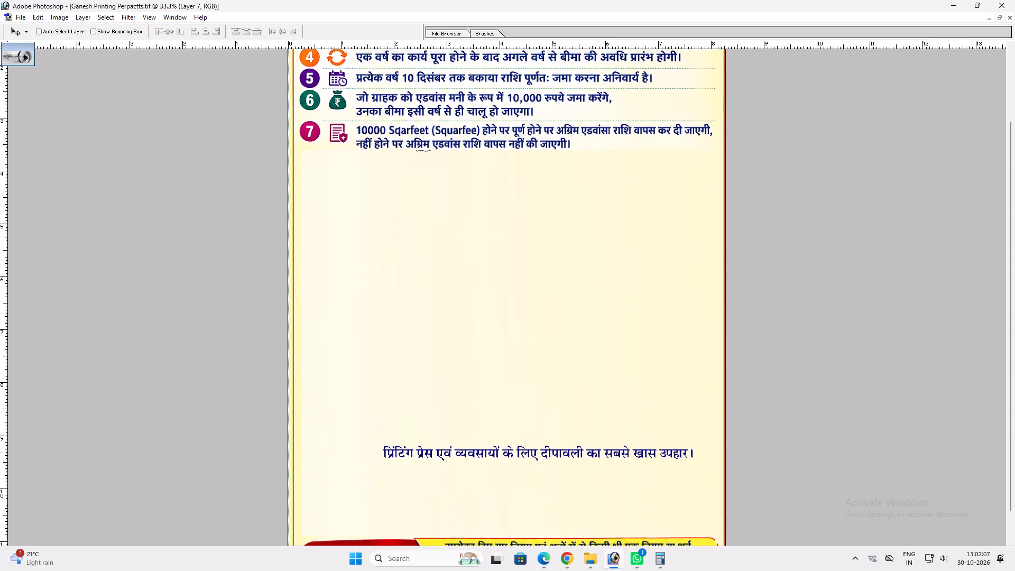
pyautogui.keyDown('ctrl'); pyautogui.doubleClick(549, 452); pyautogui.keyUp('ctrl')
pyautogui.moveTo(552, 447); pyautogui.dragTo(515, 263)
pyautogui.press('space')
pyautogui.moveTo(513, 244); pyautogui.dragTo(534, 327)
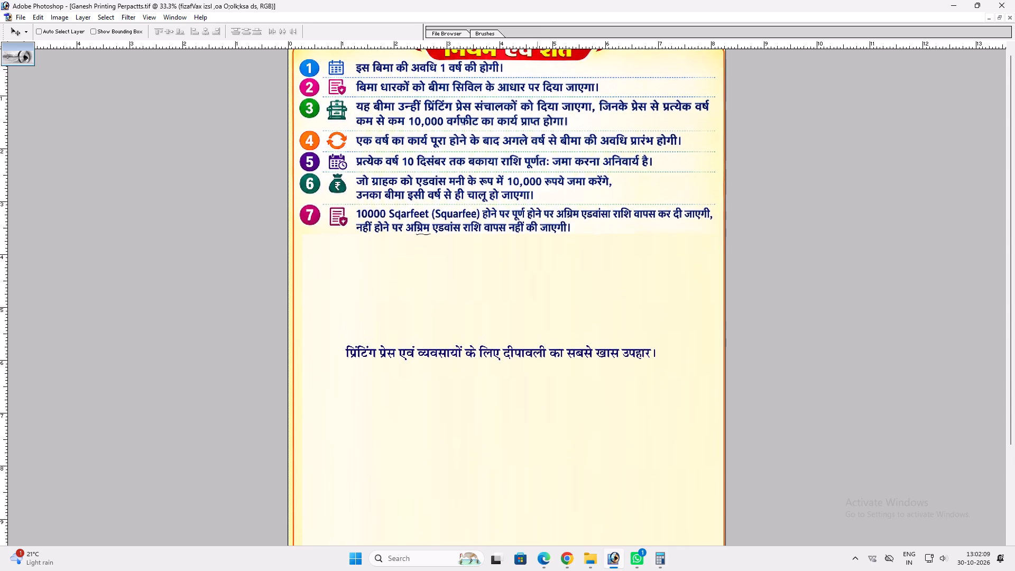
pyautogui.press('space')
pyautogui.moveTo(495, 294); pyautogui.dragTo(497, 335)
# Replace the tagline text with "इस बीमा की अवधि 1 वर्ष की होगी।".
pyautogui.press('t')
pyautogui.click(475, 360)
pyautogui.hotkey('ctrl', 'a')
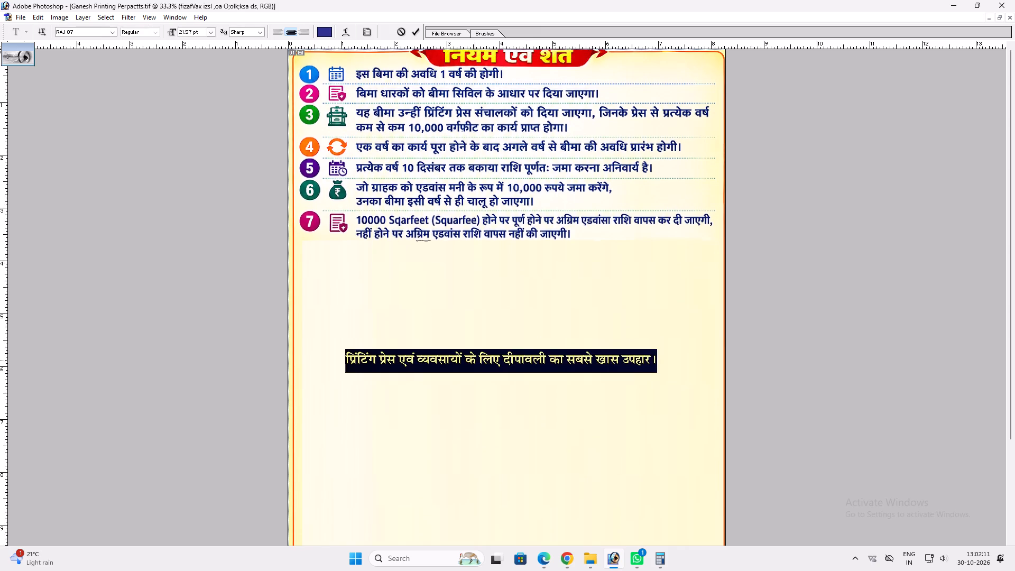
pyautogui.write('bl chek')
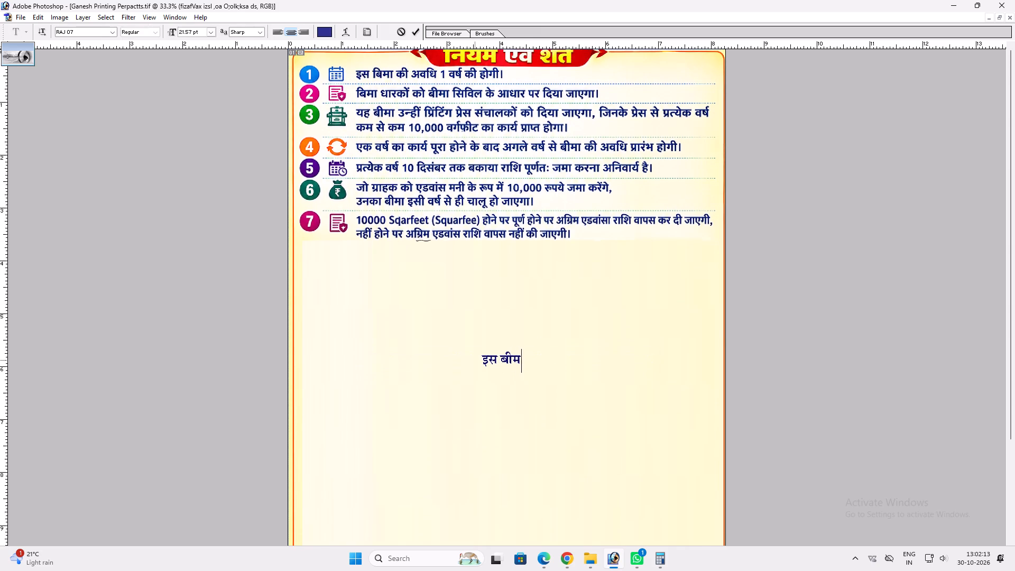
pyautogui.press('space')
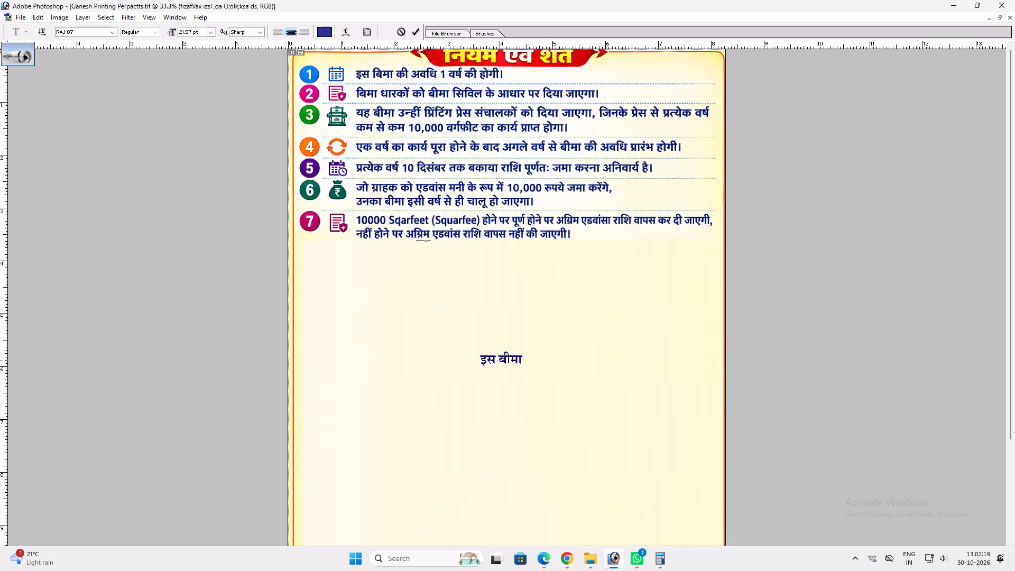
pyautogui.write('dh vfo')
pyautogui.press('BackSpace')
pyautogui.press('BackSpace')
pyautogui.press('i')
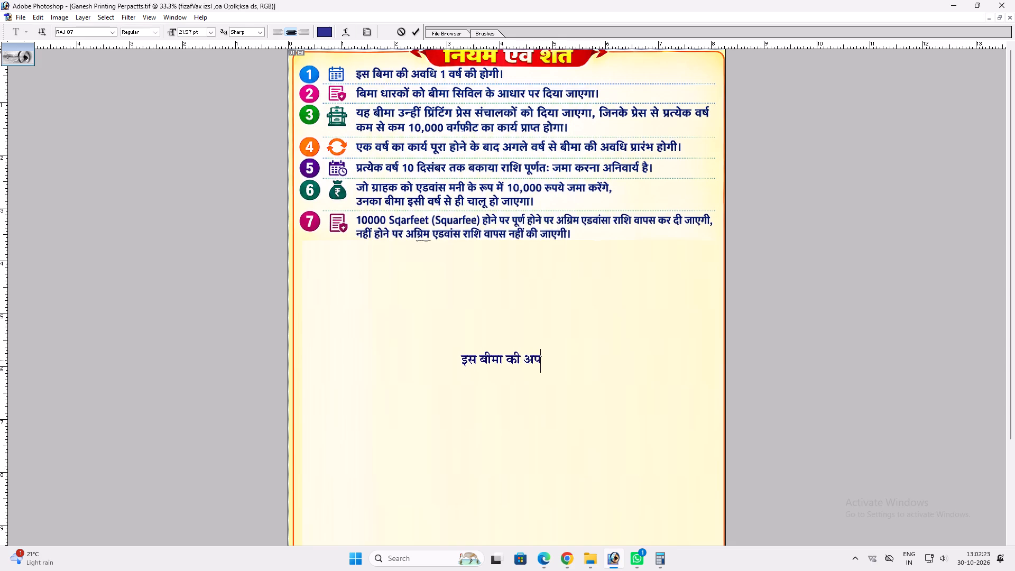
pyautogui.press('BackSpace')
pyautogui.write('fi')
pyautogui.press('BackSpace')
pyautogui.press('BackSpace')
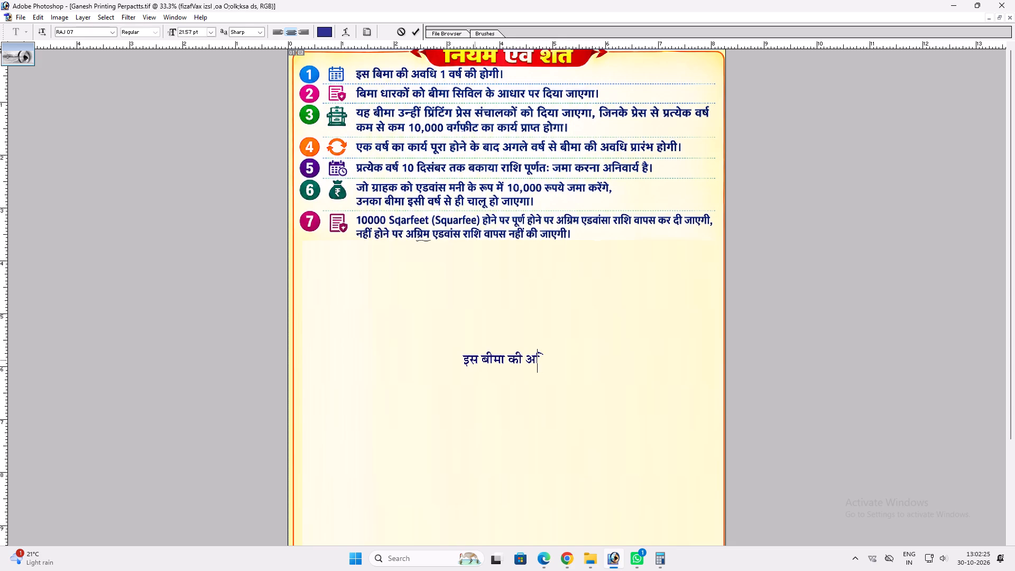
pyautogui.write('of/k')
pyautogui.press('space')
pyautogui.write('1 o"kZ dh fks')
pyautogui.press('BackSpace')
pyautogui.press('BackSpace')
pyautogui.press('BackSpace')
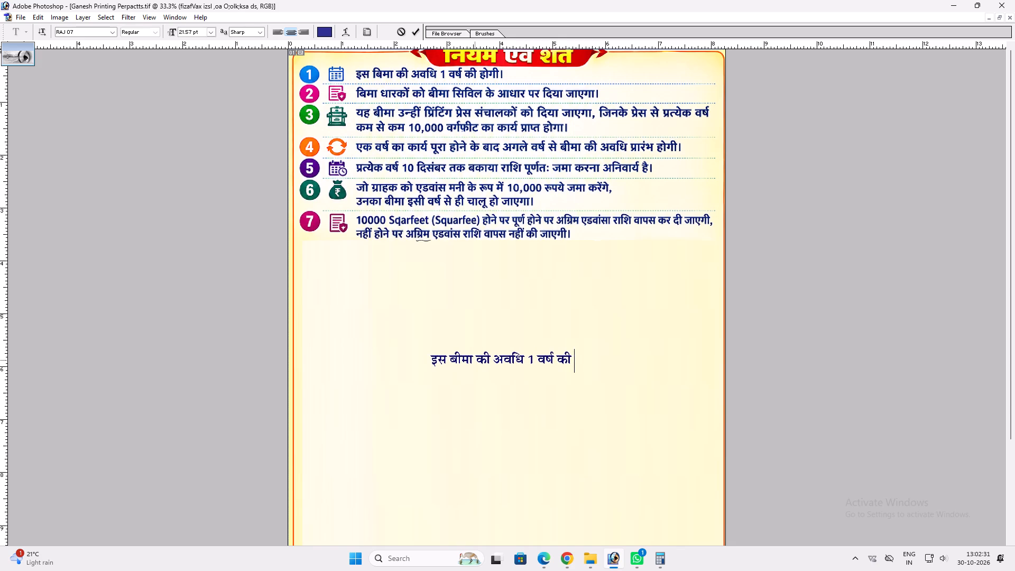
pyautogui.write('gksxh A')
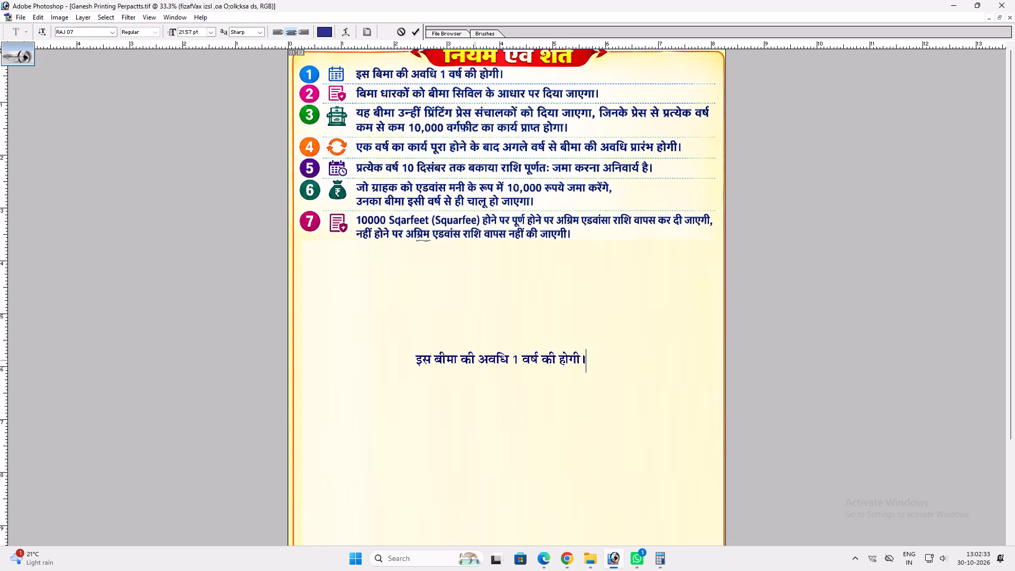
# Add a line break after the sentence, left-align the text and reposition it centrally in the blank area.
pyautogui.press('Return')
pyautogui.click(274, 31)
pyautogui.moveTo(740, 368); pyautogui.dragTo(652, 352)
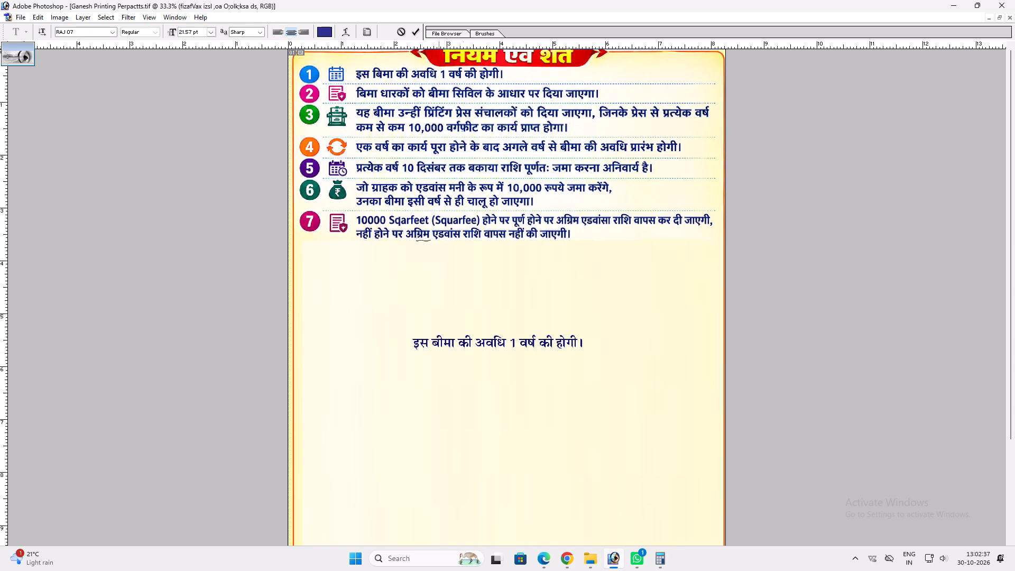
# Replace the word इस at the start of the new text line with "आपका".
pyautogui.moveTo(429, 347); pyautogui.dragTo(408, 351)
pyautogui.write('vkidk')
pyautogui.press('space')
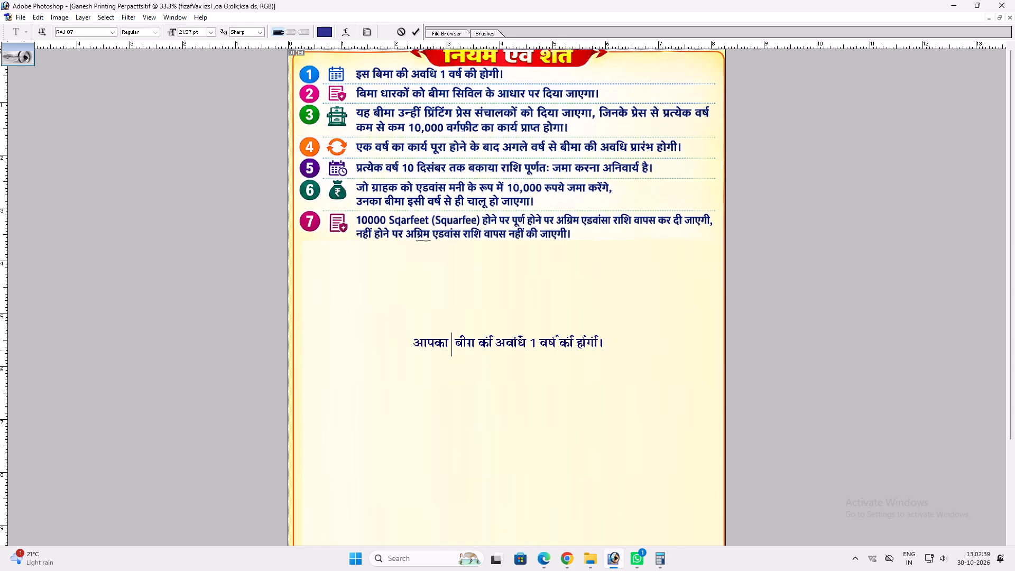
pyautogui.press('BackSpace')
# Start a second text line below the first with "बीमा धारकों को बीमा".
pyautogui.click(542, 353)
pyautogui.press('End')
pyautogui.press('Return')
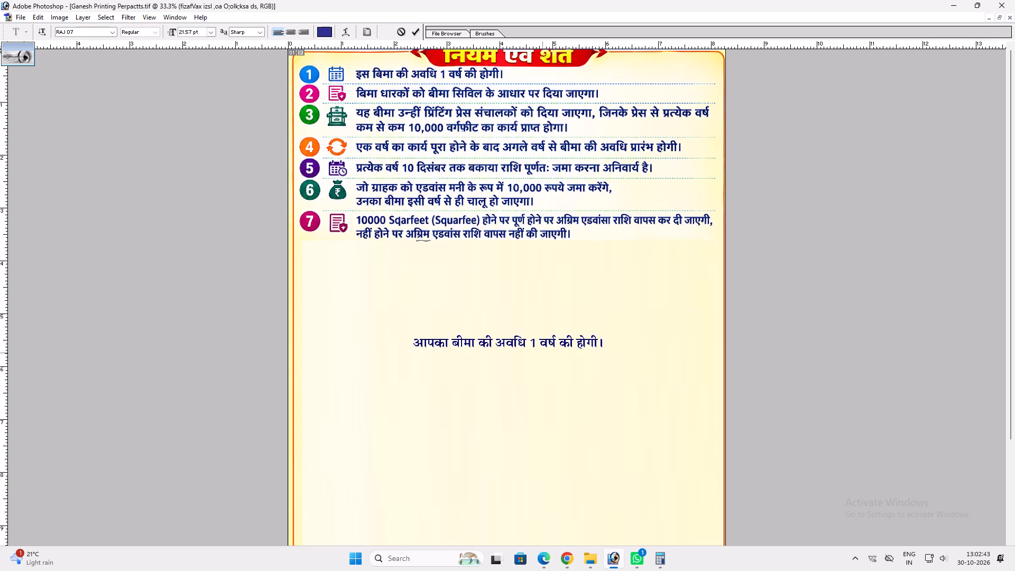
pyautogui.press('c')
pyautogui.write('hek')
pyautogui.press('space')
pyautogui.write('/kkjdk')
pyautogui.write('sa dks ce')
pyautogui.press('BackSpace')
pyautogui.write('hke')
pyautogui.press('BackSpace')
pyautogui.press('BackSpace')
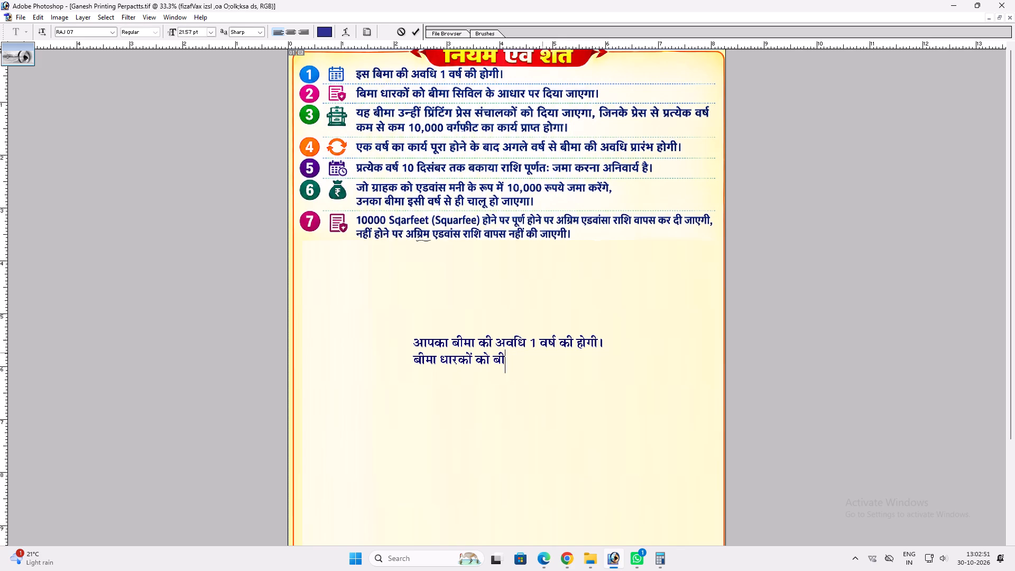
pyautogui.write('k')
pyautogui.press('space')
pyautogui.press('BackSpace')
pyautogui.press('BackSpace')
pyautogui.write('ek')
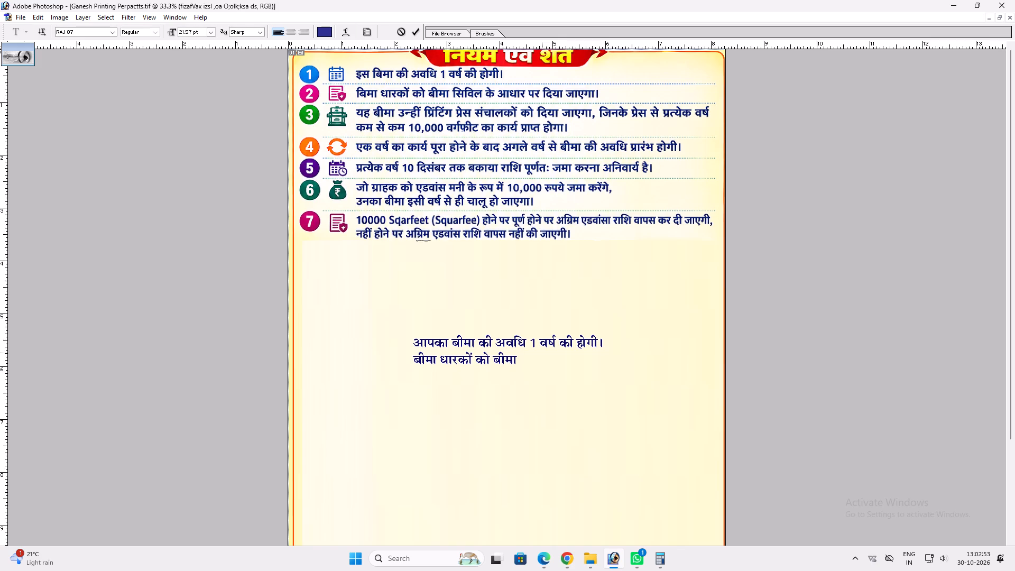
# Continue the second text line after "बीमा धारकों को बीमा" with "सिविल के अधार".
pyautogui.press('space')
pyautogui.write('fle')
pyautogui.press('BackSpace')
pyautogui.write('fo')
pyautogui.press('BackSpace')
pyautogui.write('oy')
pyautogui.press('space')
pyautogui.write('ds v.')
pyautogui.press('Insert')
pyautogui.press('/')
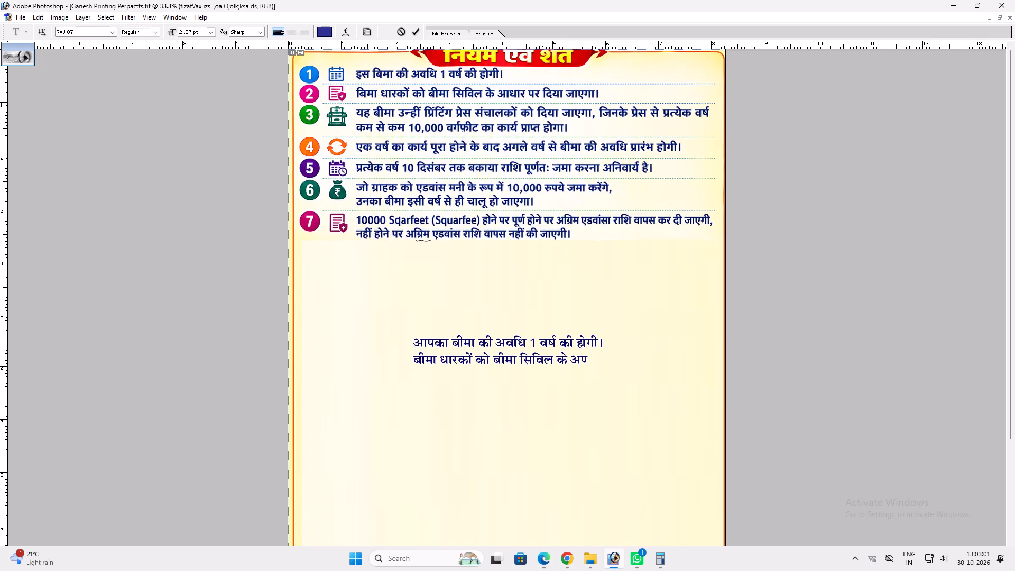
pyautogui.press('BackSpace')
pyautogui.press('BackSpace')
pyautogui.write('/kkj')
# Correct the last word of the second line to "आधार" and continue it with "पर दिया".
pyautogui.press('space')
pyautogui.press('BackSpace')
pyautogui.press('BackSpace')
pyautogui.press('BackSpace')
pyautogui.press('BackSpace')
pyautogui.press('BackSpace')
pyautogui.write('k/kkji')
pyautogui.press('BackSpace')
pyautogui.press('space')
pyautogui.write('ij nf')
pyautogui.press('BackSpace')
pyautogui.press('BackSpace')
pyautogui.write('fn;k')
pyautogui.press('space')
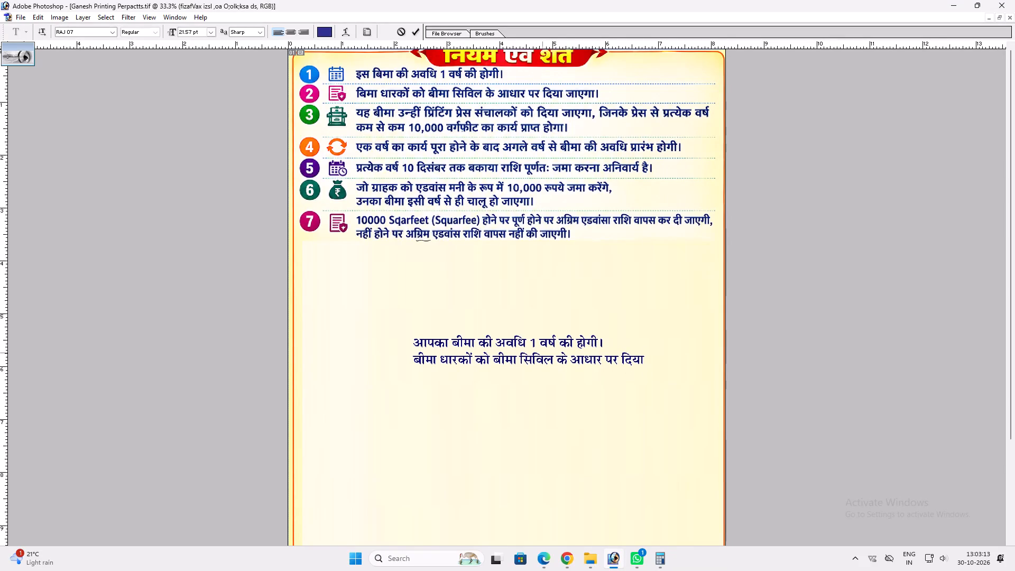
# Insert the word "स्वास्थ्य" before "सिविल" in the second text line.
pyautogui.click(519, 365)
pyautogui.write('Lo')
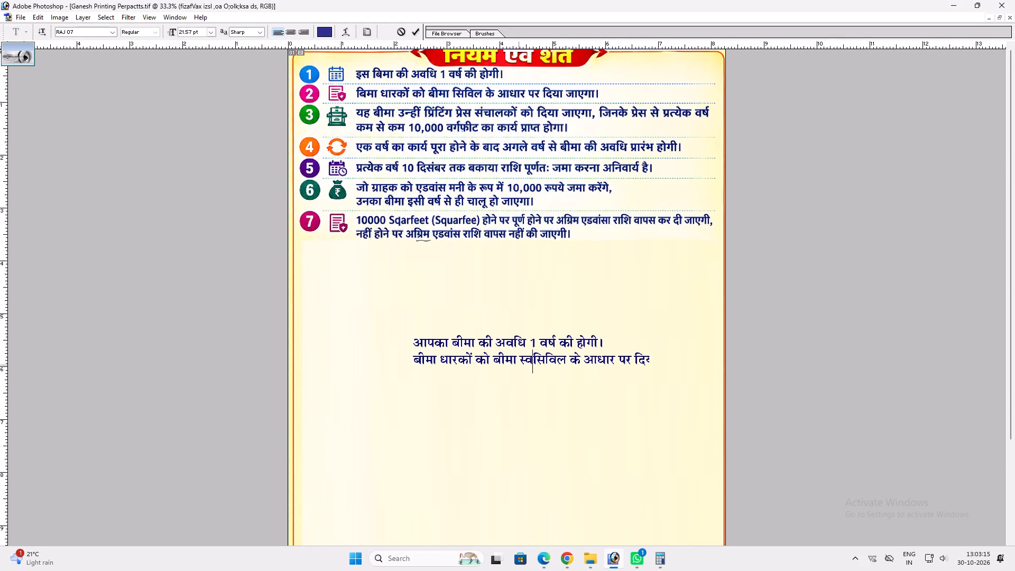
pyautogui.write('kLD;')
pyautogui.press('BackSpace')
pyautogui.hotkey('shift', 'f')
pyautogui.press('BackSpace')
pyautogui.hotkey('shift', 'f')
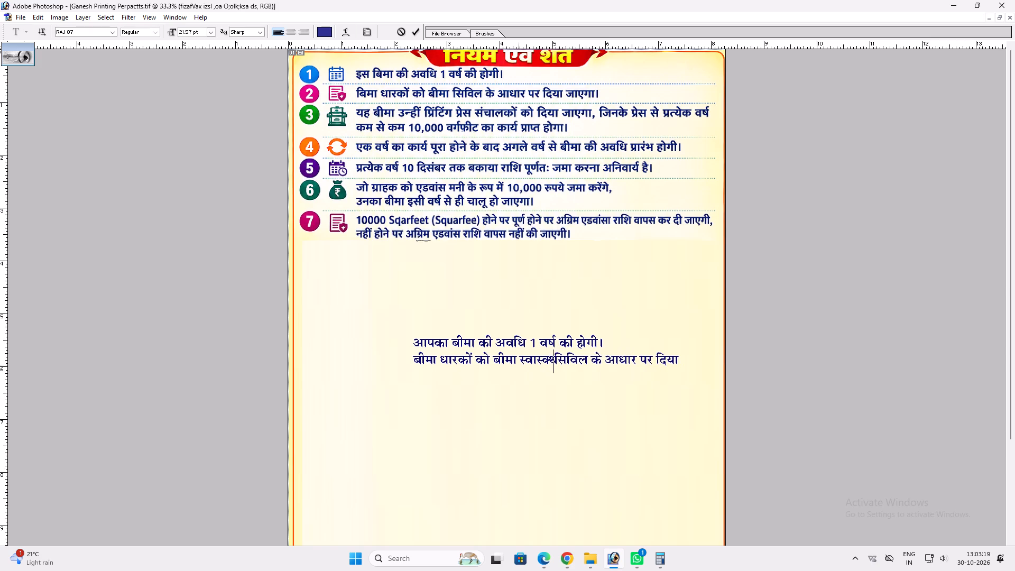
pyautogui.press('BackSpace')
pyautogui.press('BackSpace')
pyautogui.write('F;')
pyautogui.press('space')
# Finish the second text line with "जाएगा।" and commit the text.
pyautogui.press('End')
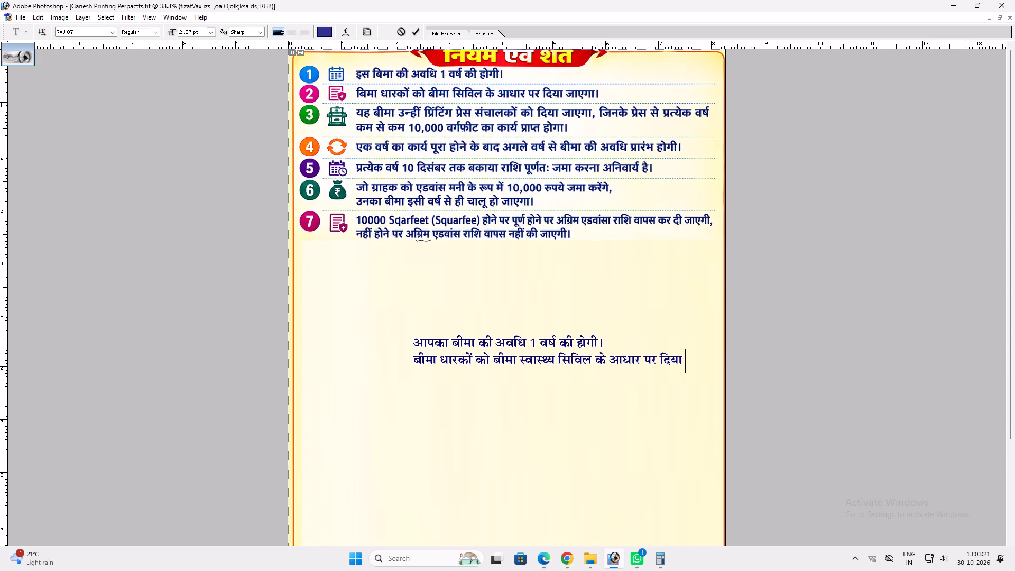
pyautogui.press('t')
pyautogui.write('k,s')
pyautogui.press('BackSpace')
pyautogui.write('xk A')
pyautogui.press('Return')
# Move the two-line text block up and left to sit just below rule 7.
pyautogui.write('vv')
pyautogui.moveTo(557, 363); pyautogui.dragTo(469, 298)
# Start a third line at the end of the text block with "यह बीमा उनकी".
pyautogui.press('t')
pyautogui.click(464, 294)
pyautogui.press('End')
pyautogui.press('Return')
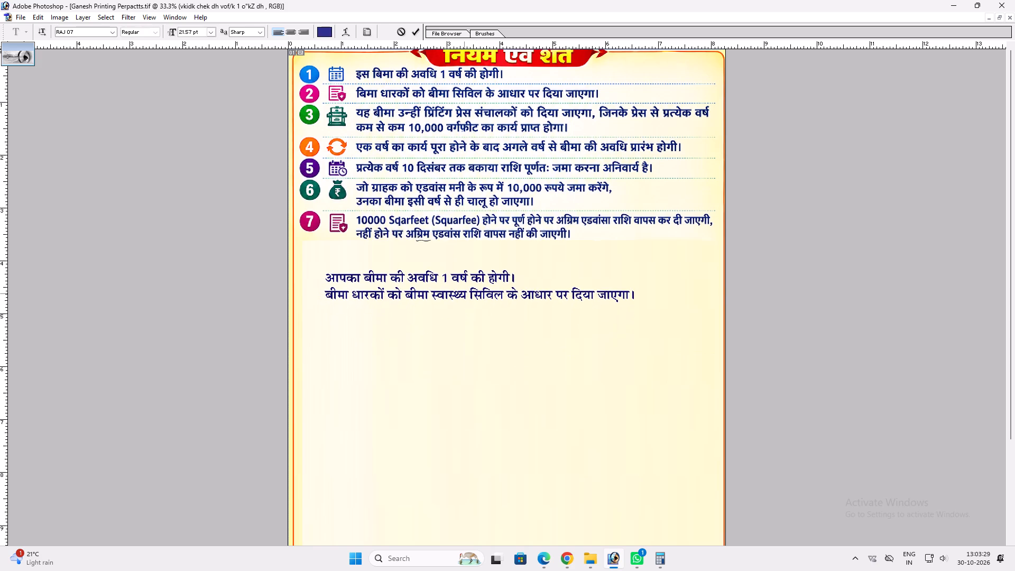
pyautogui.write(';g')
pyautogui.press('space')
pyautogui.press('c')
pyautogui.press('e')
pyautogui.press('BackSpace')
pyautogui.press('h')
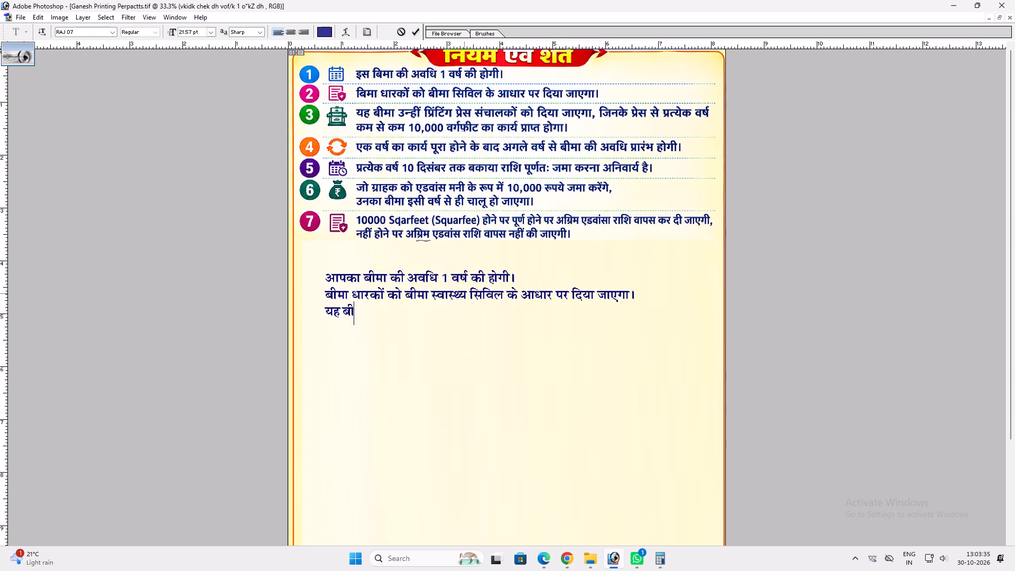
pyautogui.press('BackSpace')
pyautogui.write('hek mudh')
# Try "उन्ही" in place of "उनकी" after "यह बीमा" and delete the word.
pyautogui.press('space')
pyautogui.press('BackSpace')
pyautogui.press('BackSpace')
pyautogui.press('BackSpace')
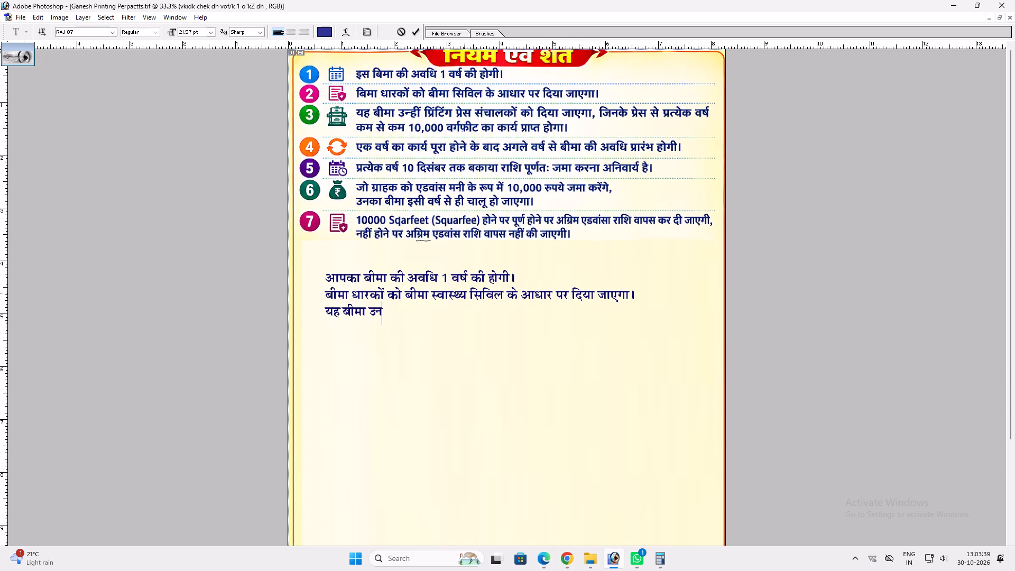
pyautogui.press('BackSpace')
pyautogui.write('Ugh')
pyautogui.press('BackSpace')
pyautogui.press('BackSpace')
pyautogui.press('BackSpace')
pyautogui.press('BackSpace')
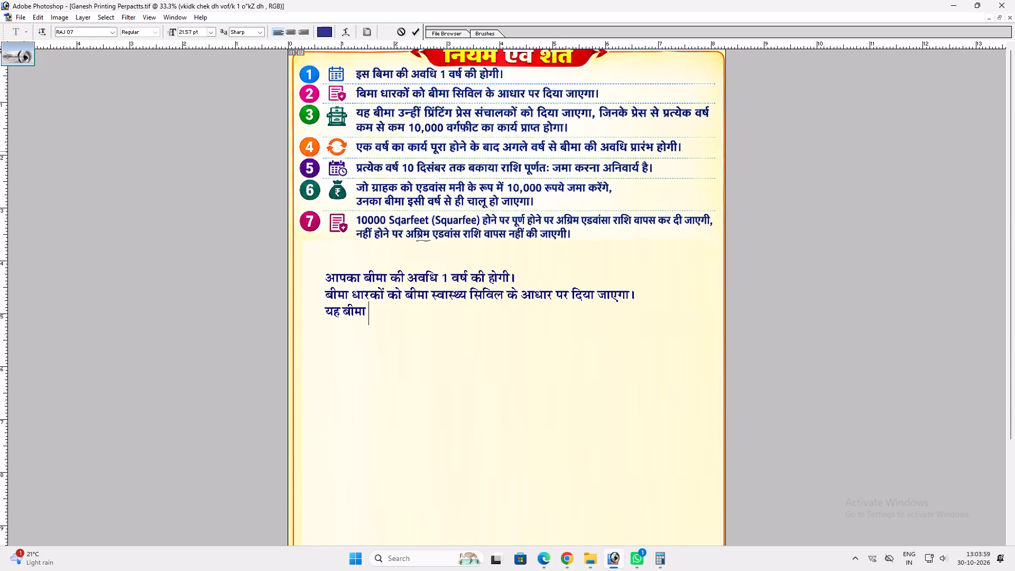
# Continue the third text line after "यह बीमा" with "उनको दिया जायेगा जो".
pyautogui.press('m')
pyautogui.write('ukds')
pyautogui.press('BackSpace')
pyautogui.press('BackSpace')
pyautogui.press('BackSpace')
pyautogui.write('dks f')
pyautogui.write('n;k tk;x')
pyautogui.press('BackSpace')
pyautogui.write('sxk tk s')
pyautogui.press('BackSpace')
pyautogui.press('BackSpace')
pyautogui.write('si')
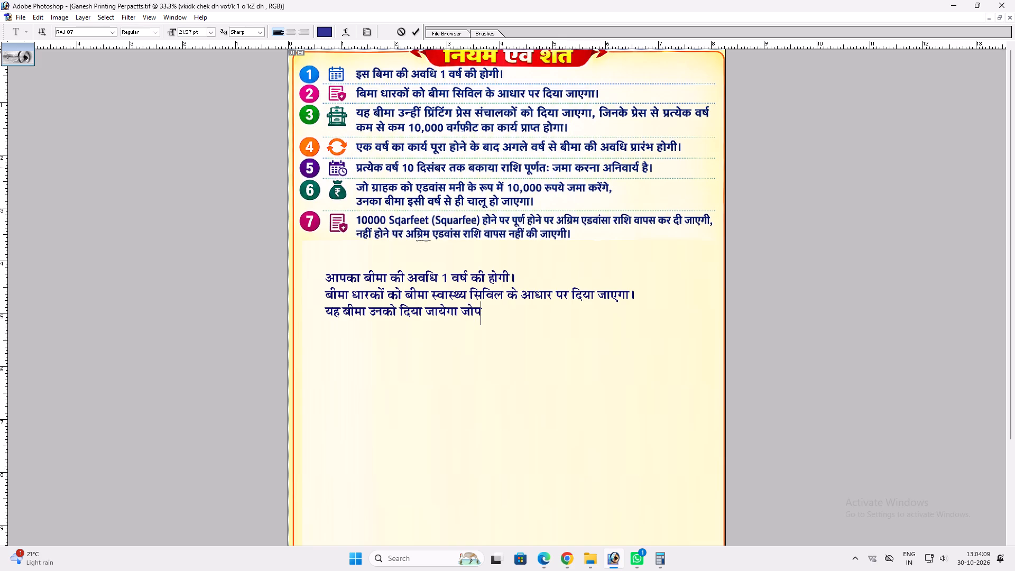
pyautogui.press('BackSpace')
pyautogui.press('space')
# Add "एक वर्ष में 10,000 हजार" to the third text line.
pyautogui.write('izR')
pyautogui.press('BackSpace')
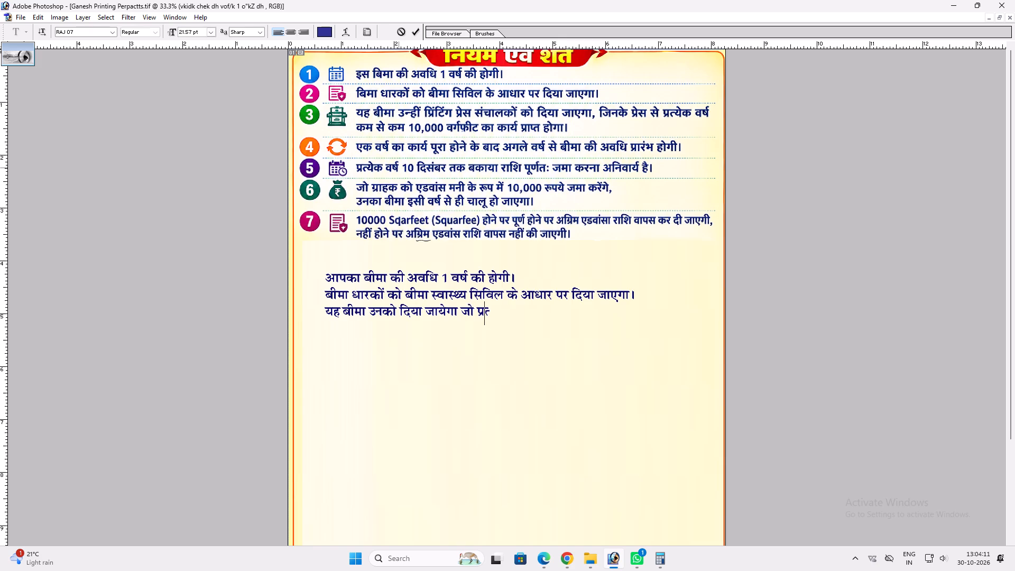
pyautogui.press('BackSpace')
pyautogui.press('BackSpace')
pyautogui.write(',d o"kZ esa 10]000 gtkj')
pyautogui.press('space')
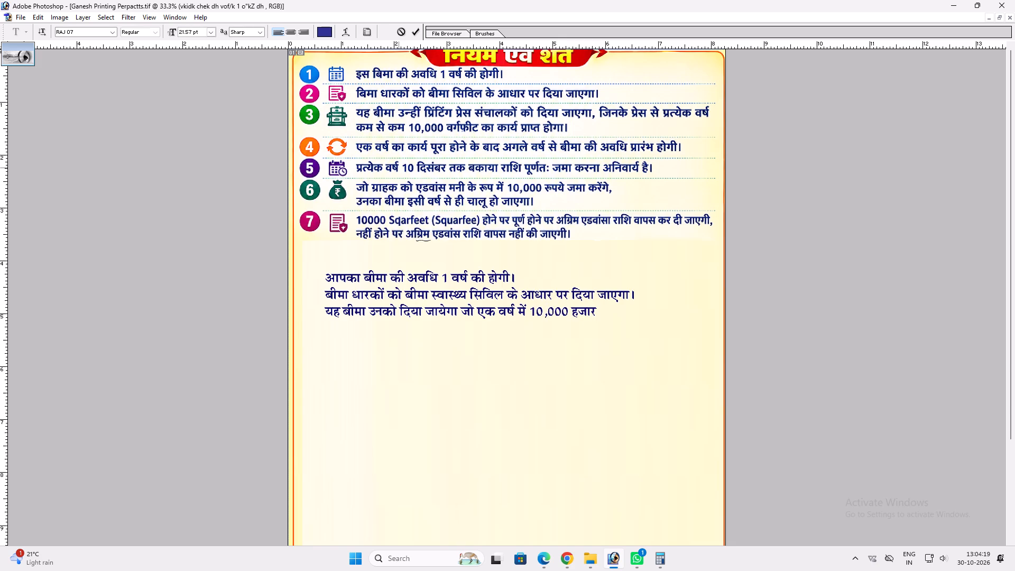
# Continue the third text line with "स्कावरफिट का कार्य".
pyautogui.write('Ldkoj')
pyautogui.write('fQV')
pyautogui.press('space')
pyautogui.write('dk ;')
pyautogui.press('BackSpace')
pyautogui.write('d;')
pyautogui.press('BackSpace')
pyautogui.write('k;Z')
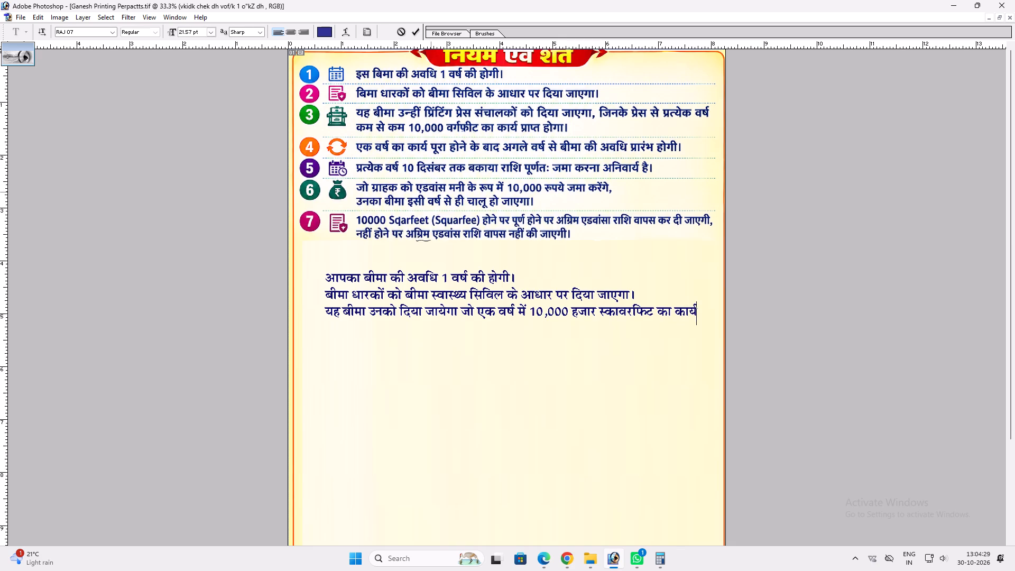
# Replace the word "कार्य" at the end of the third text line with "प्रिंटिंग".
pyautogui.press('Return')
pyautogui.press('BackSpace')
pyautogui.press('BackSpace')
pyautogui.press('BackSpace')
pyautogui.press('BackSpace')
pyautogui.press('BackSpace')
pyautogui.press('BackSpace')
pyautogui.press('space')
pyautogui.write('f')
pyautogui.write('izf')
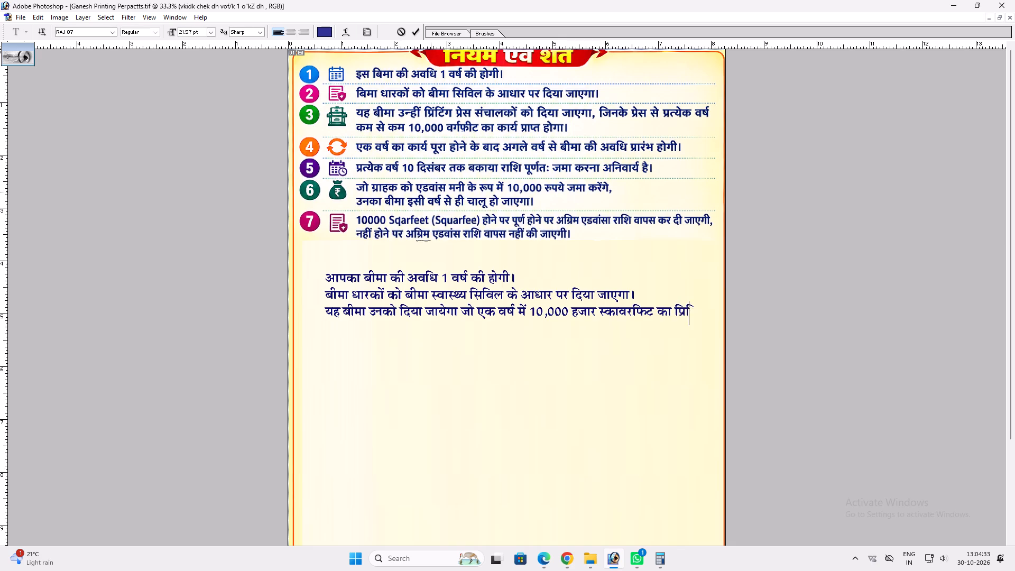
pyautogui.press('BackSpace')
pyautogui.write('afVax')
# Finish the sentence on a fourth line with "करवाता है।" and add a line break after it.
pyautogui.press('Return')
pyautogui.write('djokrk')
pyautogui.press('space')
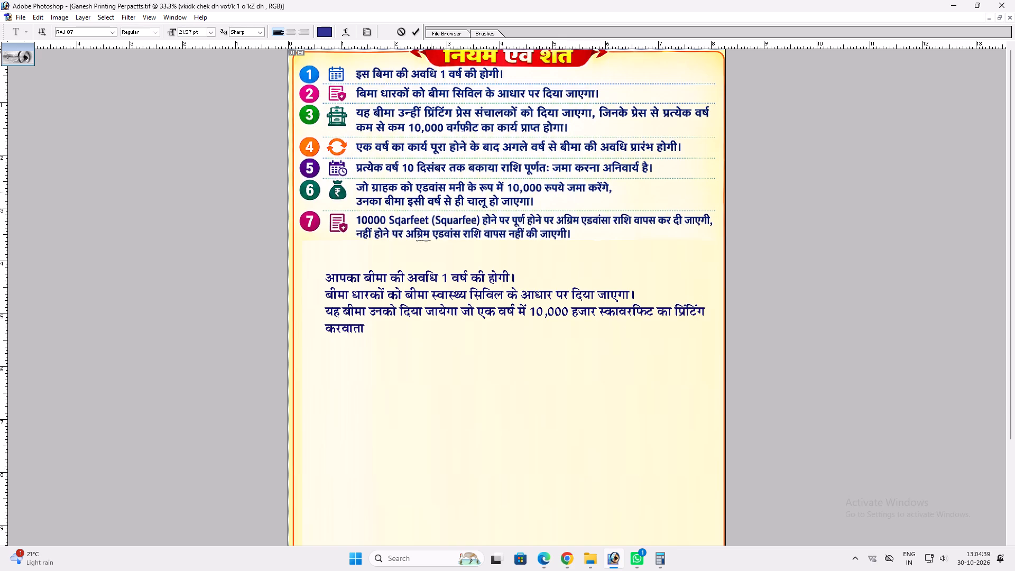
pyautogui.write('gS A')
pyautogui.press('Return')
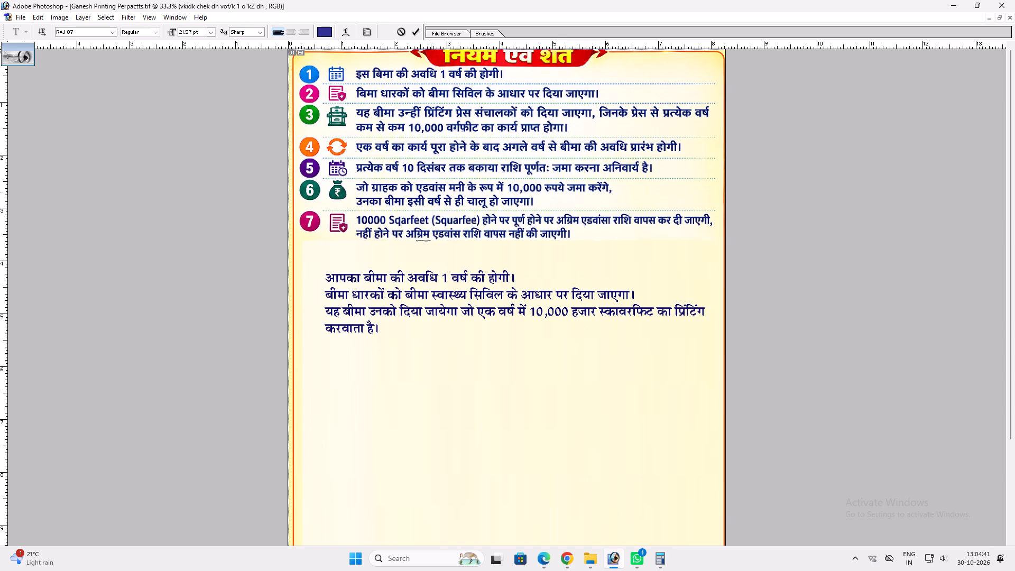
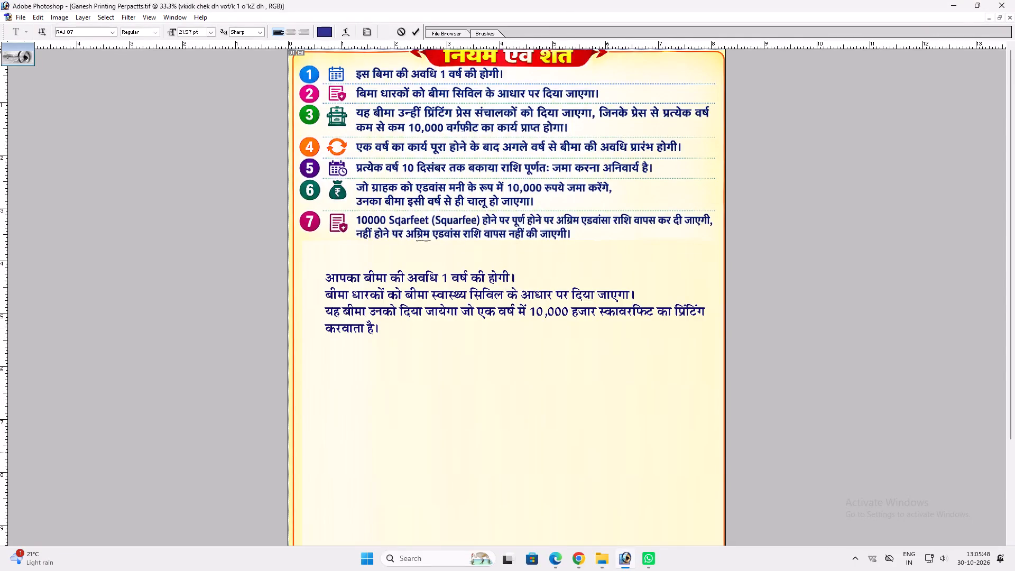
# Move the new text block so it sits just below rule 7 on the cream background.
pyautogui.moveTo(607, 452); pyautogui.dragTo(595, 434)
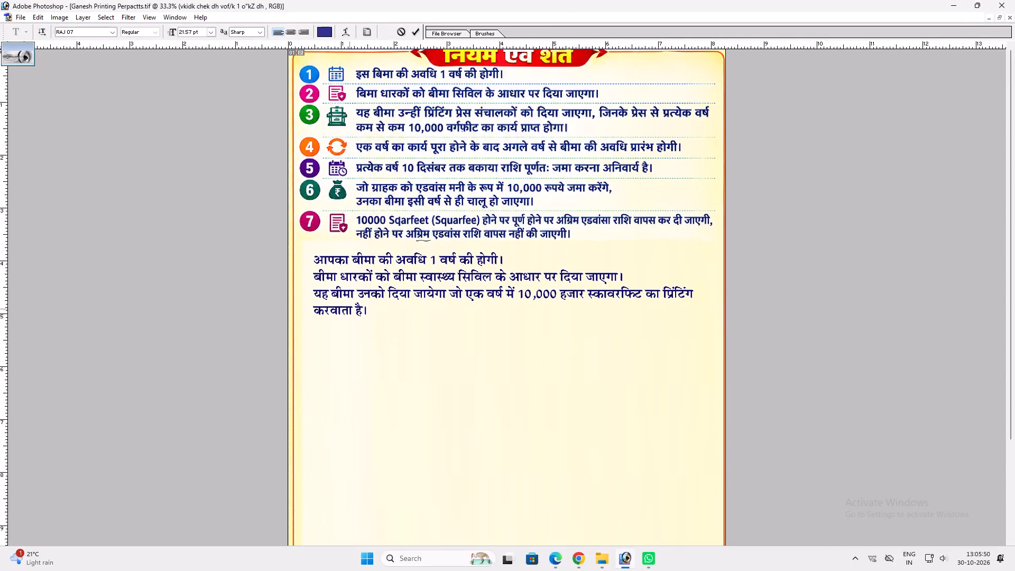
# Start a new line after "करवाता है।" at the end of the text block.
pyautogui.click(349, 308)
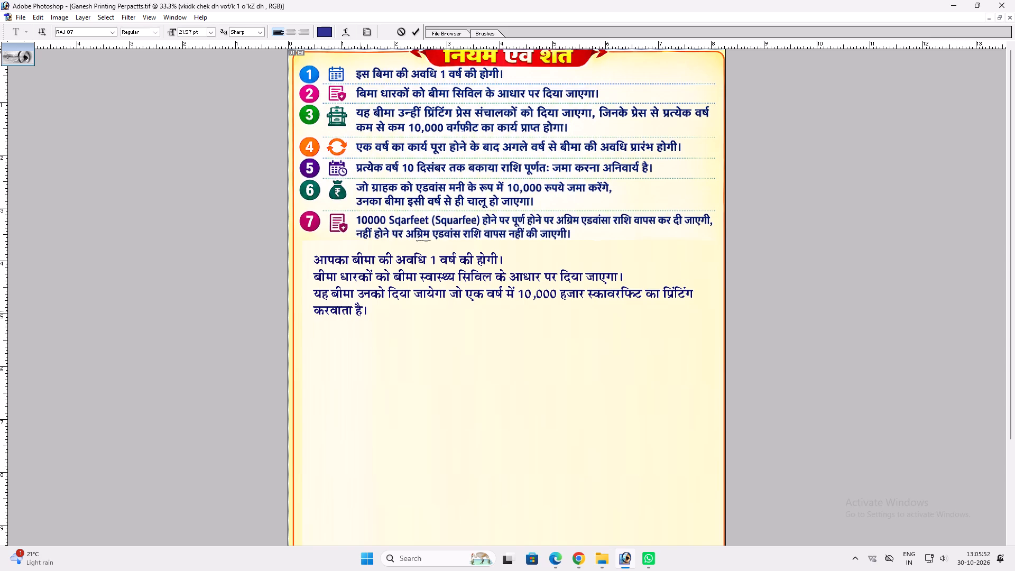
pyautogui.press('End')
pyautogui.press('Return')
# Format the word "स्कावरफिट" in the third text line as Arial Bold at 19.57 pt.
pyautogui.moveTo(640, 297); pyautogui.dragTo(613, 300)
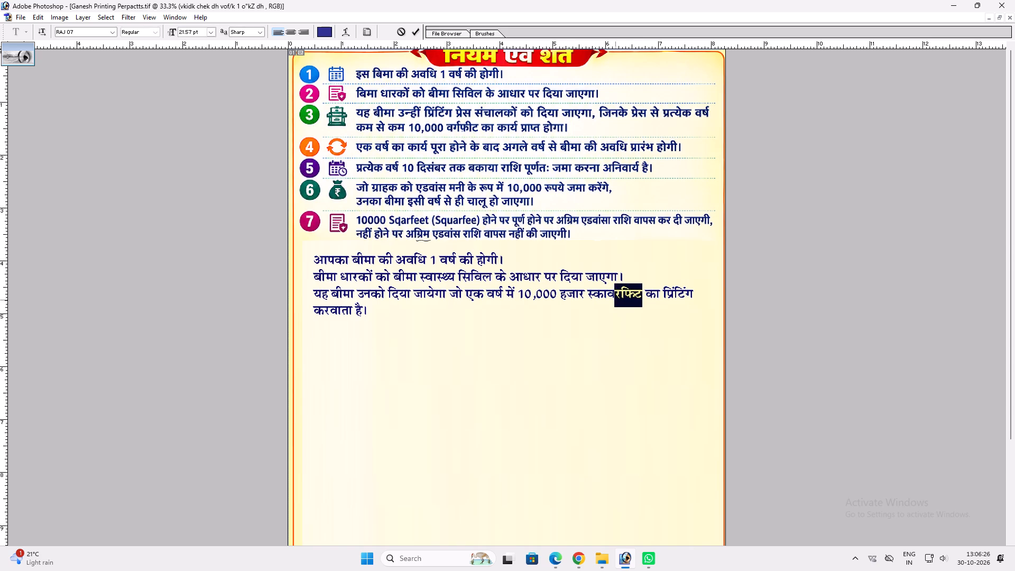
pyautogui.moveTo(613, 300); pyautogui.dragTo(591, 303)
pyautogui.hotkey('shift', 'Left')
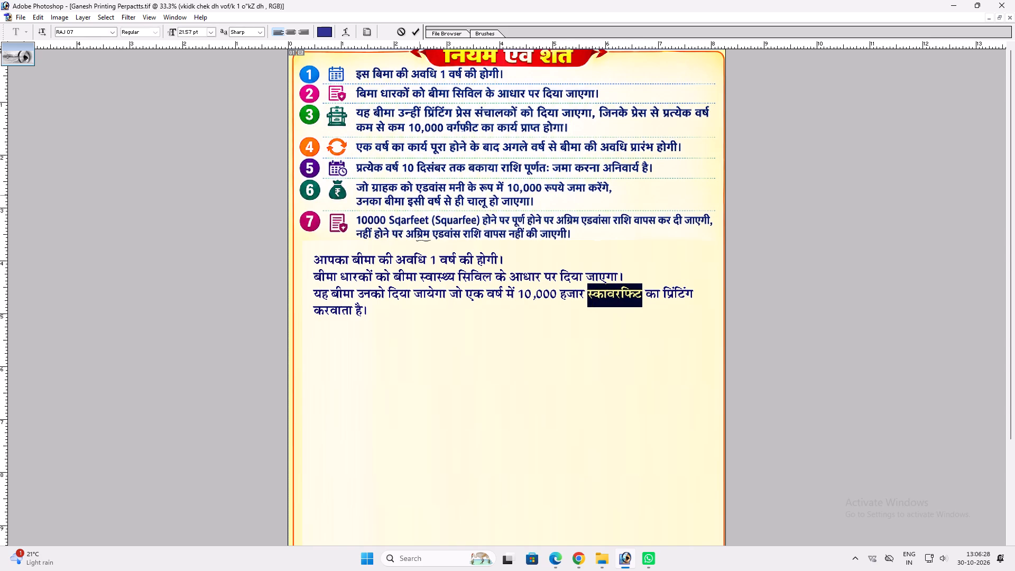
pyautogui.click(96, 34)
pyautogui.write('ar')
pyautogui.press('Return')
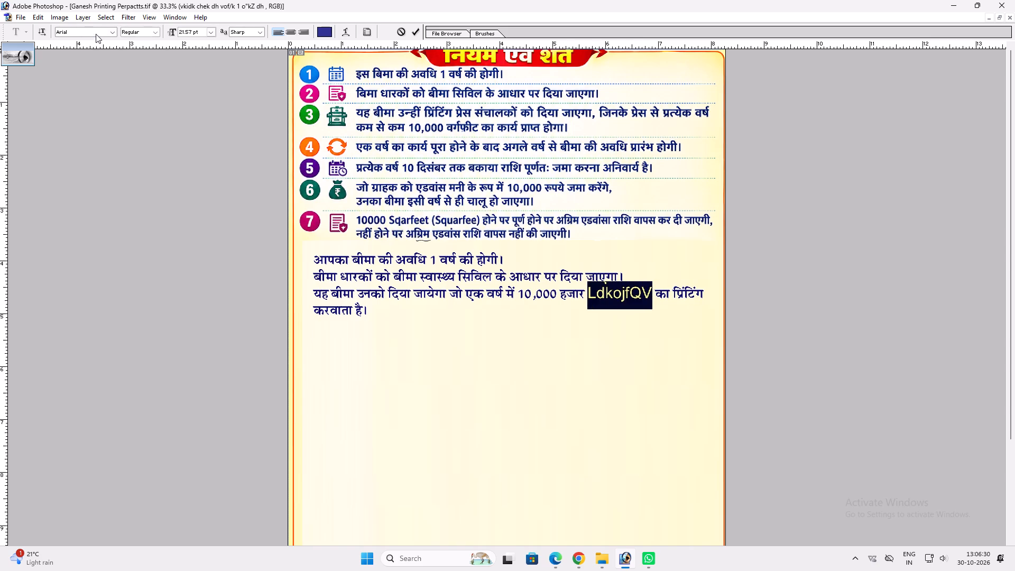
pyautogui.click(151, 36)
pyautogui.click(138, 80)
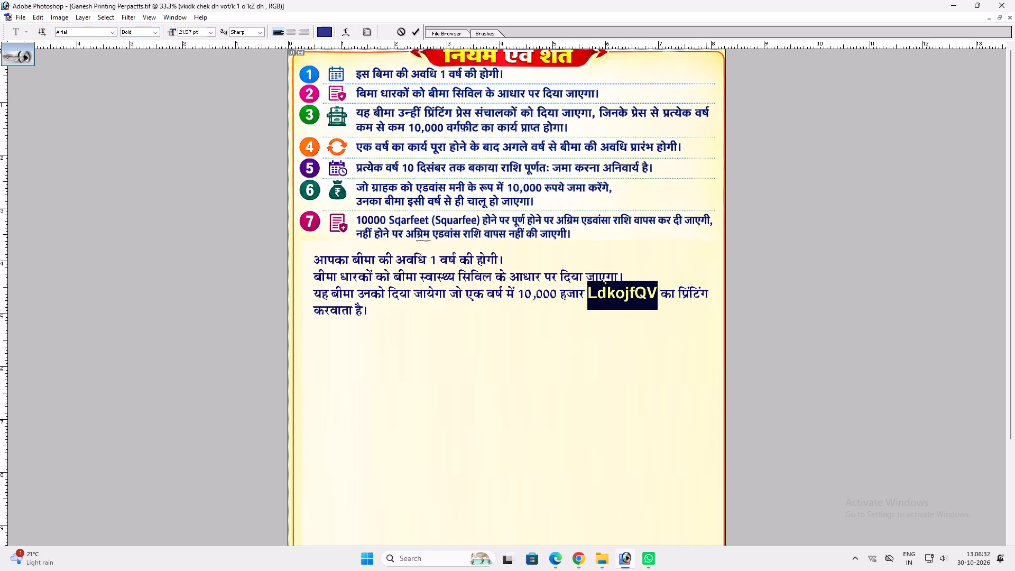
pyautogui.moveTo(655, 298); pyautogui.dragTo(588, 305)
pyautogui.hotkey('ctrl', 'shift', ',')
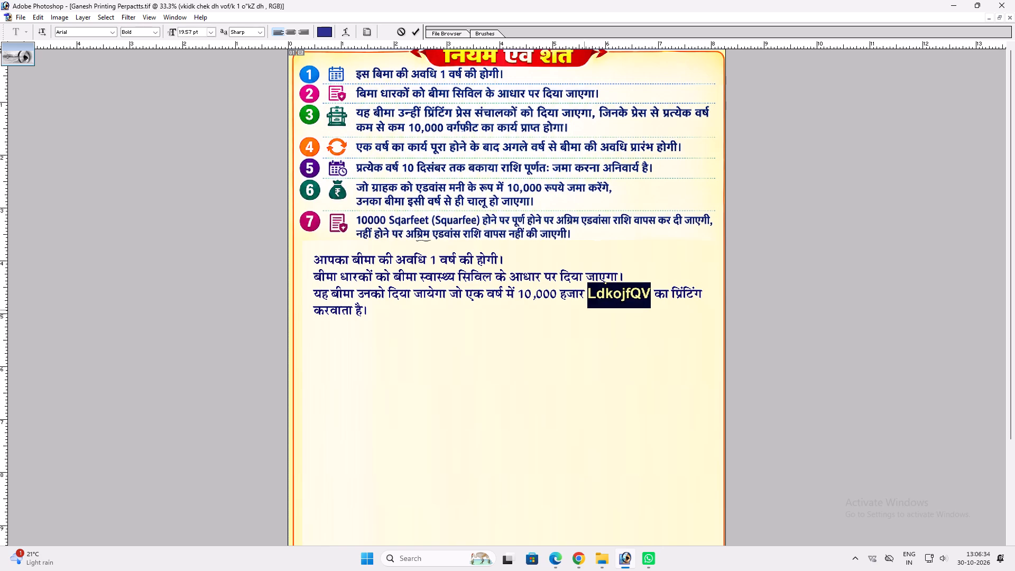
# Replace the selected word in the third text line with "Sqft.".
pyautogui.write('SQ')
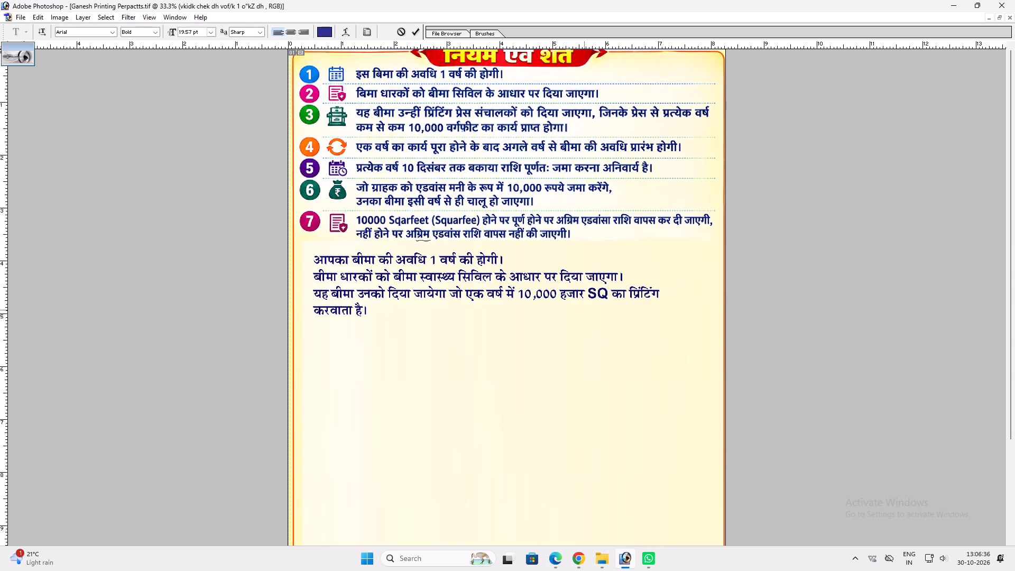
pyautogui.write('ft')
pyautogui.press('BackSpace')
pyautogui.press('BackSpace')
pyautogui.press('BackSpace')
pyautogui.press('q')
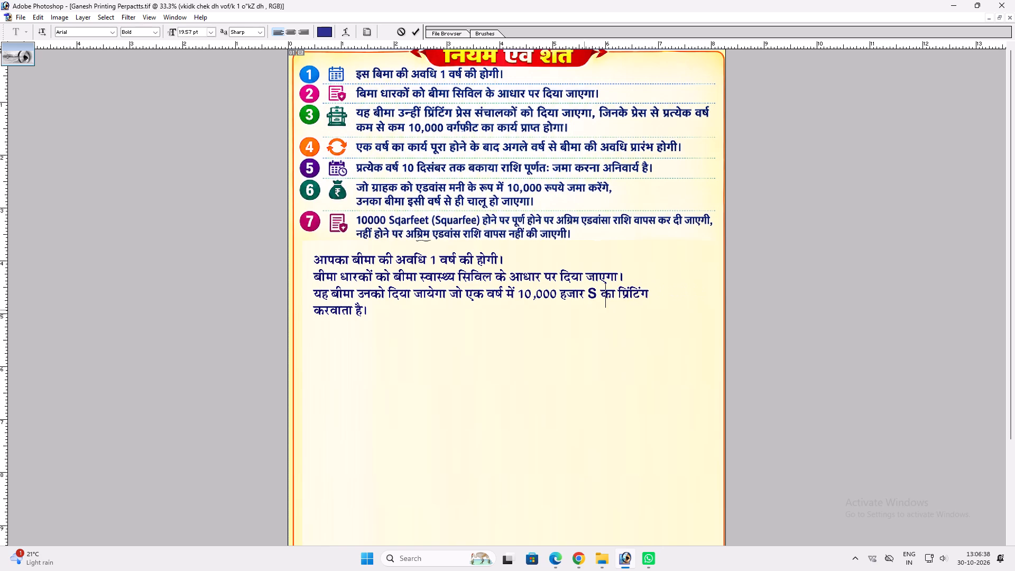
pyautogui.write('ft')
pyautogui.press('.')
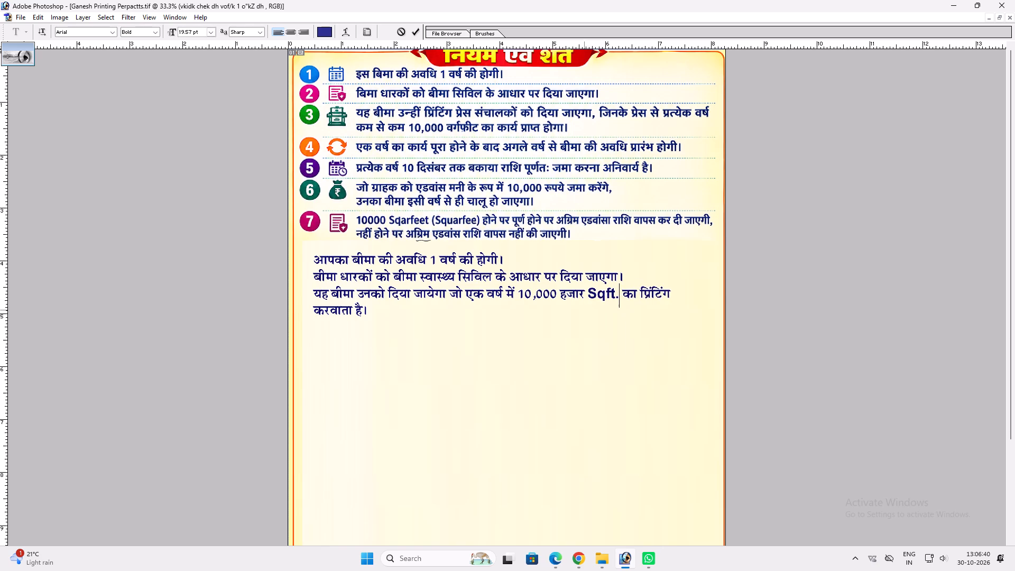
# Insert the word "फ्लैक्स" before "प्रिंटिंग" in the third text line.
pyautogui.moveTo(639, 294); pyautogui.dragTo(670, 292)
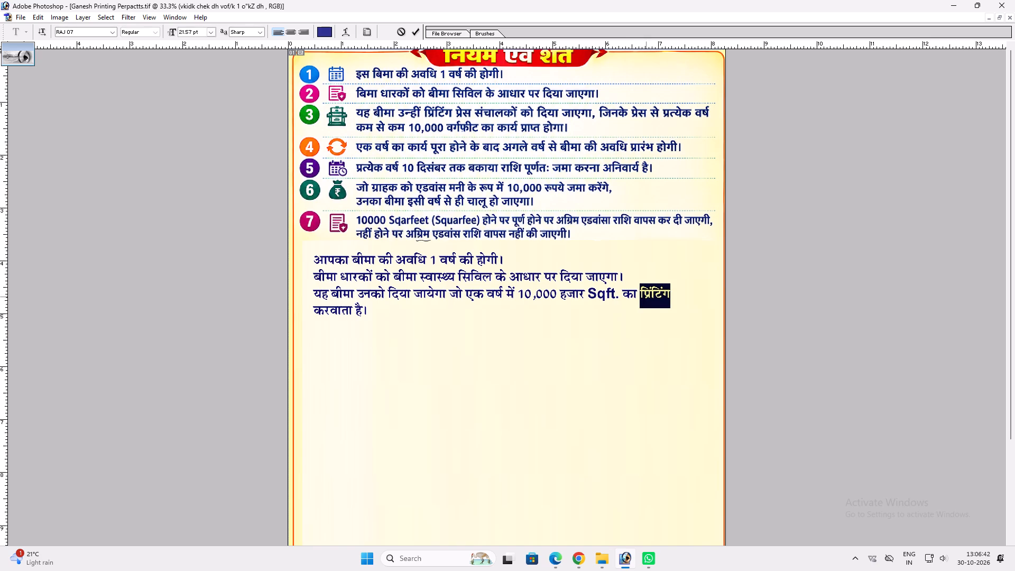
pyautogui.click(643, 297)
pyautogui.click(641, 297)
pyautogui.hotkey('alt', '0')
pyautogui.hotkey('alt', '8')
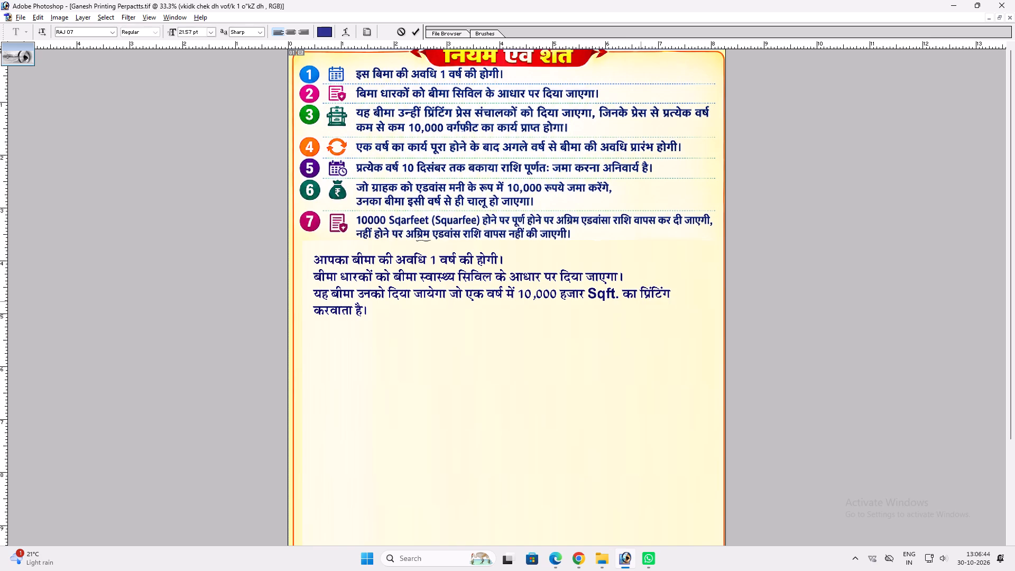
pyautogui.hotkey('alt', '2')
pyautogui.press('BackSpace')
pyautogui.hotkey('alt', '0')
pyautogui.hotkey('alt', '1')
pyautogui.hotkey('alt', '8')
pyautogui.hotkey('alt', '2')
pyautogui.write('ySD')
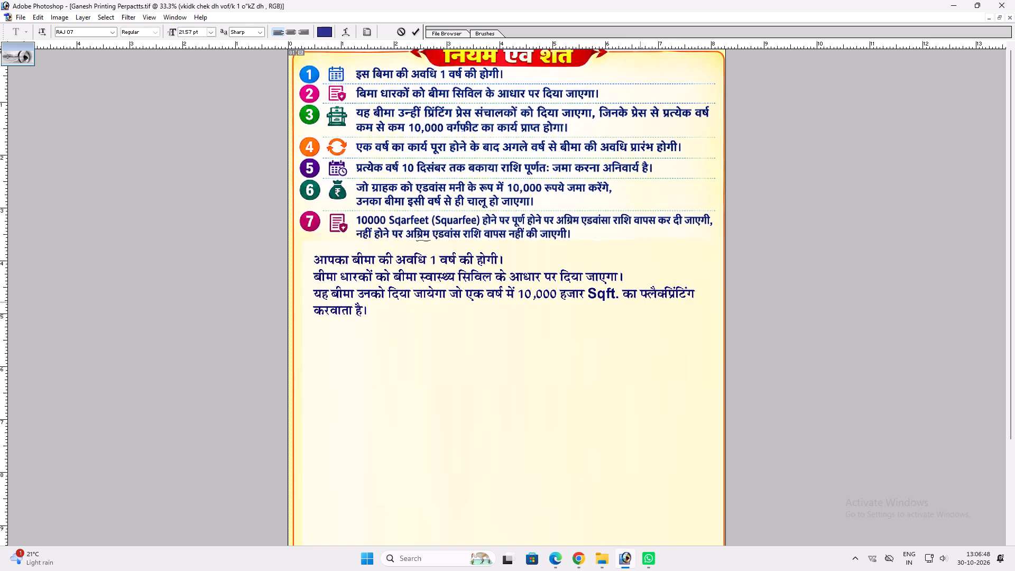
pyautogui.write('l')
pyautogui.press('space')
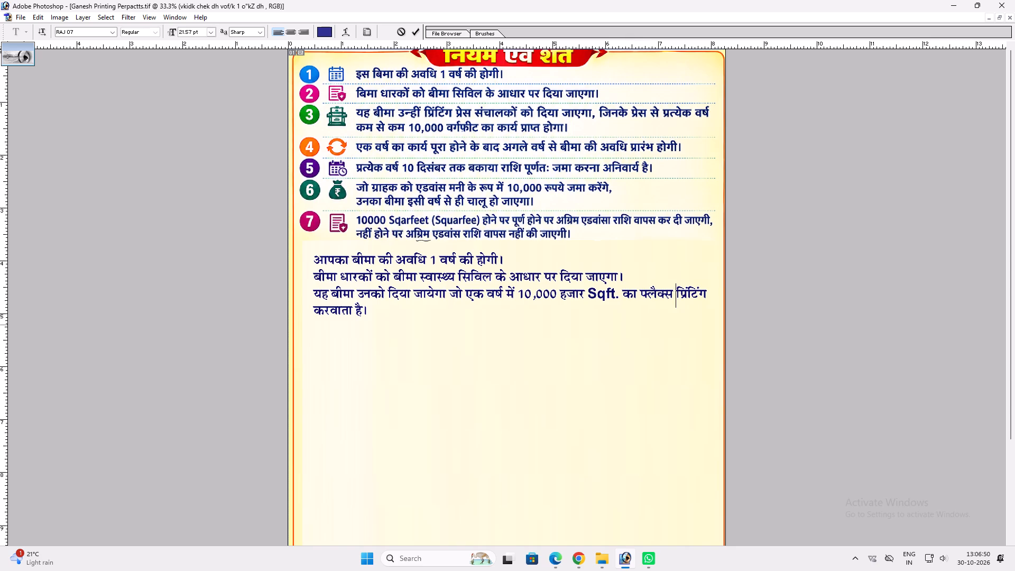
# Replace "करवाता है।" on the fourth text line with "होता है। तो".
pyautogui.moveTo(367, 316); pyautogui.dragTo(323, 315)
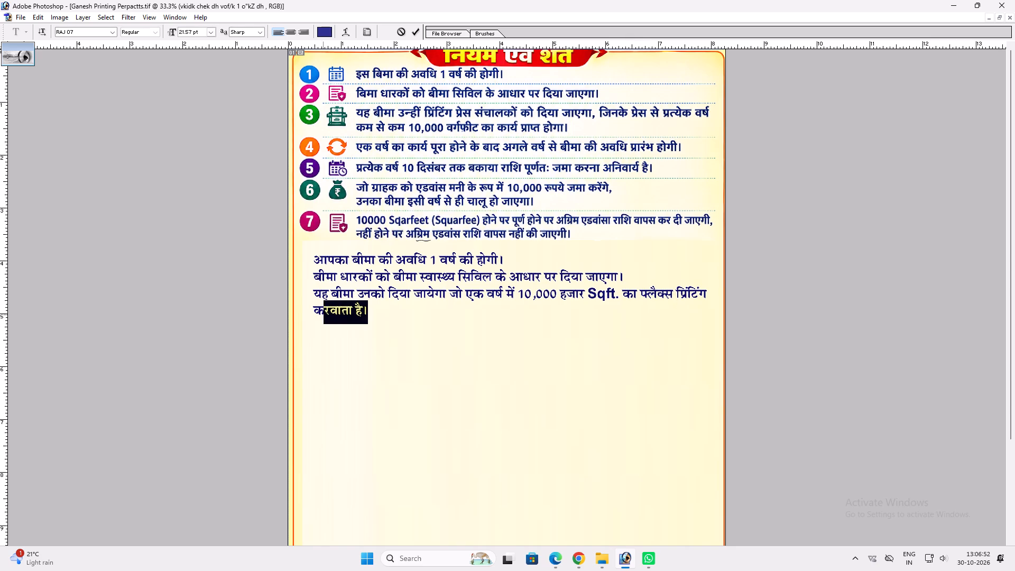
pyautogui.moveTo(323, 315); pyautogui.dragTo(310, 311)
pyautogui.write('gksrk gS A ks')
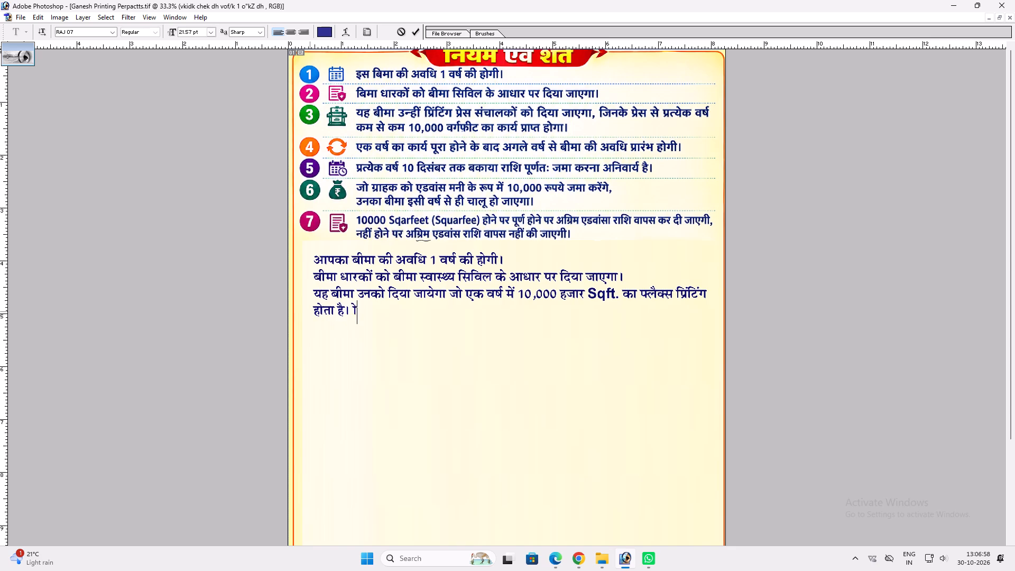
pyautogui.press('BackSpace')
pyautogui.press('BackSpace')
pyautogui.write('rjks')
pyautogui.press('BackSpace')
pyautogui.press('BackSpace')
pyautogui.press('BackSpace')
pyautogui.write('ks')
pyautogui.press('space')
# Replace the whole fourth text line with "करवाना अनिवार्य है।".
pyautogui.moveTo(365, 317); pyautogui.dragTo(310, 308)
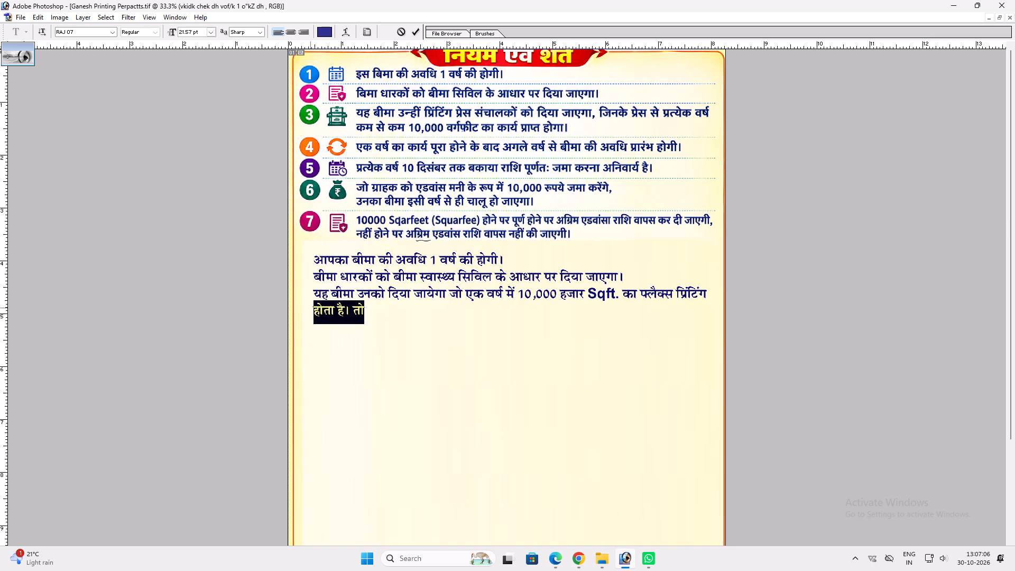
pyautogui.moveTo(310, 308); pyautogui.dragTo(308, 307)
pyautogui.moveTo(367, 317); pyautogui.dragTo(314, 309)
pyautogui.write('djk')
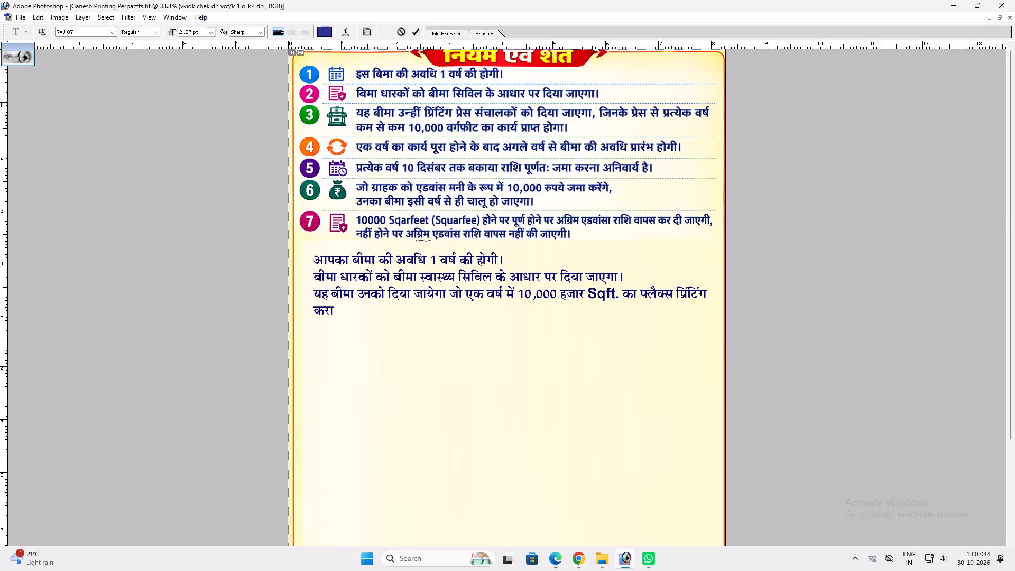
pyautogui.press('BackSpace')
pyautogui.write('uk')
pyautogui.press('space')
pyautogui.press('BackSpace')
pyautogui.press('BackSpace')
pyautogui.press('BackSpace')
pyautogui.press('BackSpace')
pyautogui.press('j')
pyautogui.write('okuk vf')
pyautogui.write('uok;Z gS A')
pyautogui.press('space')
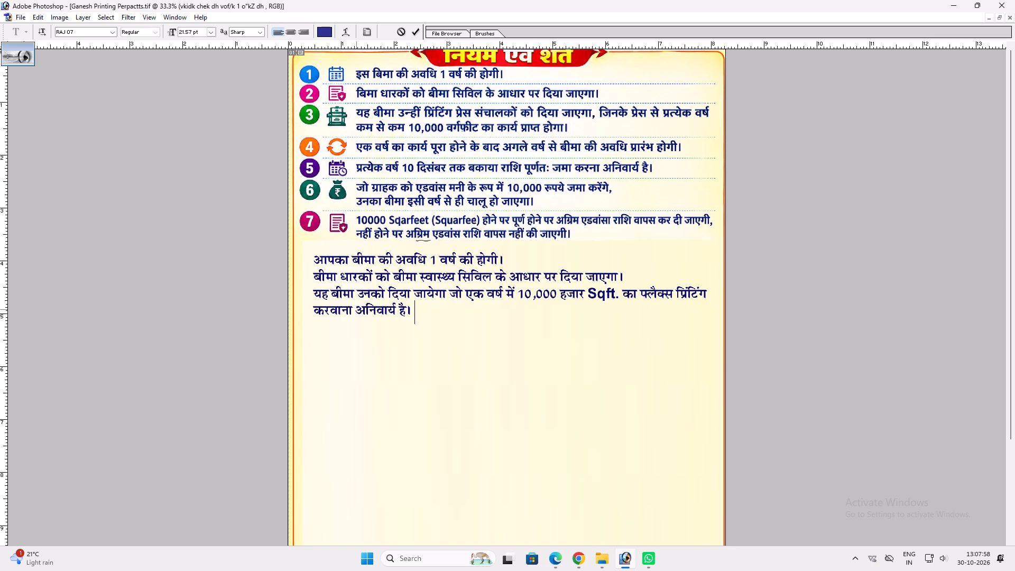
# Start a fifth text line with the word "एक".
pyautogui.press('Return')
pyautogui.write(',d')
pyautogui.press('space')
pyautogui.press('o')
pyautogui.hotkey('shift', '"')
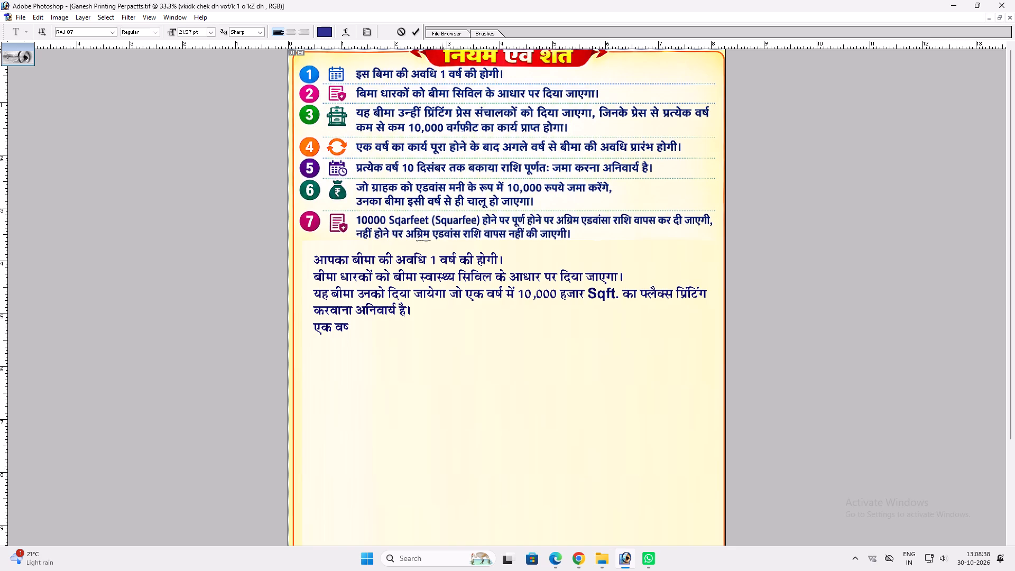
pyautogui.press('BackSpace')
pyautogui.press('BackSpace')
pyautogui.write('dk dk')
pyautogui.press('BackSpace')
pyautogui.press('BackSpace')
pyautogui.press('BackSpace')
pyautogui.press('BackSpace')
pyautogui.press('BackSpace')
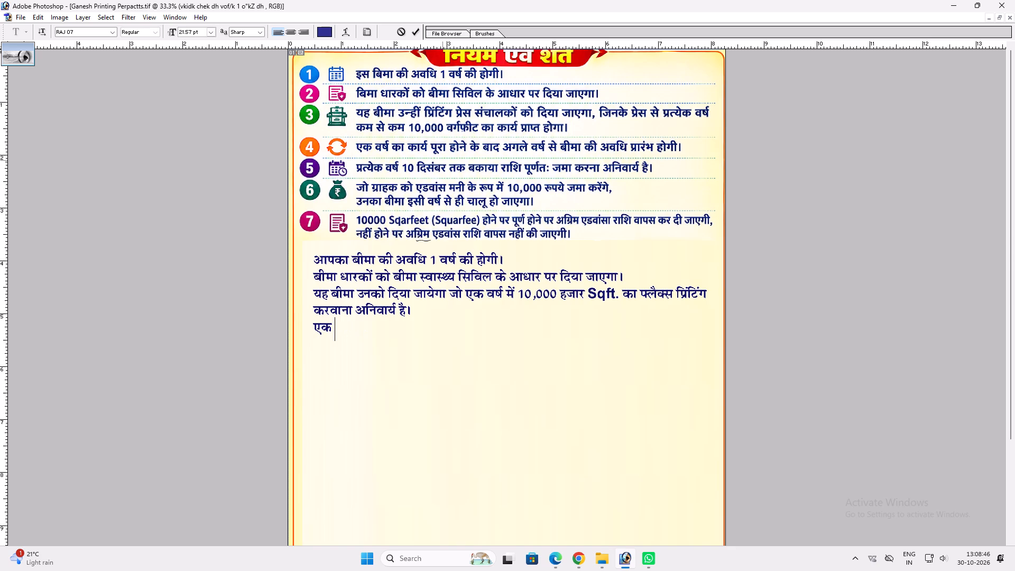
# Continue the fifth text line after "एक" with "वर्ष का कार्य पूरा होने के बाद".
pyautogui.write('o"kZ d')
pyautogui.write('k dkl')
pyautogui.press('BackSpace')
pyautogui.write('l;Z')
pyautogui.press('BackSpace')
pyautogui.press('BackSpace')
pyautogui.press('BackSpace')
pyautogui.write(';Z iwjk gksus ckn')
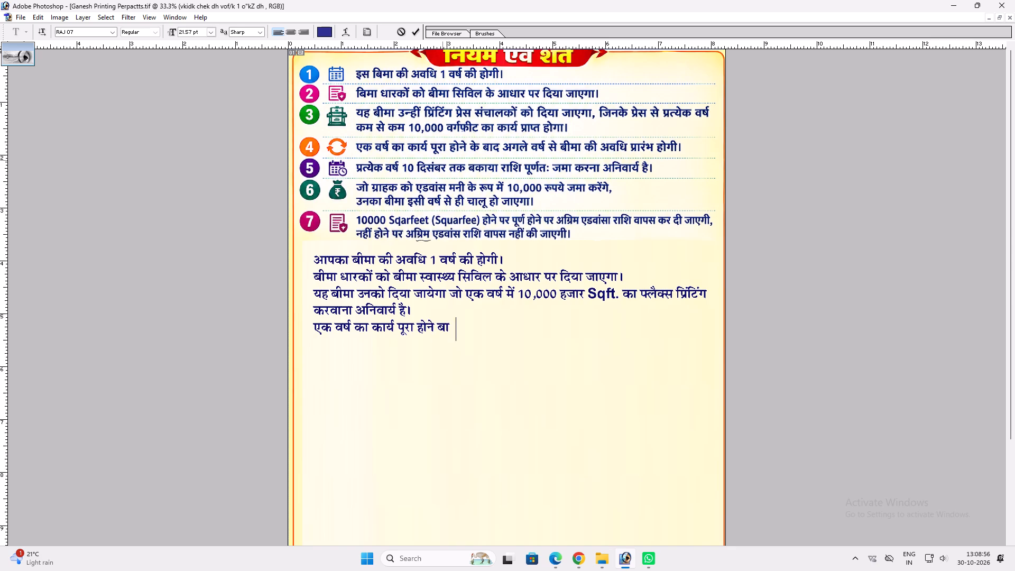
pyautogui.press('BackSpace')
pyautogui.press('BackSpace')
pyautogui.press('BackSpace')
pyautogui.write('ds ckn')
pyautogui.press('space')
# Continue the fifth text line with "अगले वर्ष से बीमा की अवधि प्रारंभ है।".
pyautogui.write('vxys o')
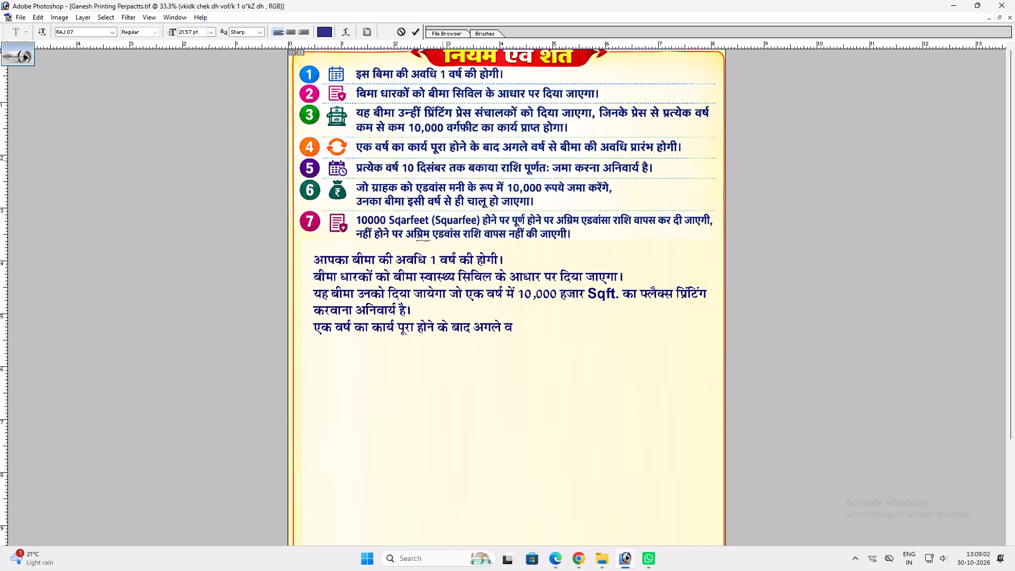
pyautogui.press('k')
pyautogui.press('BackSpace')
pyautogui.write('"kZ')
pyautogui.press('space')
pyautogui.write('ls chek')
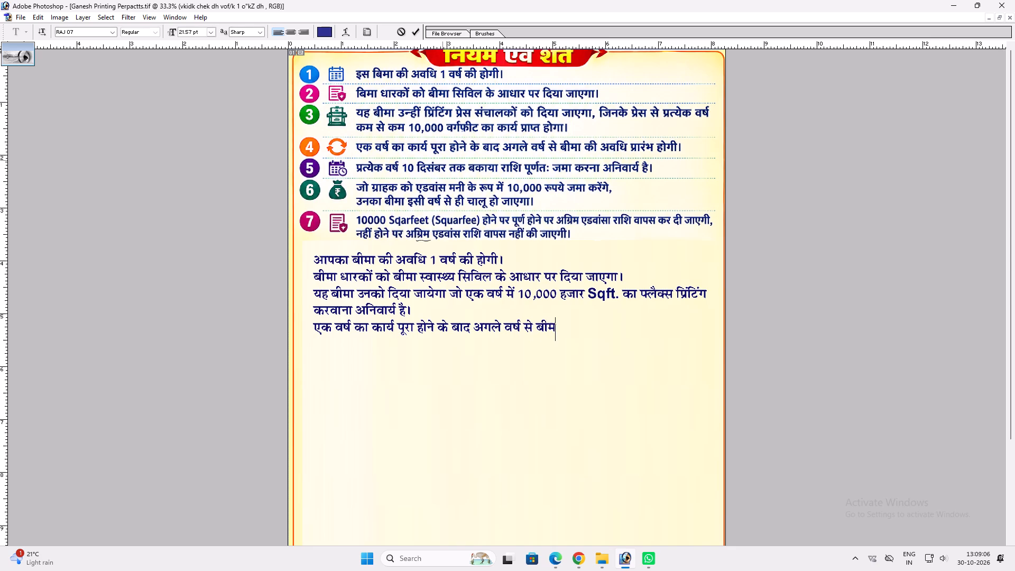
pyautogui.press('space')
pyautogui.write('dh vfo')
pyautogui.press('BackSpace')
pyautogui.press('BackSpace')
pyautogui.write('of/')
pyautogui.write('k izkjaGk')
pyautogui.press('BackSpace')
pyautogui.press('BackSpace')
pyautogui.write('Hk gS A')
pyautogui.press('space')
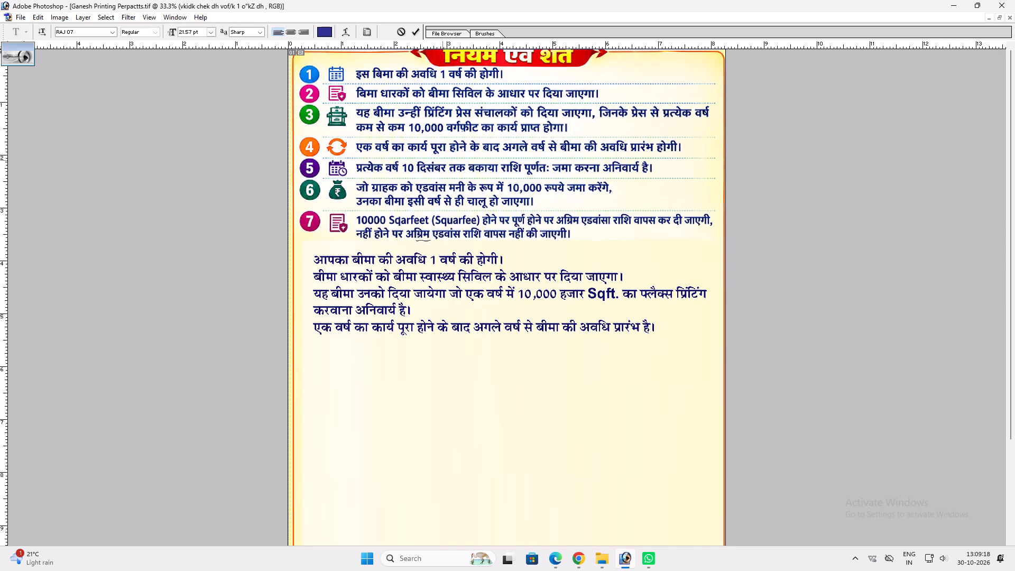
# Replace the fifth text line's ending "है।" with "होगी।" and add a line break after it.
pyautogui.press('BackSpace')
pyautogui.press('BackSpace')
pyautogui.press('BackSpace')
pyautogui.press('BackSpace')
pyautogui.press('BackSpace')
pyautogui.write('gksxh A')
pyautogui.press('Return')
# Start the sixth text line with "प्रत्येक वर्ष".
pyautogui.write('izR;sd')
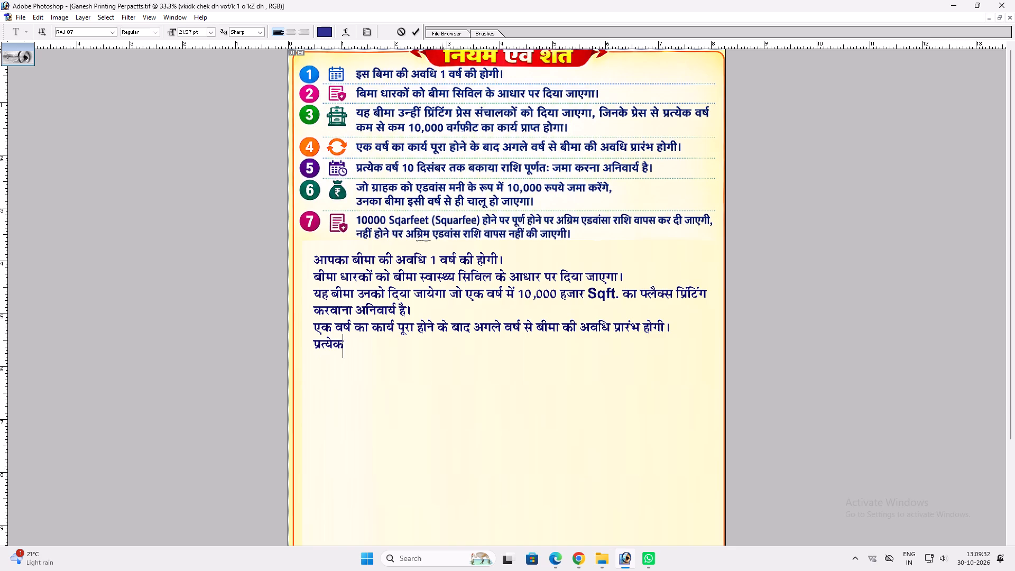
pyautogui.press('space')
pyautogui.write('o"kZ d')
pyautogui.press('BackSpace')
# Replace the sixth text line's content with "बीमा धारको को किसी भी परस्थिति मे".
pyautogui.hotkey('shift', 'Home')
pyautogui.write('chek /')
pyautogui.write('kkdjk')
pyautogui.press('BackSpace')
pyautogui.press('BackSpace')
pyautogui.press('BackSpace')
pyautogui.write('jk')
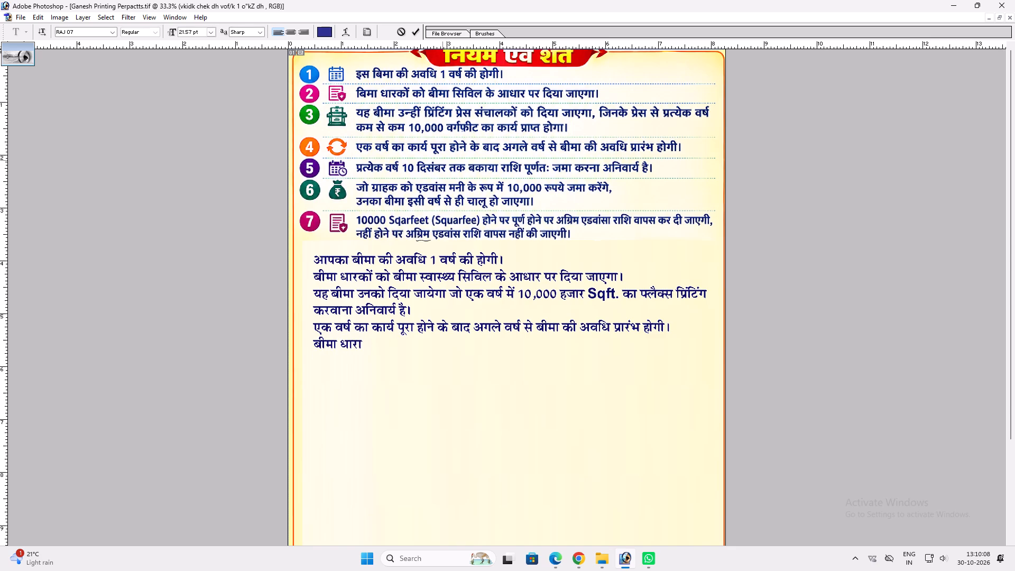
pyautogui.press('BackSpace')
pyautogui.write('sk')
pyautogui.press('BackSpace')
pyautogui.press('BackSpace')
pyautogui.write('dks dks d')
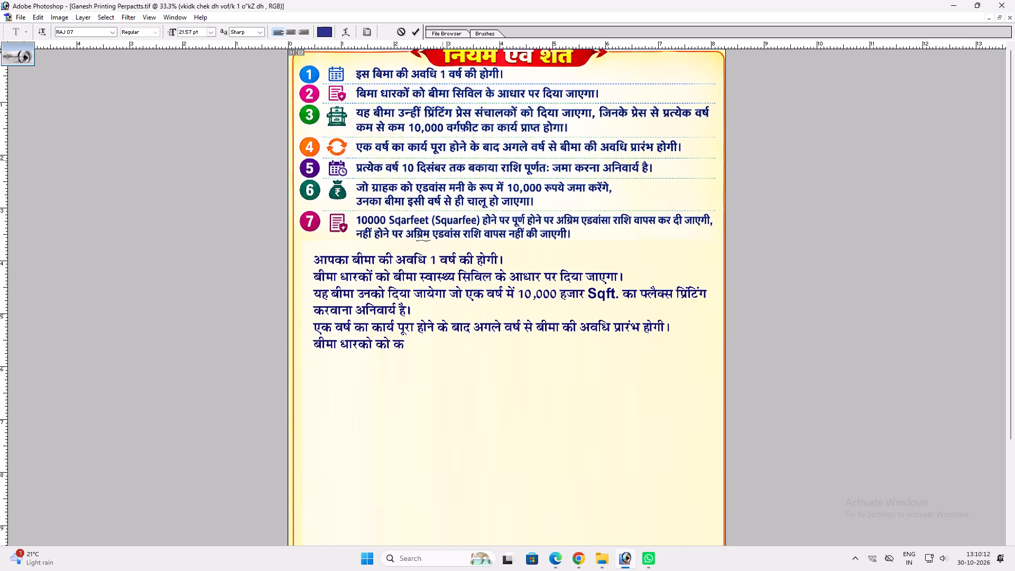
pyautogui.press('BackSpace')
pyautogui.write('fd')
pyautogui.write('lh Hkh iffLF')
pyautogui.press('BackSpace')
pyautogui.press('BackSpace')
pyautogui.press('BackSpace')
pyautogui.press('BackSpace')
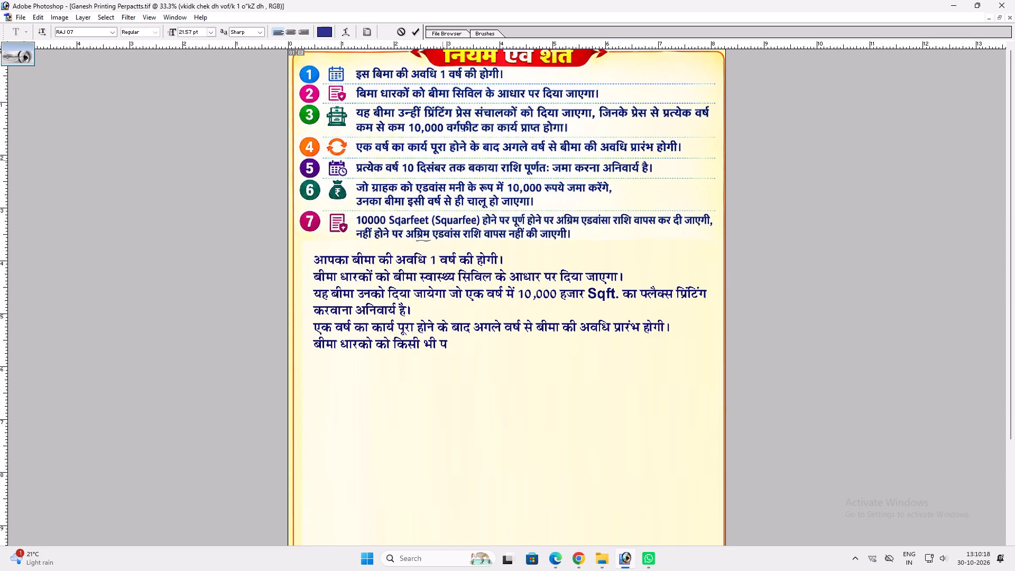
pyautogui.write('jf')
pyautogui.write('LFkfr es')
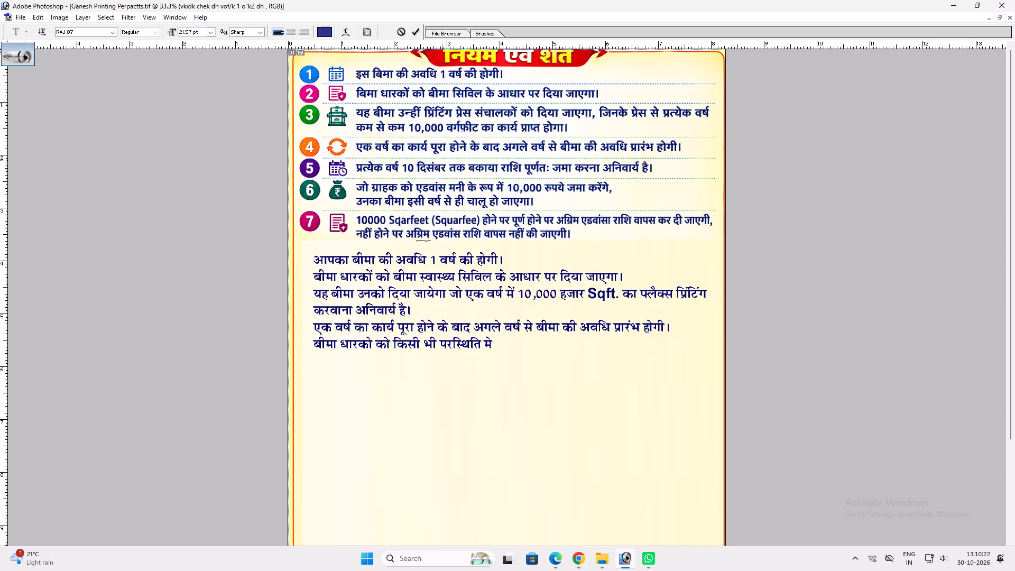
# Replace "परस्थिति मे" on the sixth text line with "उधार नहीं दी जाएगी।" and add a line break.
pyautogui.moveTo(440, 348); pyautogui.dragTo(541, 356)
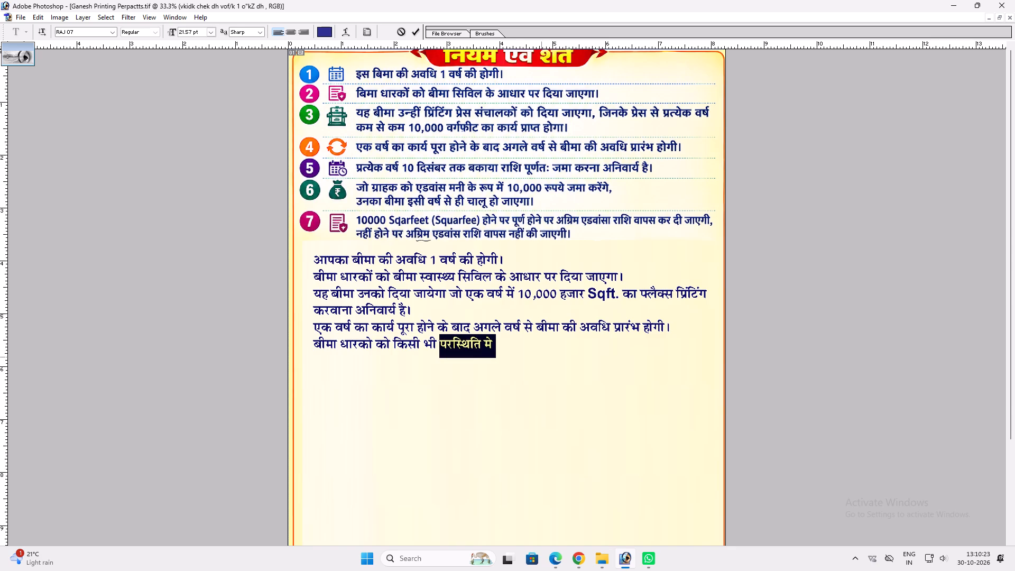
pyautogui.write('mc')
pyautogui.press('BackSpace')
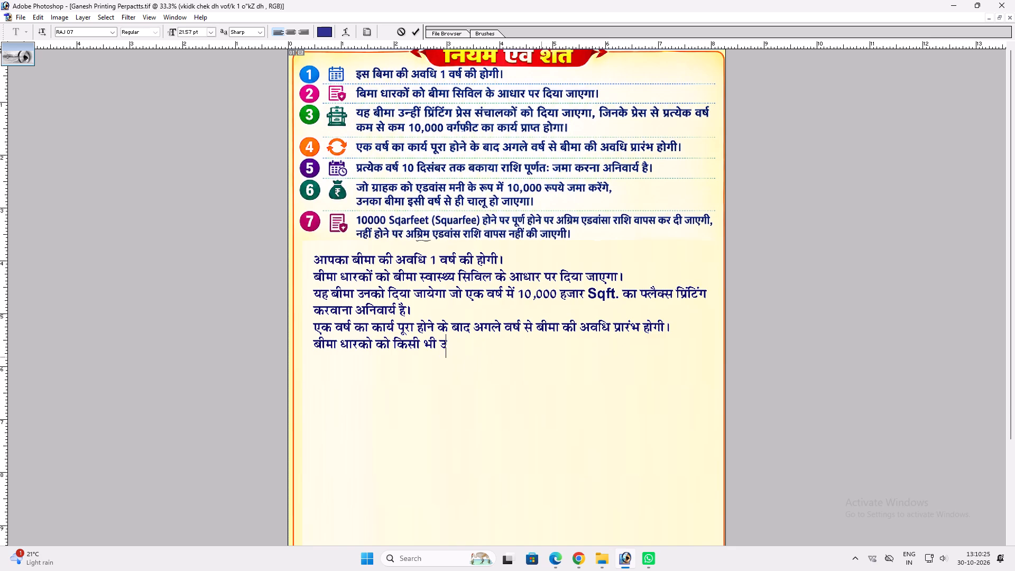
pyautogui.write('/kkj ugh a')
pyautogui.press('BackSpace')
pyautogui.press('BackSpace')
pyautogui.write('a nh tk;x')
pyautogui.press('BackSpace')
pyautogui.press('BackSpace')
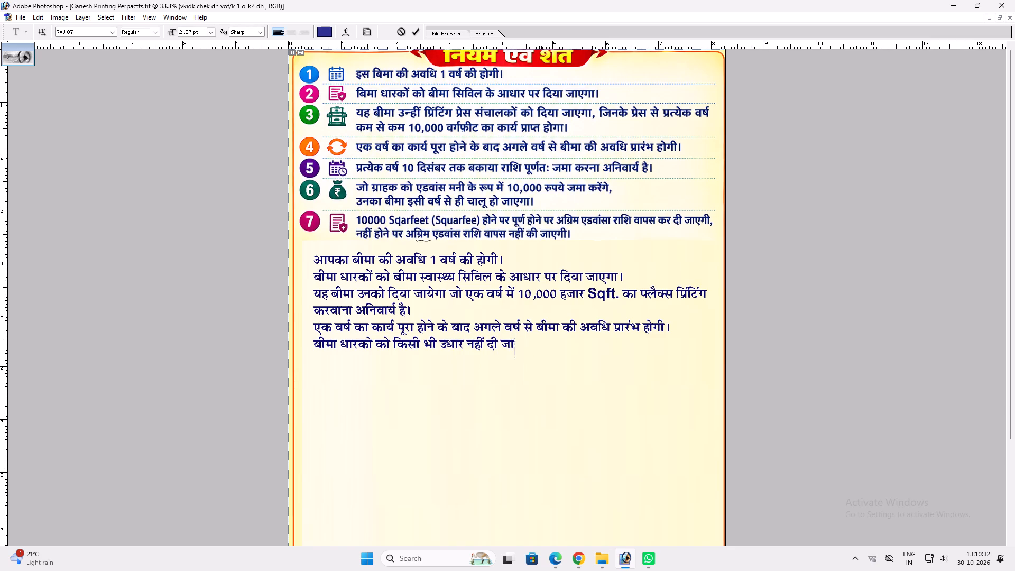
pyautogui.write('.x')
pyautogui.press('BackSpace')
pyautogui.press('BackSpace')
pyautogui.press('BackSpace')
pyautogui.write('k,h')
pyautogui.press('BackSpace')
pyautogui.write('xh A')
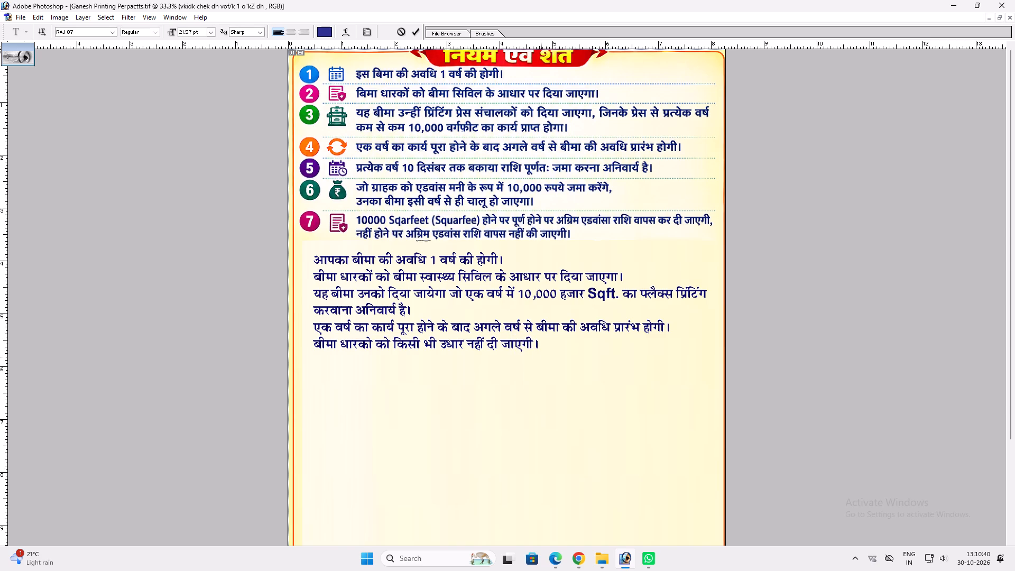
pyautogui.press('Return')
# Delete "किसी भी" and the extra space before "उधार" on the sixth text line.
pyautogui.moveTo(421, 346); pyautogui.dragTo(392, 342)
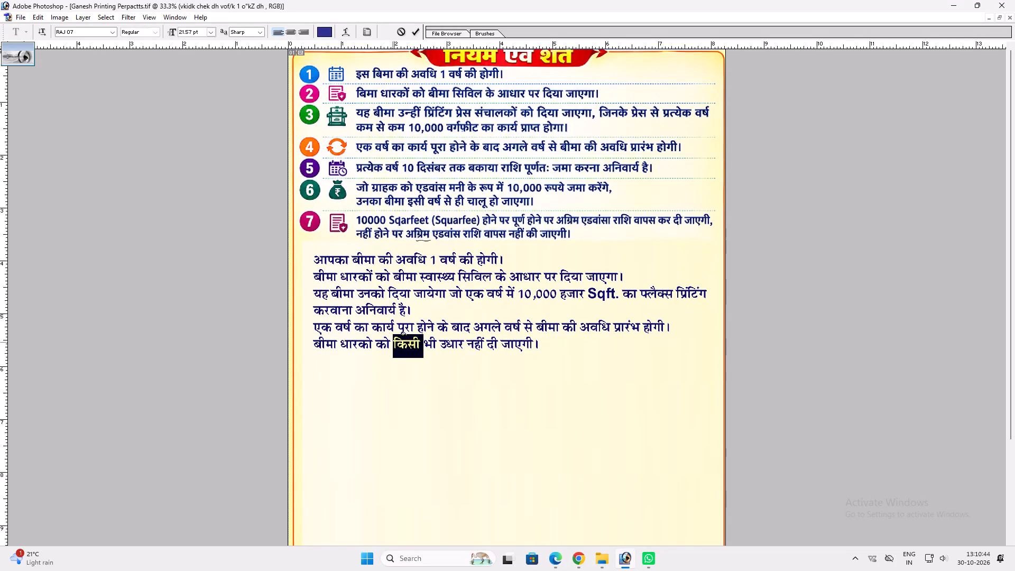
pyautogui.press('BackSpace')
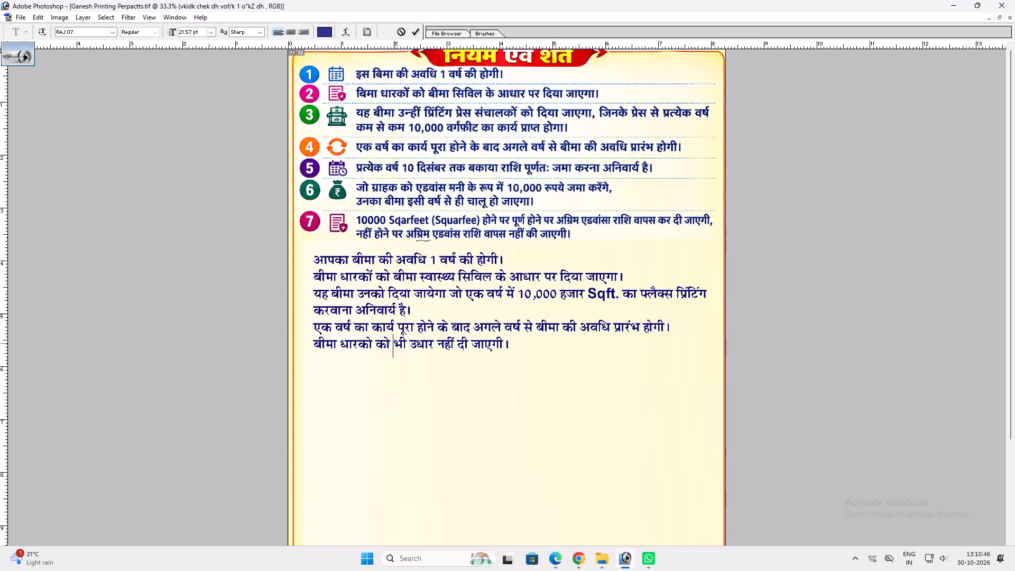
pyautogui.moveTo(396, 343); pyautogui.dragTo(406, 345)
pyautogui.press('BackSpace')
pyautogui.click(399, 347)
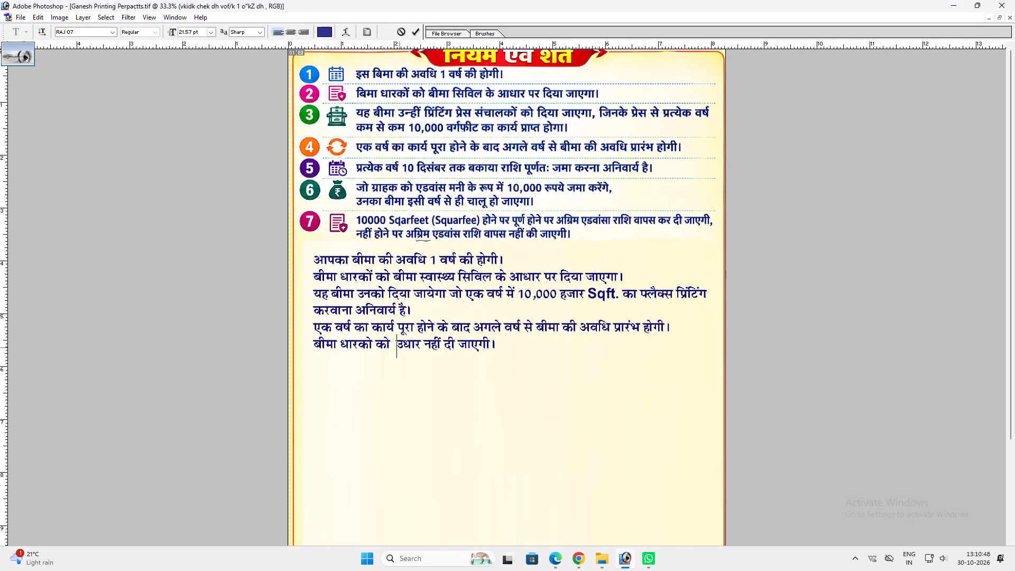
pyautogui.press('BackSpace')
# Start a seventh text line with "जो ग्राहक आग्रीम राशी".
pyautogui.click(466, 353)
pyautogui.press('End')
pyautogui.press('Return')
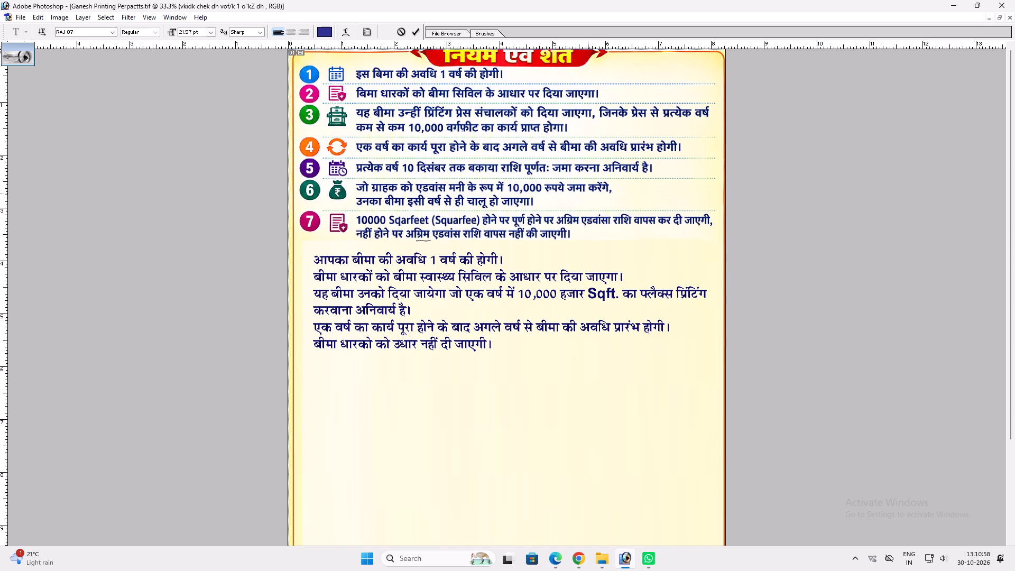
pyautogui.press('t')
pyautogui.write('ks')
pyautogui.press('space')
pyautogui.press('x')
pyautogui.write('zkgd')
pyautogui.press('space')
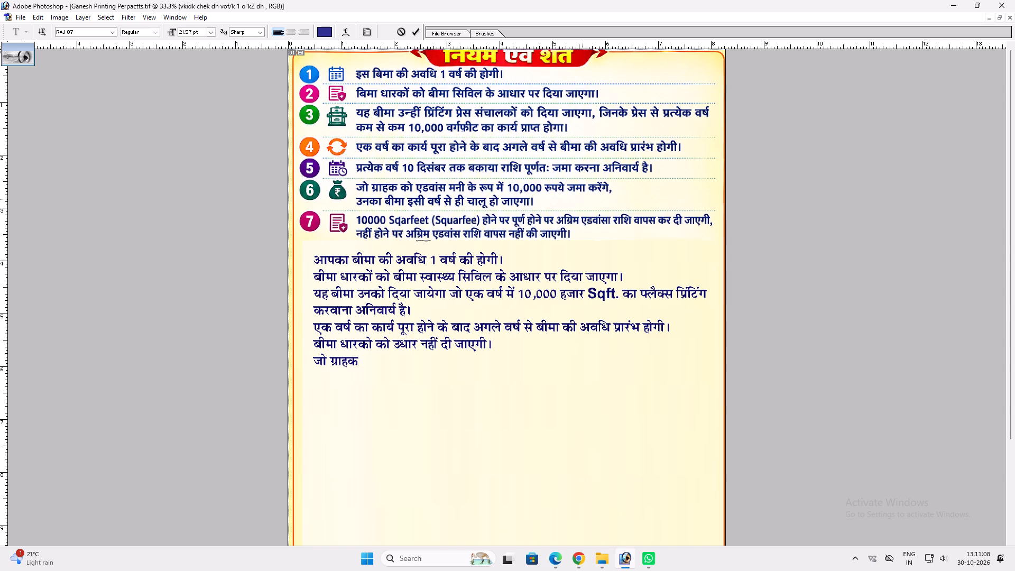
pyautogui.press('c')
pyautogui.press('BackSpace')
pyautogui.write('xz')
pyautogui.press('BackSpace')
pyautogui.press('BackSpace')
pyautogui.write('vkxz')
pyautogui.write("he jk'kh")
pyautogui.press('space')
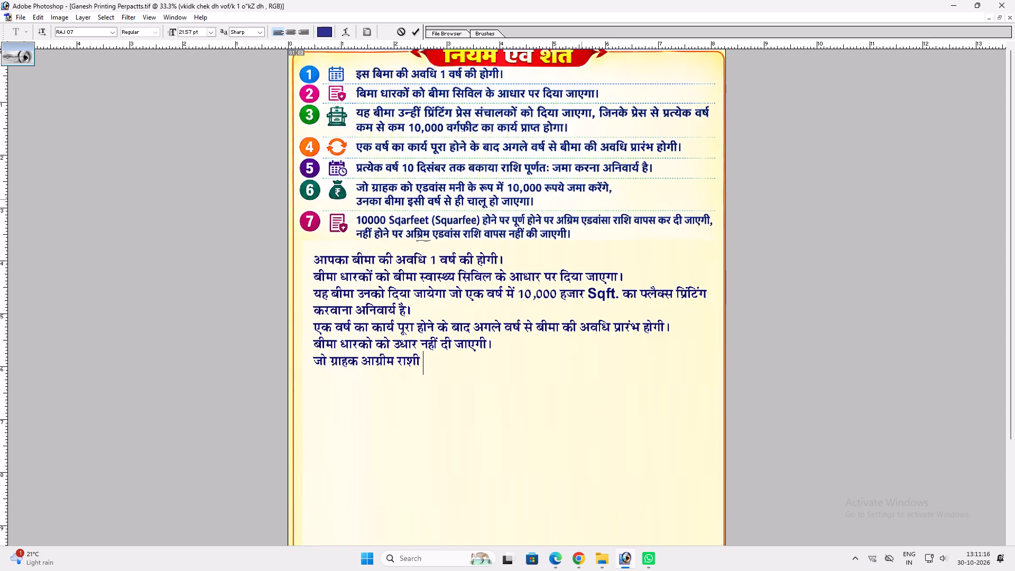
# Continue the seventh text line with "10 हजार रू जमा करते है। तो उनका राशी इ".
pyautogui.write('10')
pyautogui.press('space')
pyautogui.press('g')
pyautogui.write('kj')
pyautogui.press('space')
pyautogui.press('BackSpace')
pyautogui.press('BackSpace')
pyautogui.press('BackSpace')
pyautogui.press('BackSpace')
pyautogui.write("gtkj : tek djrs gS A rks mudk jk'k")
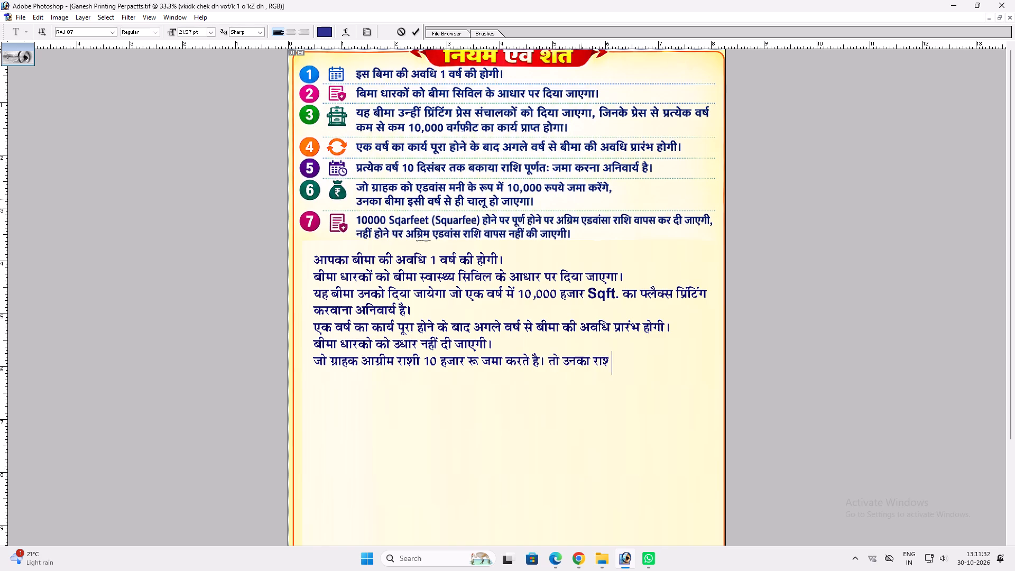
pyautogui.write('h')
pyautogui.press('space')
pyautogui.press('b')
# Replace "राशी इ" at the end of the seventh text line with "बीमा उसी वर्ष" and add a line break.
pyautogui.press('BackSpace')
pyautogui.press('BackSpace')
pyautogui.press('BackSpace')
pyautogui.press('BackSpace')
pyautogui.press('BackSpace')
pyautogui.press('BackSpace')
pyautogui.press('c')
pyautogui.press('BackSpace')
pyautogui.press('BackSpace')
pyautogui.write('chek')
pyautogui.press('space')
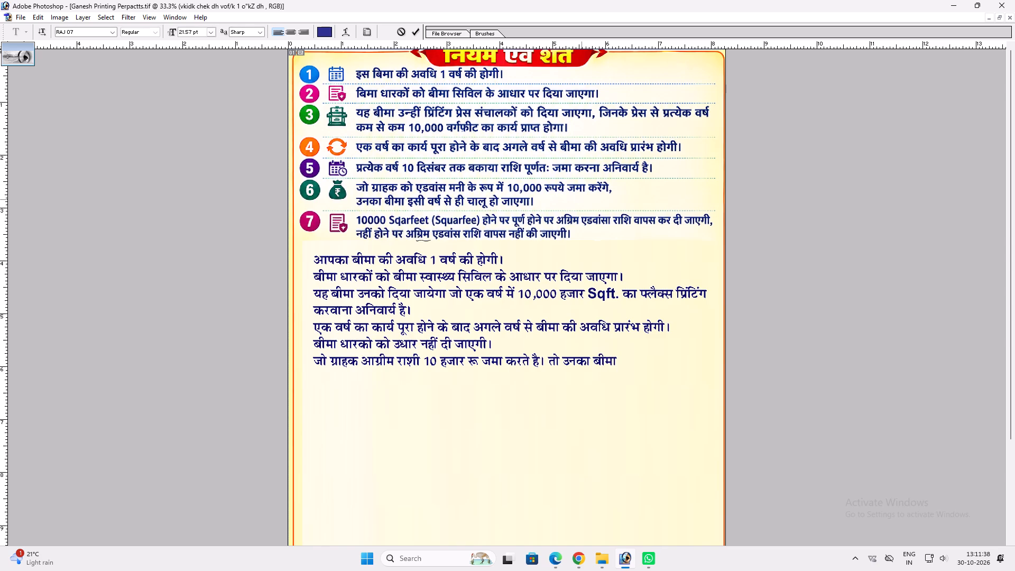
pyautogui.write('mlh')
pyautogui.press('space')
pyautogui.write('o"kZ')
pyautogui.press('space')
pyautogui.press('Return')
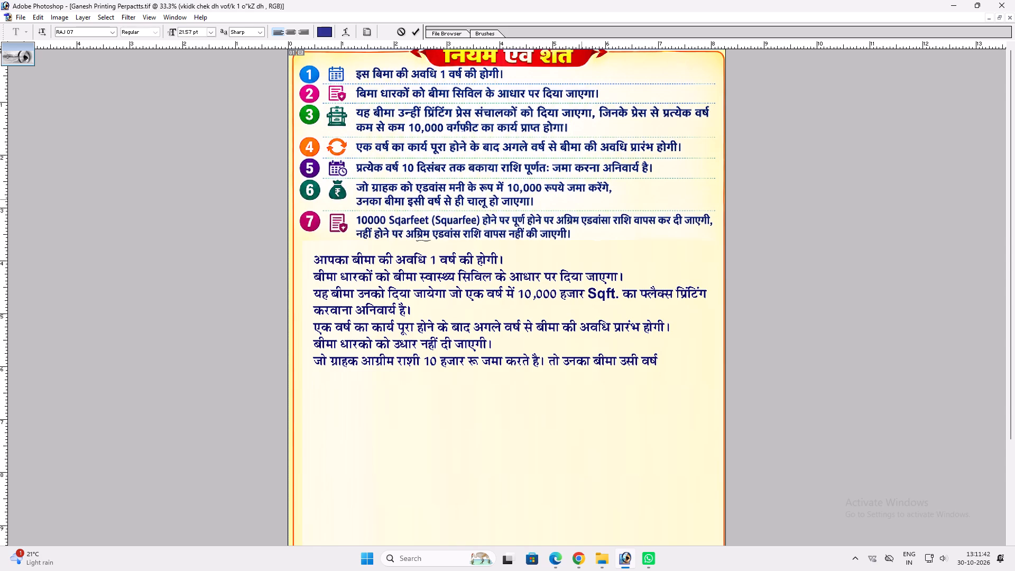
# Enter "से चालु हो जाएगा।" as the continuation line of the seventh rule and add two line breaks below it.
pyautogui.write('ls')
pyautogui.press('space')
pyautogui.write('pkyw')
pyautogui.press('BackSpace')
pyautogui.press('BackSpace')
pyautogui.write('yq gks tl;')
pyautogui.press('BackSpace')
pyautogui.press('BackSpace')
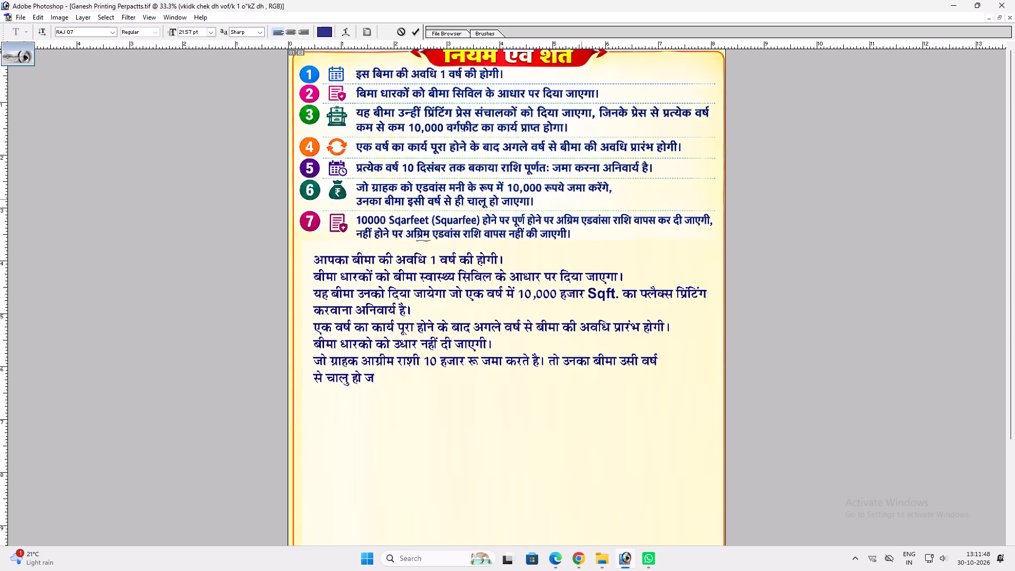
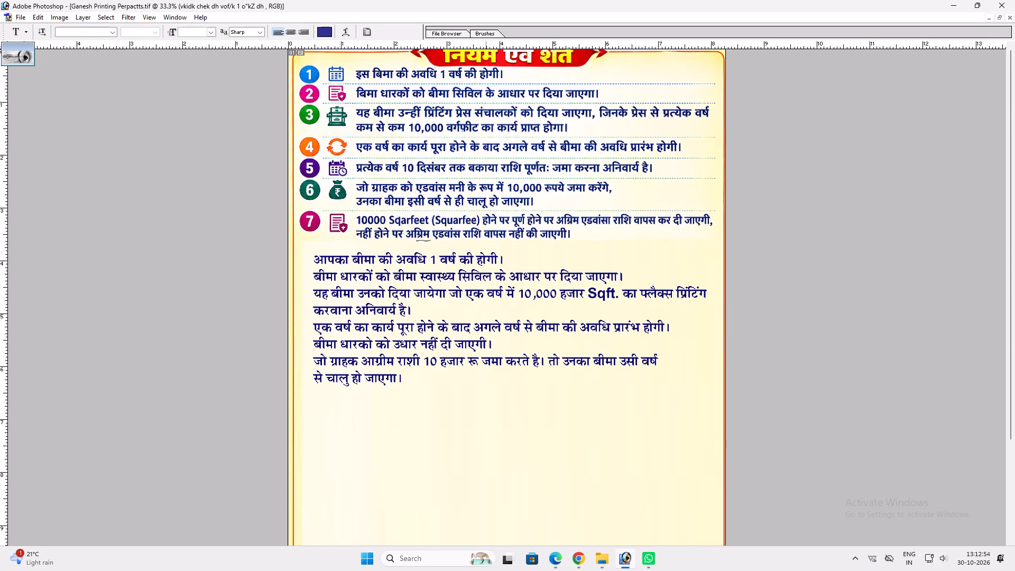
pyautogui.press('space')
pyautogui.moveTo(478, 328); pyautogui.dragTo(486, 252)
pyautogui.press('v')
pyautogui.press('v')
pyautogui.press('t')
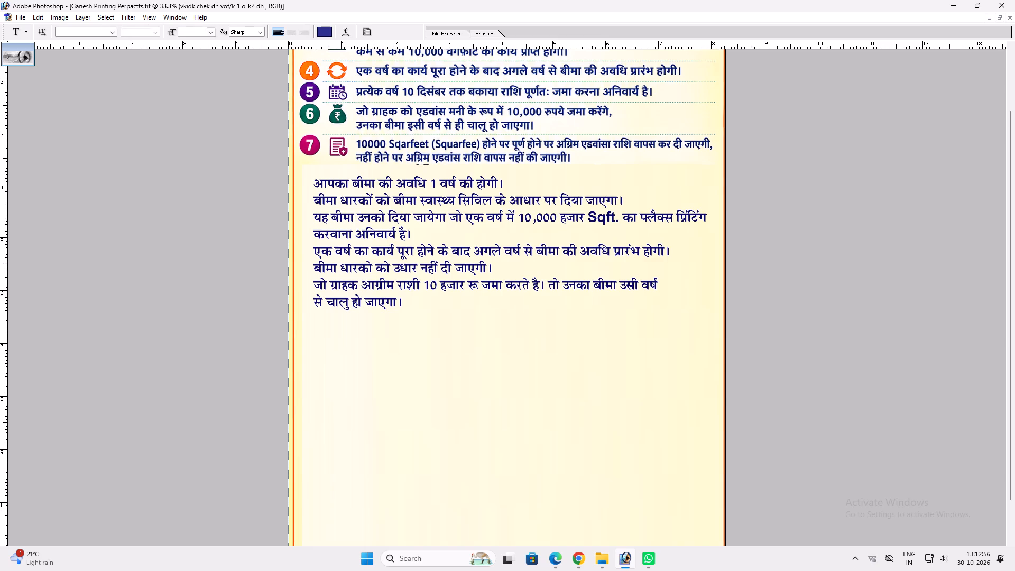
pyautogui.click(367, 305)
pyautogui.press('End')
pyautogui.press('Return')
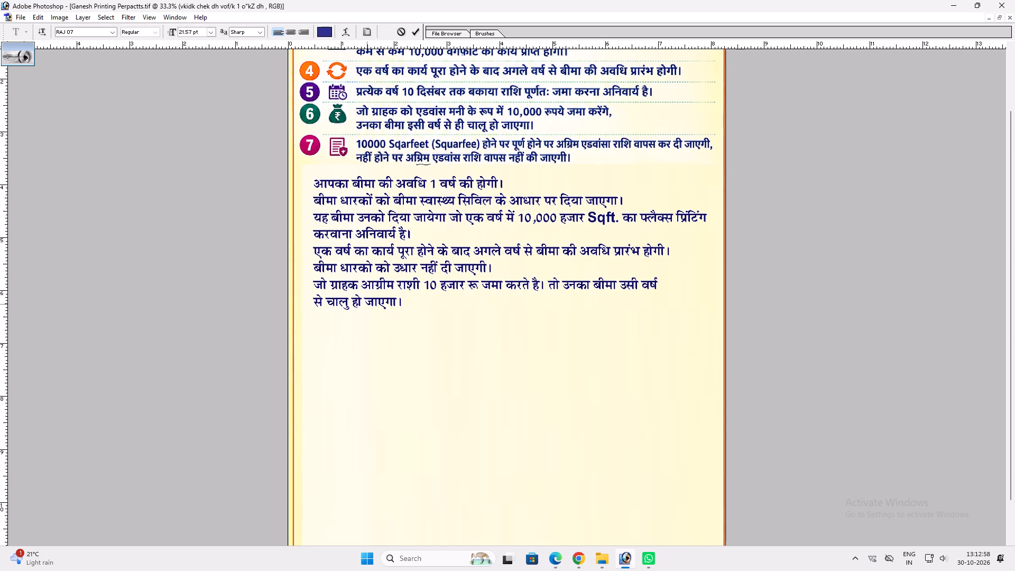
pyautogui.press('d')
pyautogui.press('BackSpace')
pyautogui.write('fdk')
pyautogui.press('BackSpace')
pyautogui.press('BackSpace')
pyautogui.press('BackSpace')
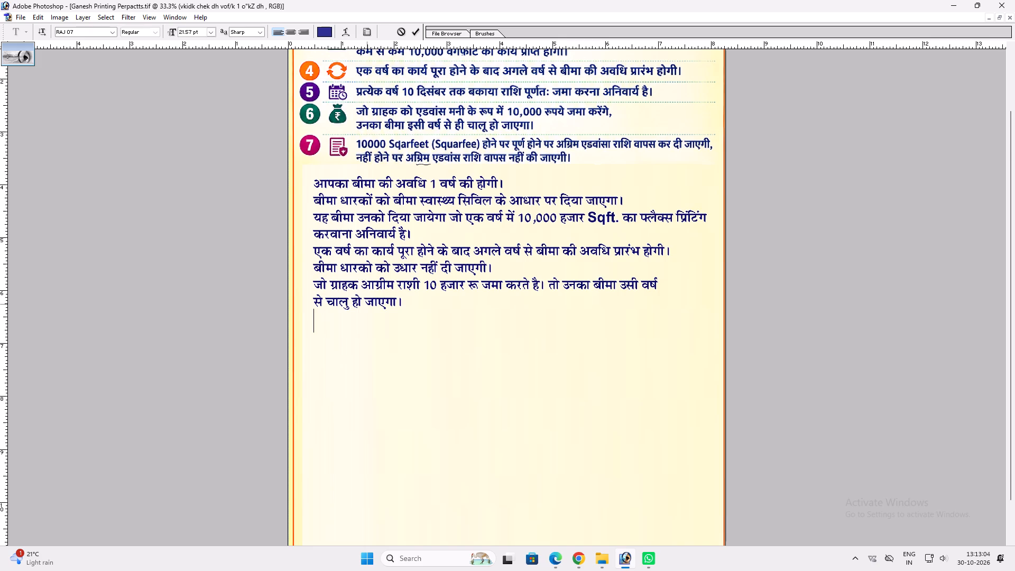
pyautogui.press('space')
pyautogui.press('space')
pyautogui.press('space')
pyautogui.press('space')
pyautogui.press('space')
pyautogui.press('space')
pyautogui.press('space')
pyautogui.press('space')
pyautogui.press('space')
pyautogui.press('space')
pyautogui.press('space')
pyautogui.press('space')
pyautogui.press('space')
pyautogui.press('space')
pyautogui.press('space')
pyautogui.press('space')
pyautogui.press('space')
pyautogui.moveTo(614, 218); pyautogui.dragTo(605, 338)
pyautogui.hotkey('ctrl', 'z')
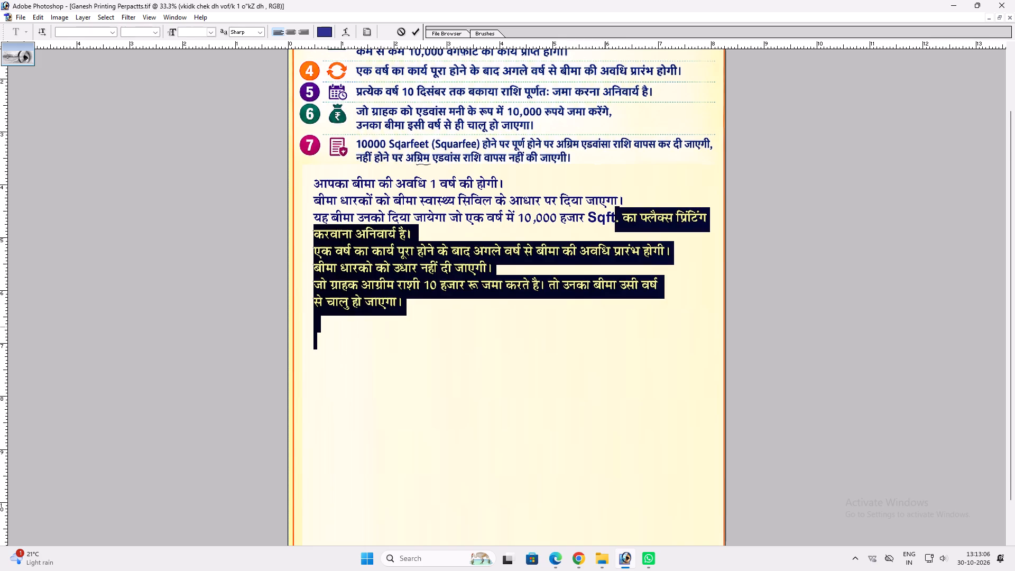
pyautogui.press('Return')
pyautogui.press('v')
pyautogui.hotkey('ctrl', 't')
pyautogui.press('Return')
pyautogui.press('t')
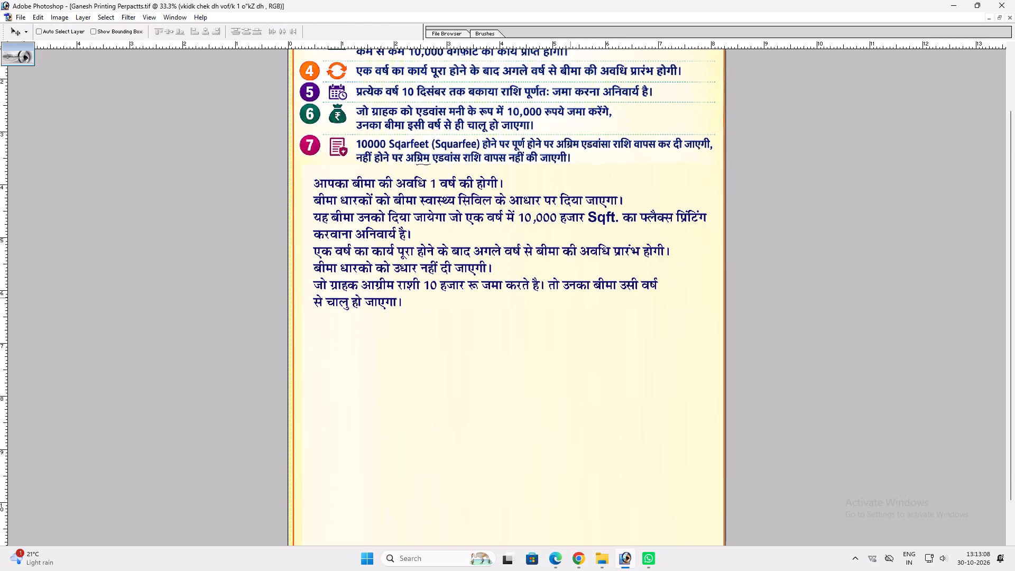
# Increase the line spacing of the entire retyped rules text block.
pyautogui.click(566, 290)
pyautogui.hotkey('ctrl', 'a')
pyautogui.hotkey('alt', 'Down')
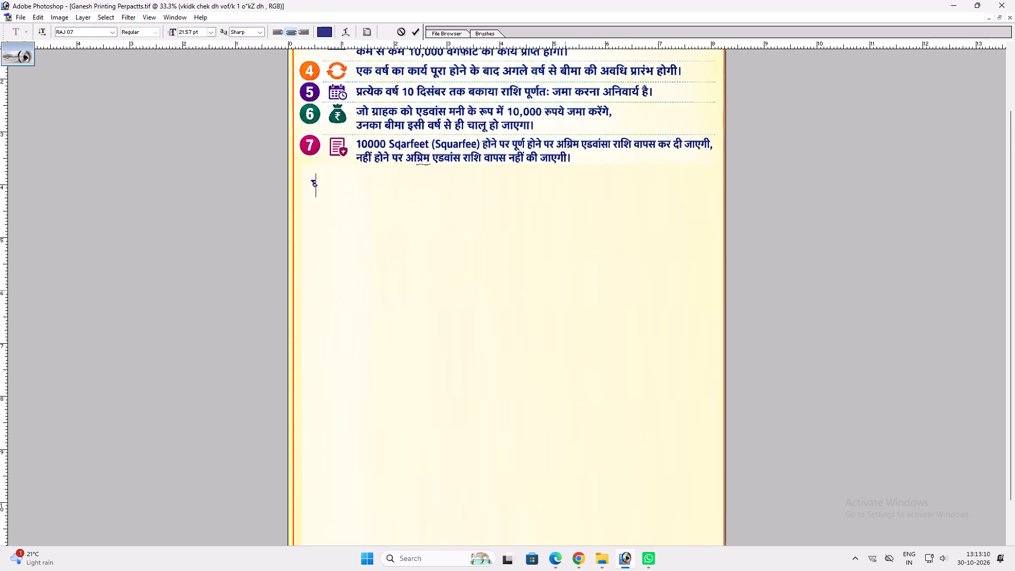
pyautogui.hotkey('ctrl', 'z')
# Clear the blank trailing text after "से चालु हो जाएगा।" and begin a new line below it with "10 हजार".
pyautogui.moveTo(404, 317); pyautogui.dragTo(497, 421)
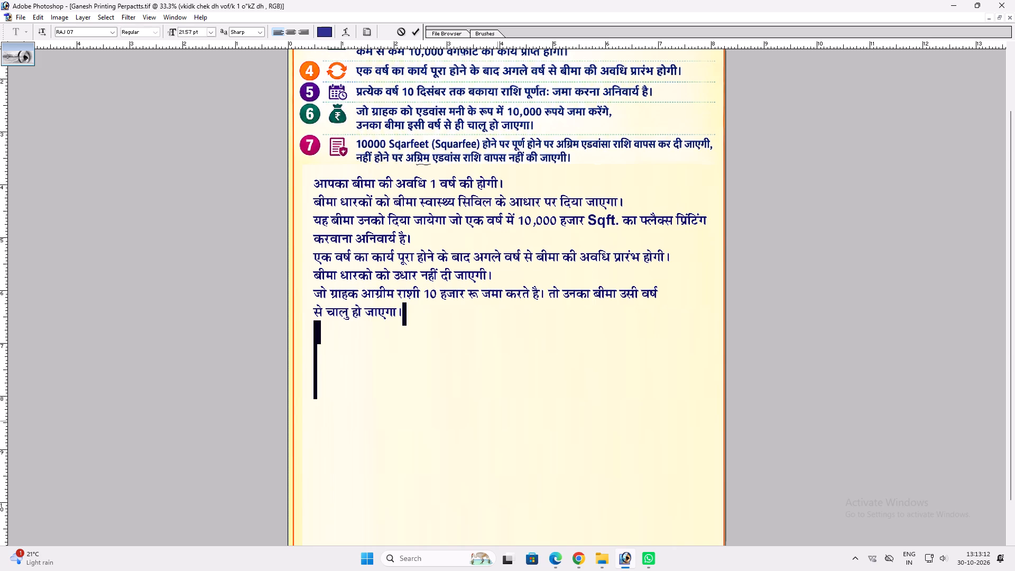
pyautogui.press('BackSpace')
pyautogui.press('Return')
pyautogui.write('10')
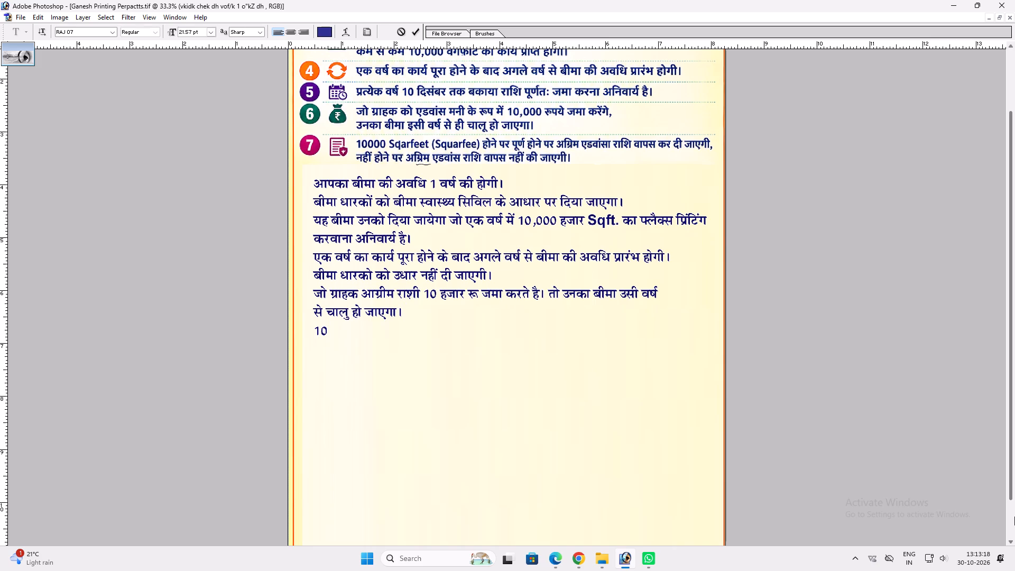
pyautogui.press('BackSpace')
pyautogui.press('BackSpace')
pyautogui.write('100')
pyautogui.press('BackSpace')
pyautogui.press('space')
pyautogui.write('gtkj')
pyautogui.press('space')
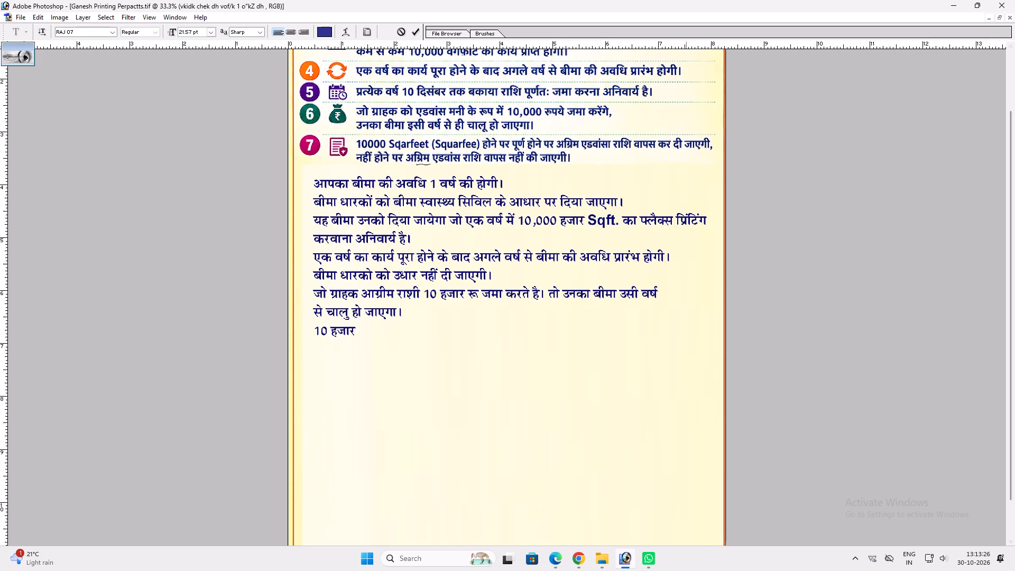
# Copy "Sqft." from the third rule and paste it after "10 हजार" on the new line.
pyautogui.moveTo(618, 223); pyautogui.dragTo(589, 225)
pyautogui.hotkey('ctrl', 'c')
pyautogui.hotkey('ctrl', 'c')
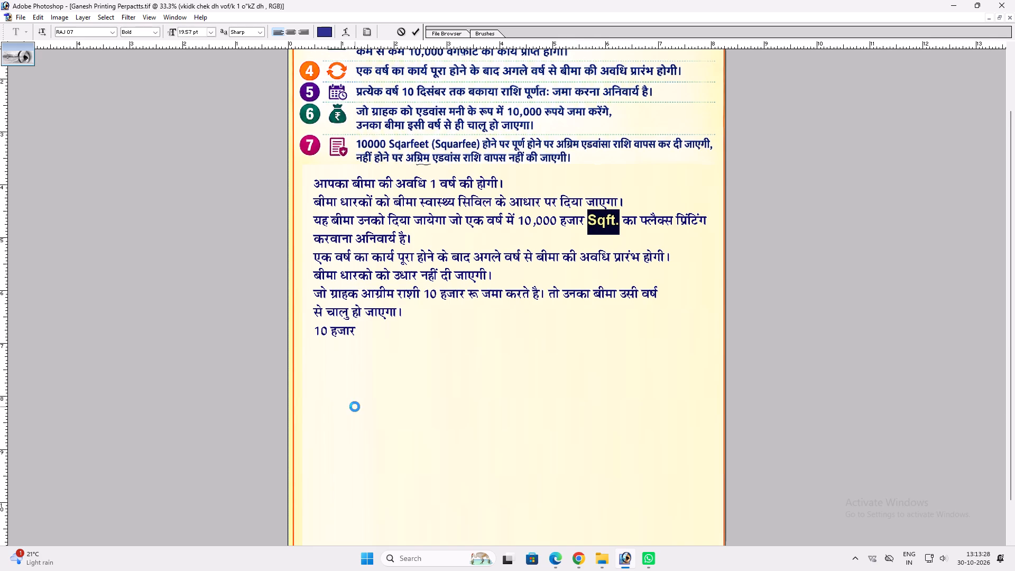
pyautogui.click(356, 333)
pyautogui.press('space')
pyautogui.hotkey('ctrl', 'v')
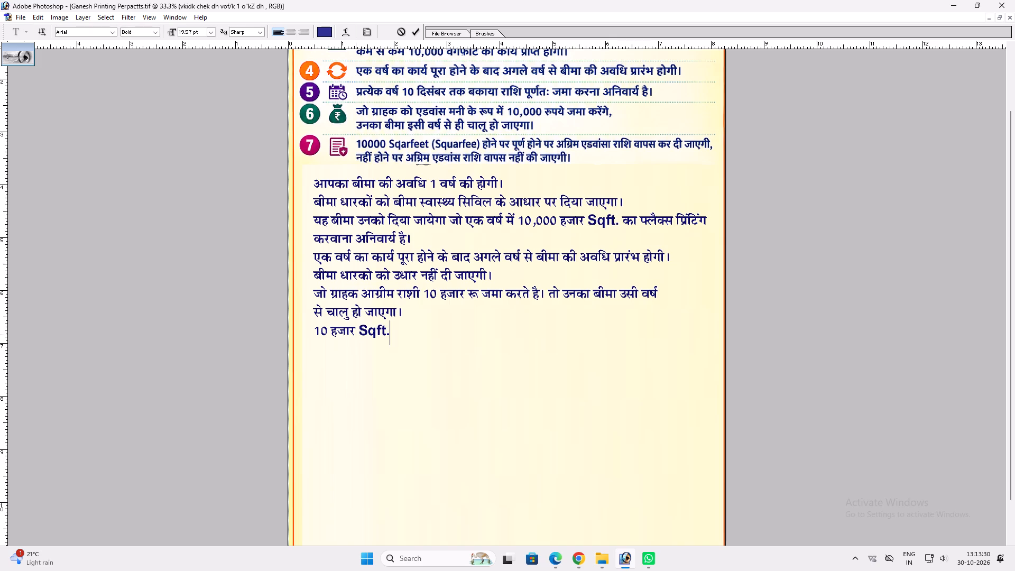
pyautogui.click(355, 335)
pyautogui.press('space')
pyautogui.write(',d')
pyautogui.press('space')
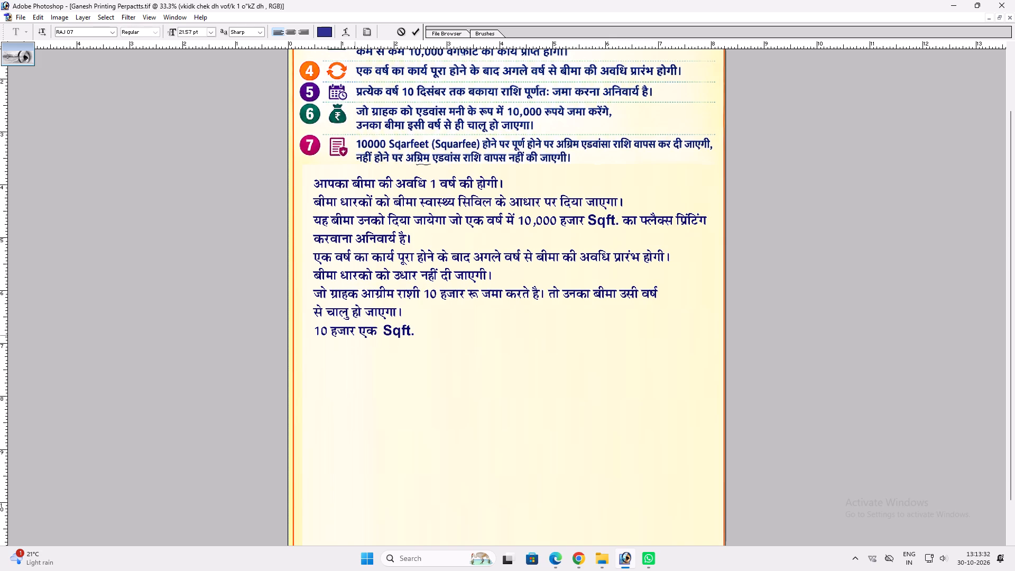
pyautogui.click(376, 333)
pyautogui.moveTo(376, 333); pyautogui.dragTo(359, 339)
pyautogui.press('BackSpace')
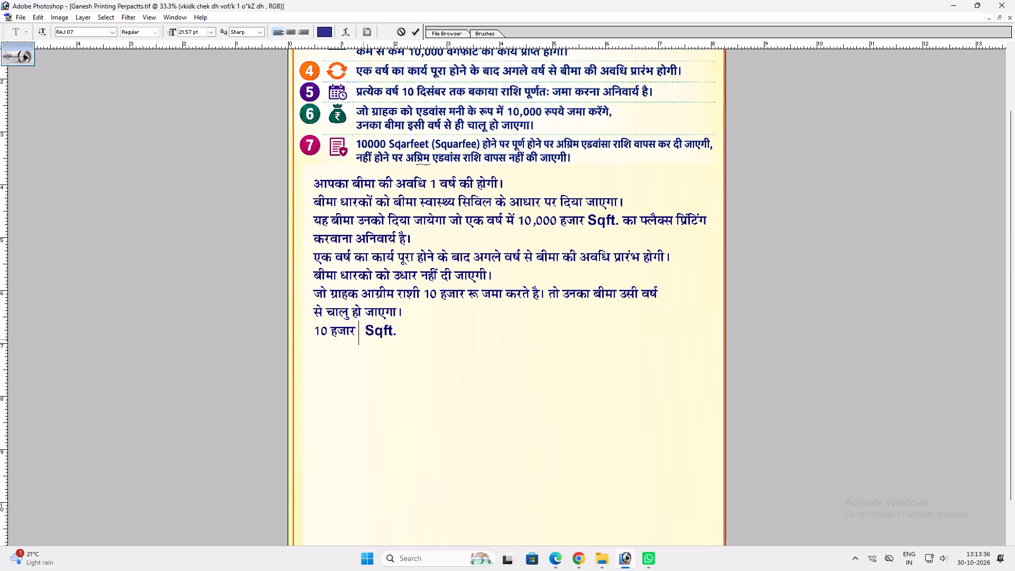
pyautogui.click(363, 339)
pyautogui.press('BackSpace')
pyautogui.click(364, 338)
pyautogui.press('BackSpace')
# Insert "एक वर्ष में" at the start of the new line, before "10 हजार Sqft.".
pyautogui.click(312, 331)
pyautogui.write(',d o"kZ esa')
pyautogui.press('space')
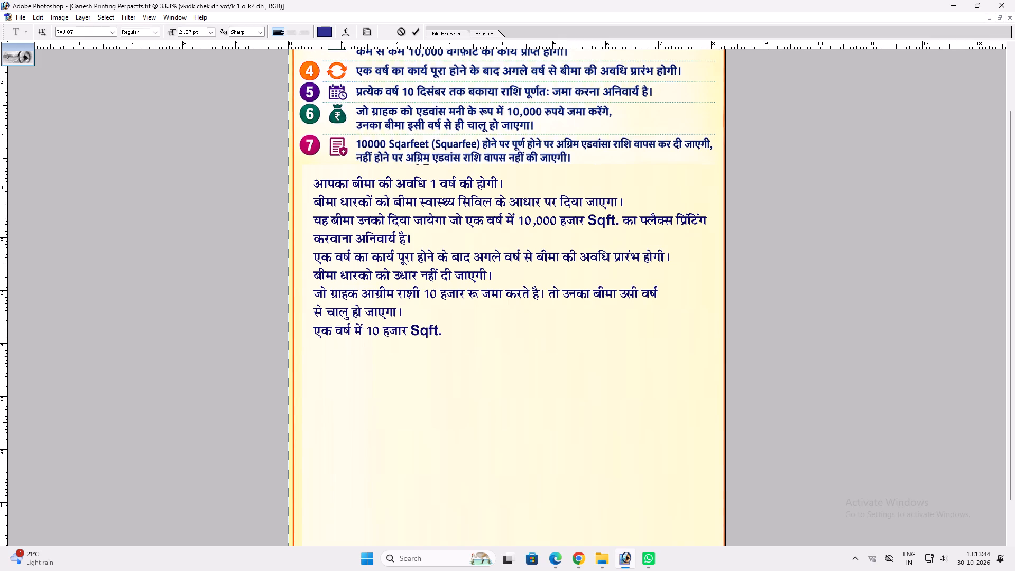
# Continue the line after "Sqft." with "का काम प्रिंट नही होने पर", reusing the Hindi font of a letter copied from "हजार".
pyautogui.moveTo(407, 335); pyautogui.dragTo(396, 337)
pyautogui.hotkey('ctrl', 'c')
pyautogui.hotkey('ctrl', 'c')
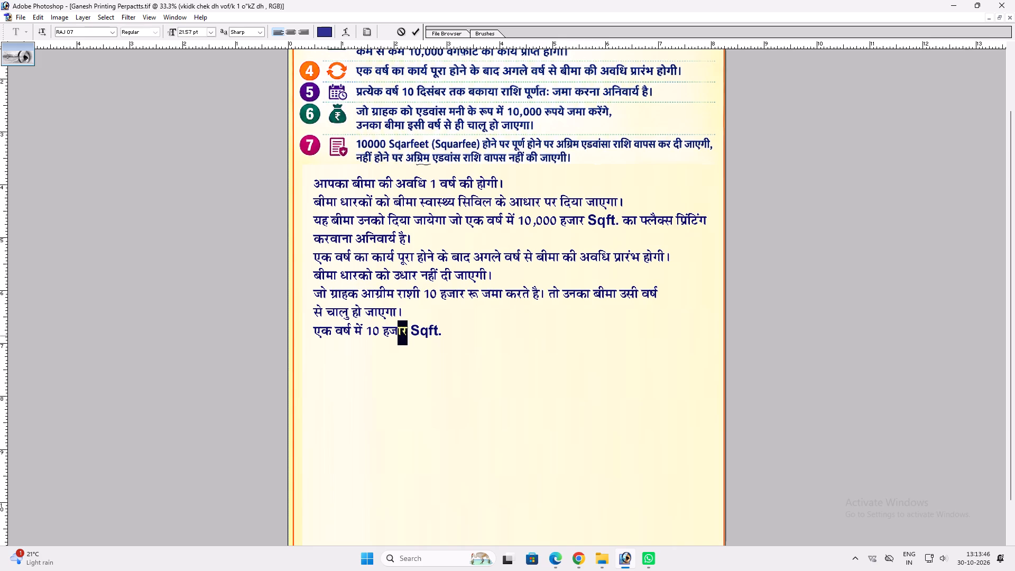
pyautogui.click(441, 335)
pyautogui.press('space')
pyautogui.hotkey('ctrl', 'v')
pyautogui.moveTo(453, 335); pyautogui.dragTo(446, 338)
pyautogui.write('dk')
pyautogui.press('space')
pyautogui.write('dke ugh')
pyautogui.press('space')
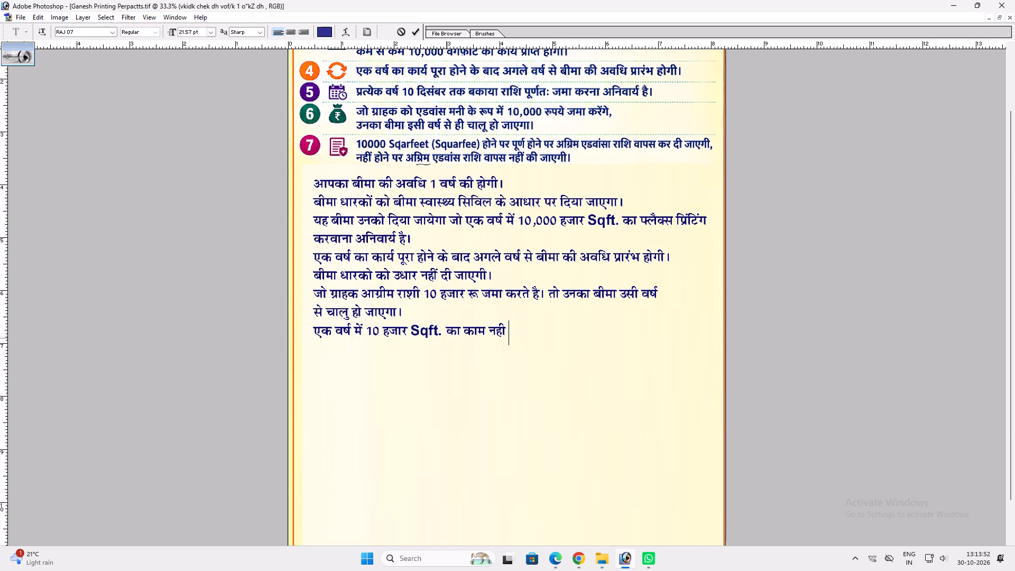
pyautogui.press('BackSpace')
pyautogui.press('BackSpace')
pyautogui.press('BackSpace')
pyautogui.press('BackSpace')
pyautogui.write('fizaV ugh gksus ij')
pyautogui.press('space')
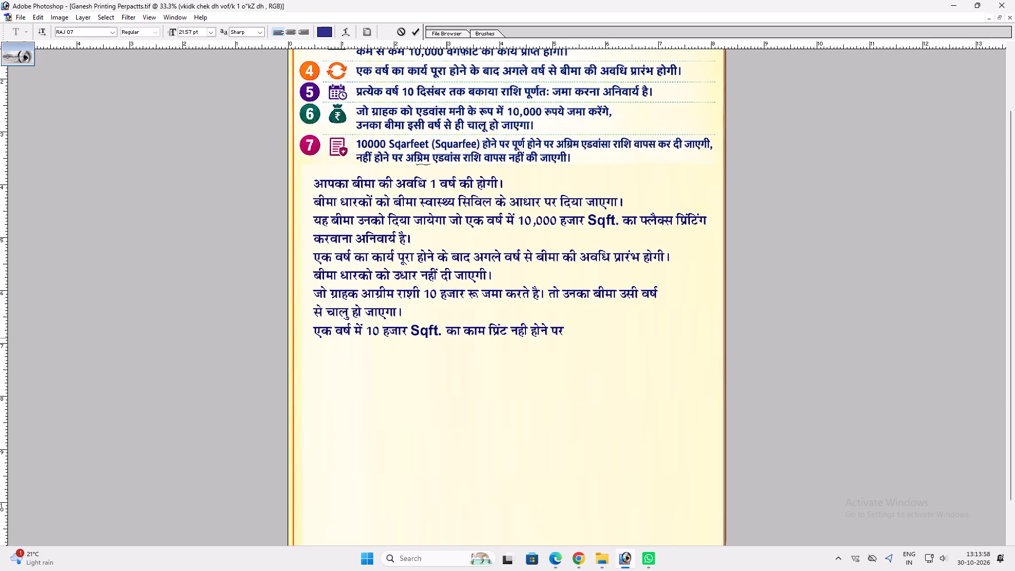
# Continue the same line with "आपकी अग्रीम जमा राशी".
pyautogui.write('vi')
pyautogui.press('BackSpace')
pyautogui.write('kidh c')
pyautogui.press('BackSpace')
pyautogui.write("vxzhe tek jk'kh")
pyautogui.press('space')
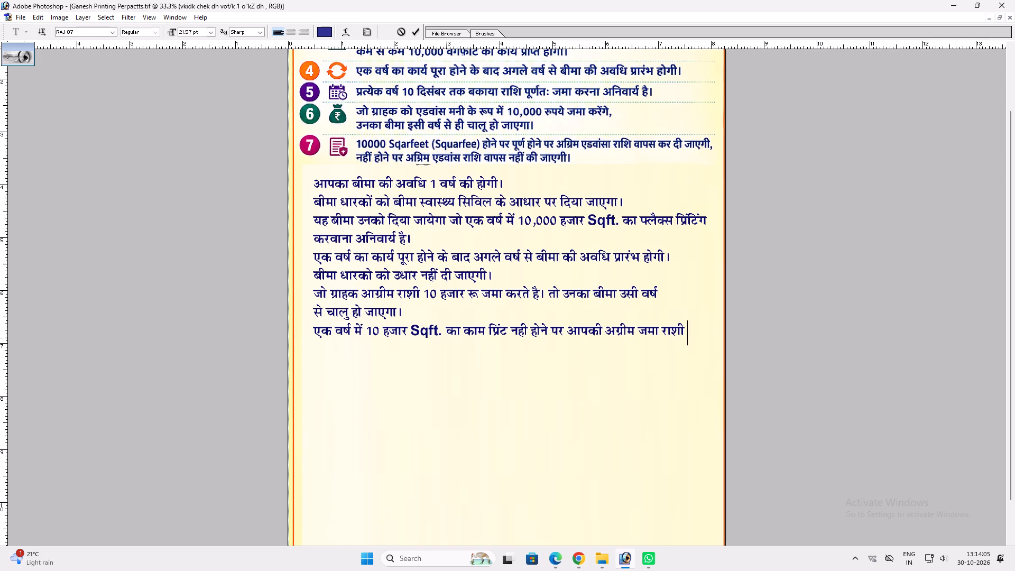
# Enter "वापस नही की जाएगी।" as the continuation line below "आपकी अग्रीम जमा राशी".
pyautogui.press('Return')
pyautogui.press('i')
pyautogui.press('BackSpace')
pyautogui.write('okil')
pyautogui.press('space')
pyautogui.write('ugh dh tk,')
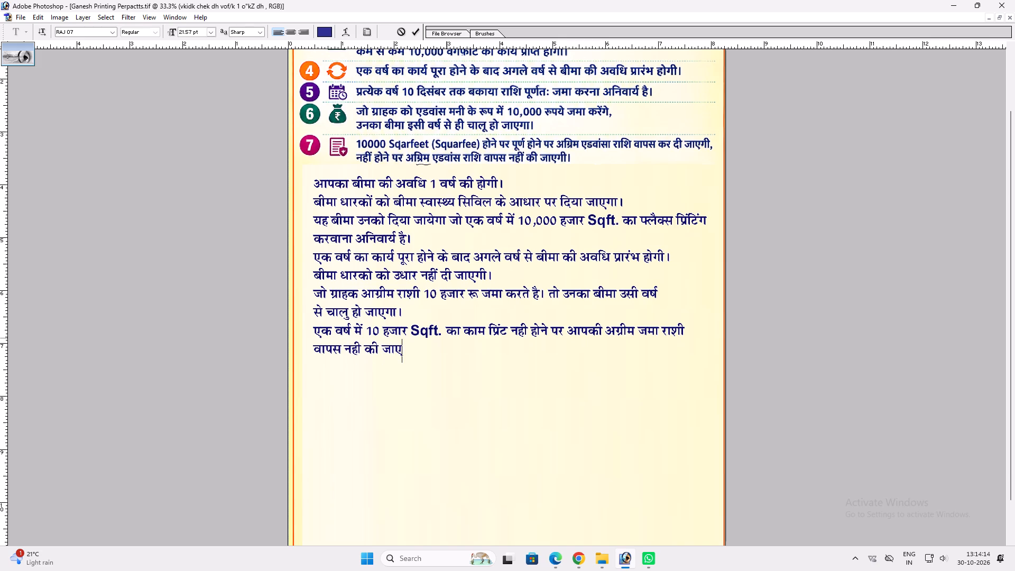
pyautogui.write('xh A')
# Insert a line above "एक वर्ष में 10 हजार Sqft." and begin it with "आपका साल के अंत में".
pyautogui.click(310, 334)
pyautogui.press('Return')
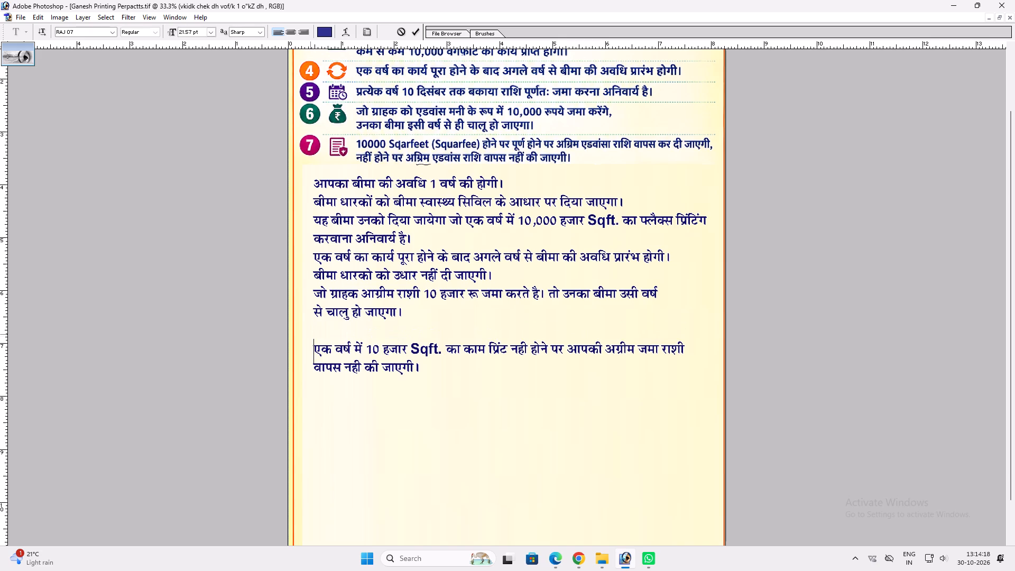
pyautogui.click(311, 329)
pyautogui.write('vk')
pyautogui.press('BackSpace')
pyautogui.write('ik')
pyautogui.press('BackSpace')
pyautogui.press('BackSpace')
pyautogui.write('kik')
pyautogui.press('BackSpace')
pyautogui.press('BackSpace')
pyautogui.press('d')
pyautogui.press('BackSpace')
pyautogui.write('idk lky ds vard')
pyautogui.press('BackSpace')
pyautogui.press('space')
pyautogui.write('esa')
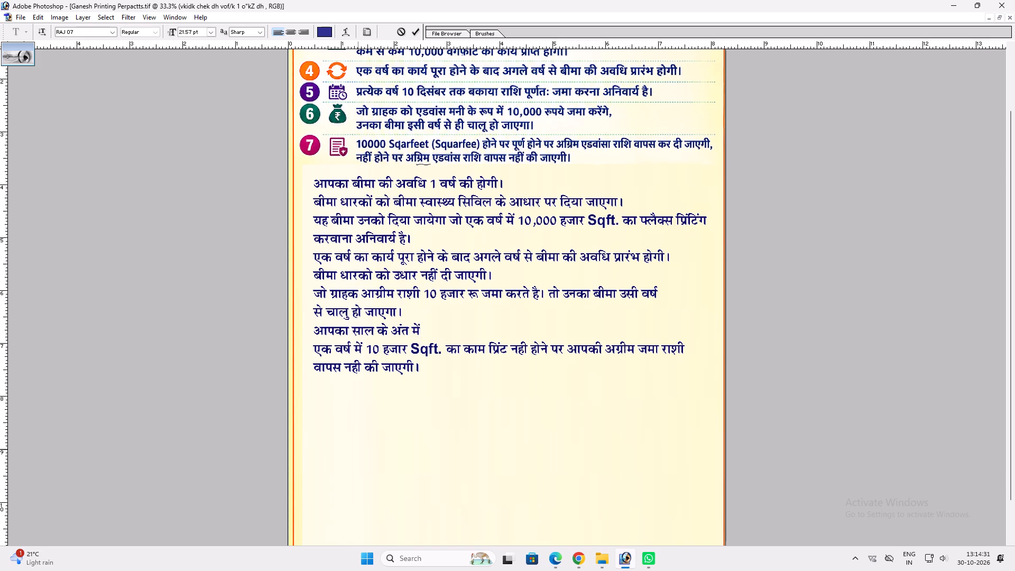
pyautogui.press('space')
# Complete the line beginning "आपका साल के अंत में" with "किया गया अग्रीम राशी वापस कर दी जाएगी।".
pyautogui.write('fd;k t')
pyautogui.press('BackSpace')
pyautogui.write('x;')
pyautogui.write('k')
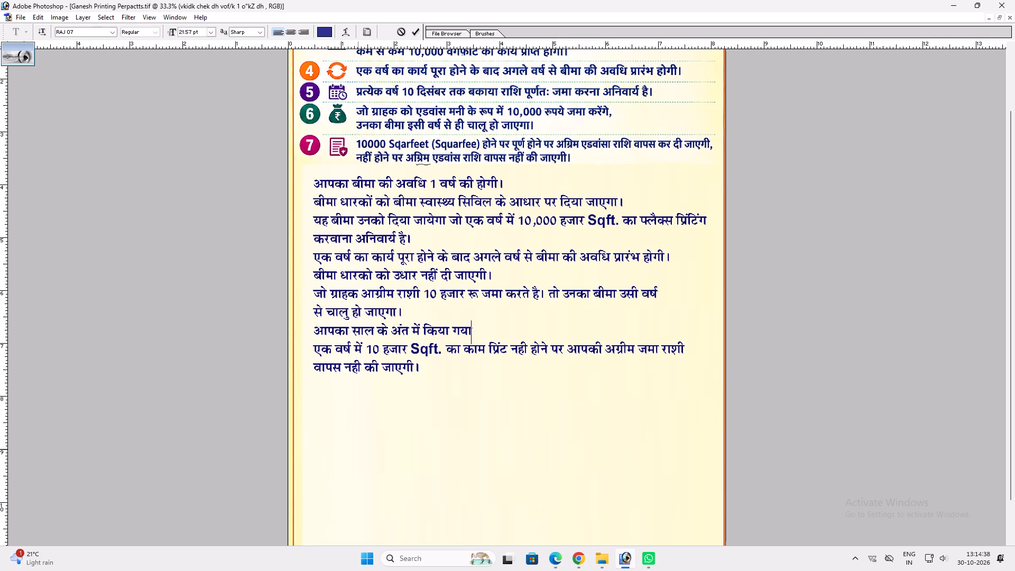
pyautogui.press('space')
pyautogui.write('vx')
pyautogui.press('BackSpace')
pyautogui.press('k')
pyautogui.press('BackSpace')
pyautogui.write('xzhe j')
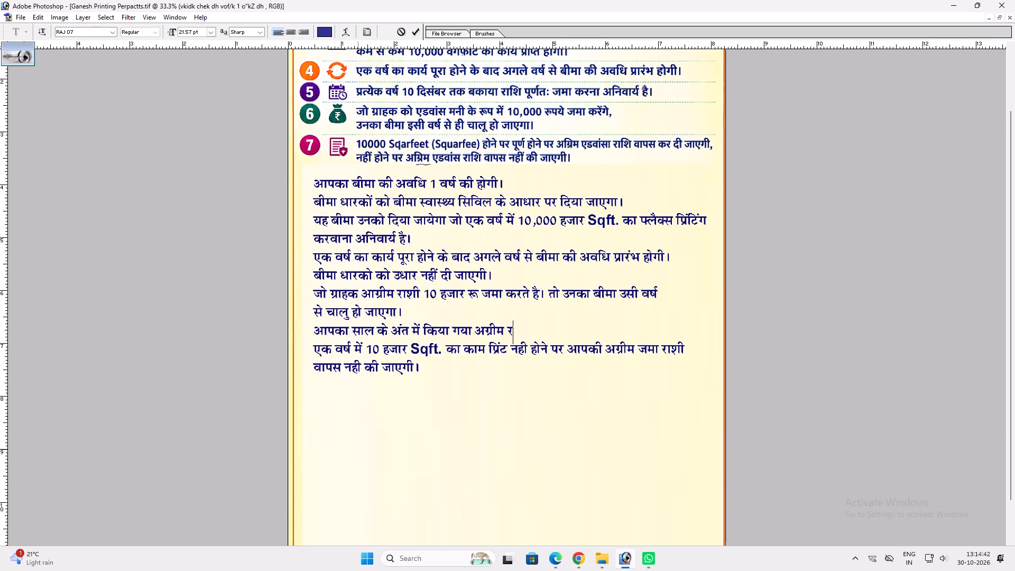
pyautogui.write("k'kh")
pyautogui.press('space')
pyautogui.write('okil')
pyautogui.press('space')
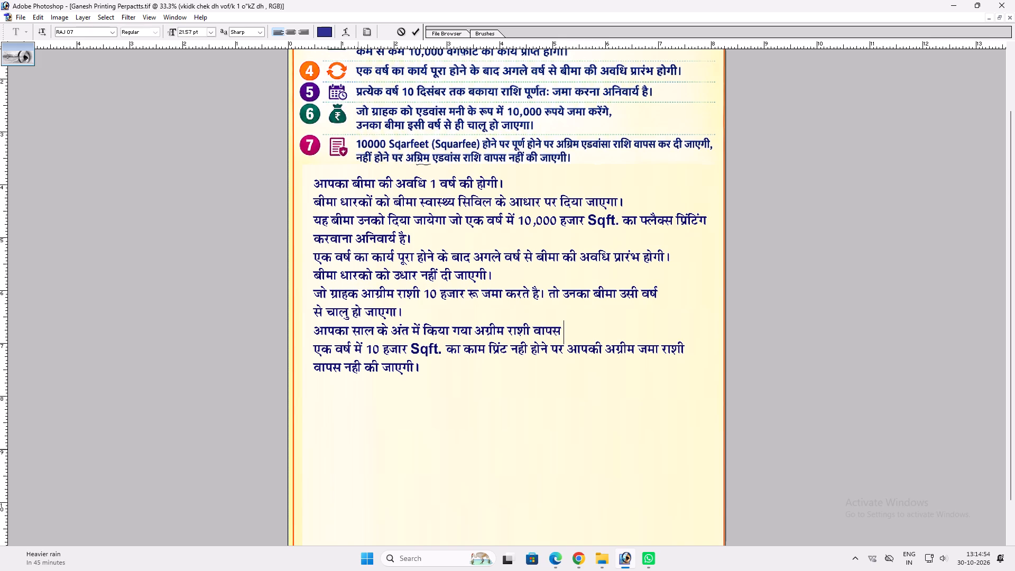
pyautogui.write('dj nh tk,xh A')
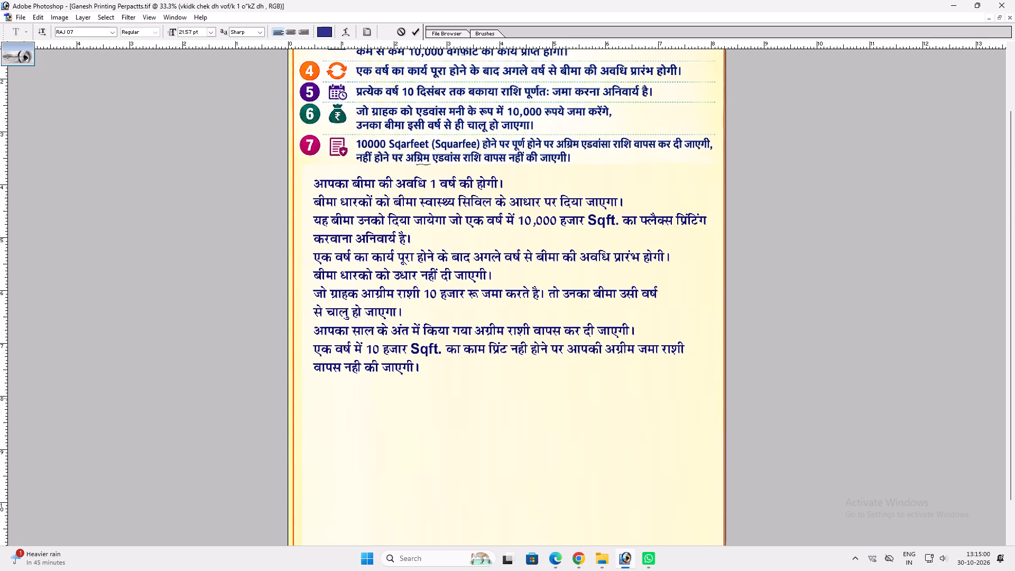
# Add two line breaks after the closing line "वापस नही की जाएगी।".
pyautogui.click(373, 374)
pyautogui.press('End')
pyautogui.press('Return')
pyautogui.press('Return')
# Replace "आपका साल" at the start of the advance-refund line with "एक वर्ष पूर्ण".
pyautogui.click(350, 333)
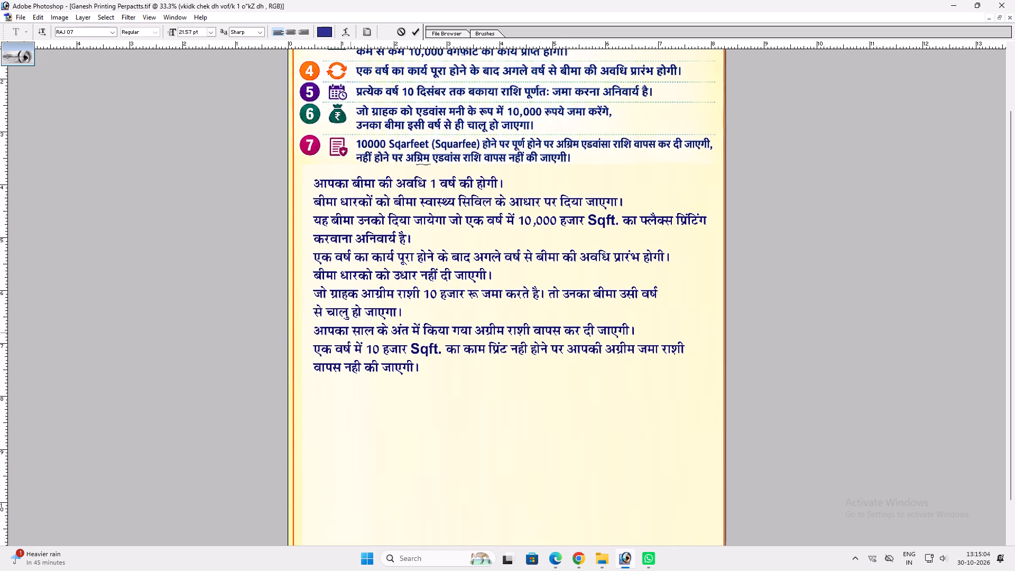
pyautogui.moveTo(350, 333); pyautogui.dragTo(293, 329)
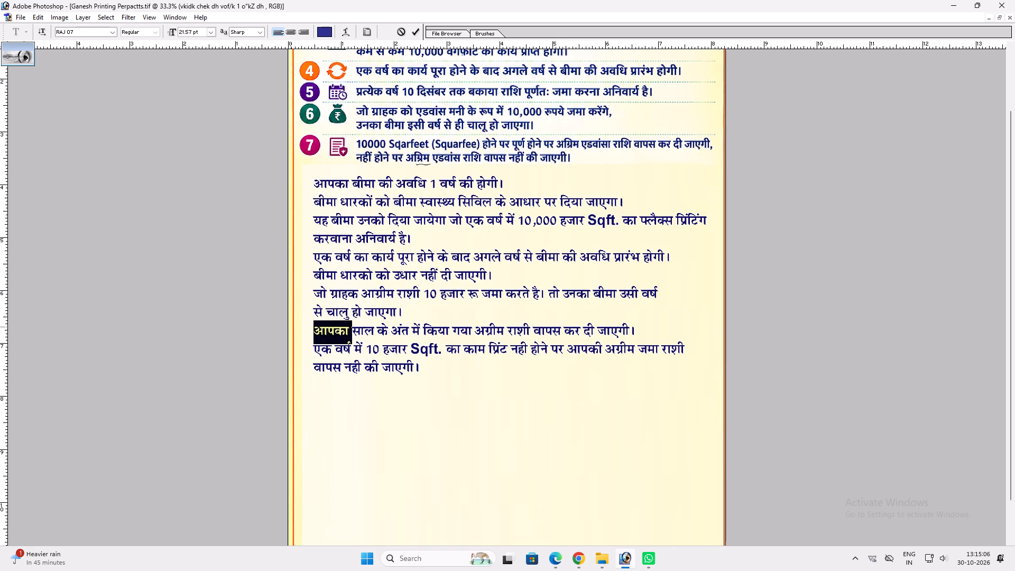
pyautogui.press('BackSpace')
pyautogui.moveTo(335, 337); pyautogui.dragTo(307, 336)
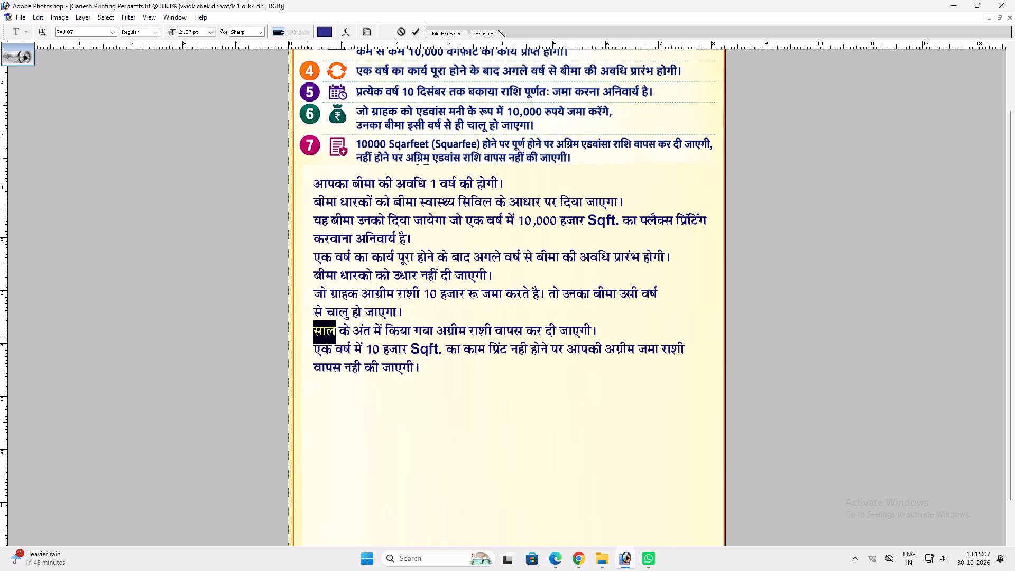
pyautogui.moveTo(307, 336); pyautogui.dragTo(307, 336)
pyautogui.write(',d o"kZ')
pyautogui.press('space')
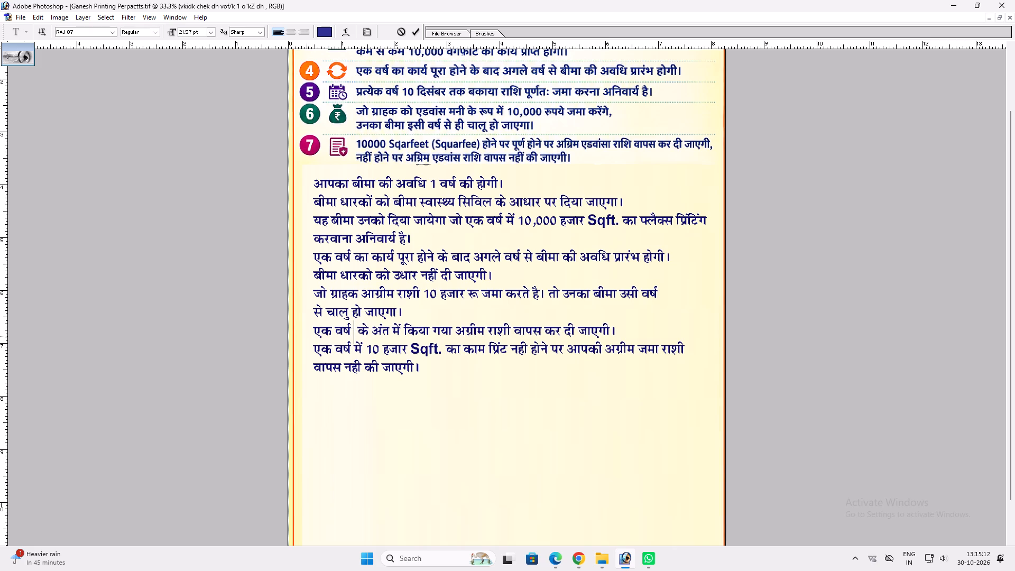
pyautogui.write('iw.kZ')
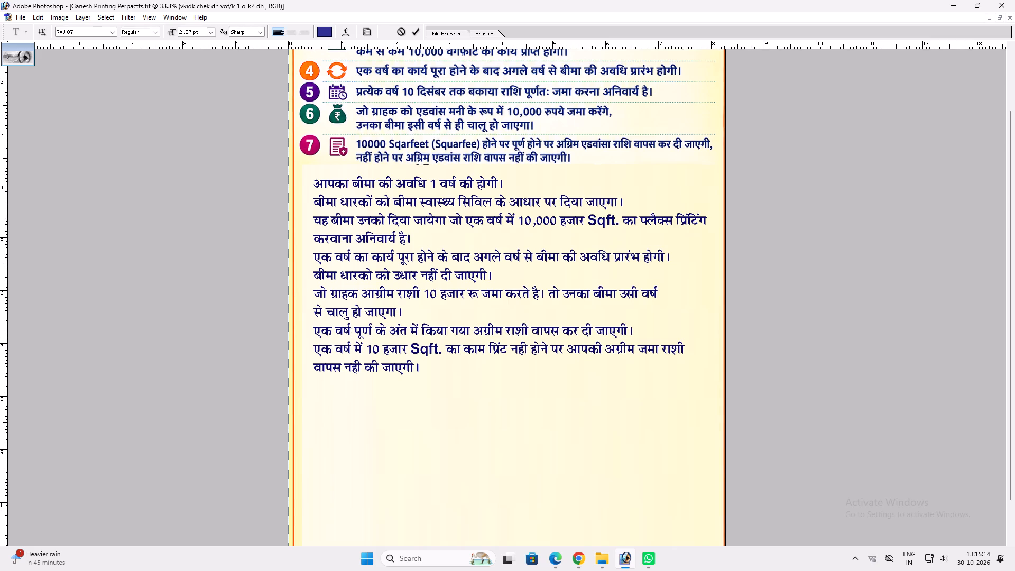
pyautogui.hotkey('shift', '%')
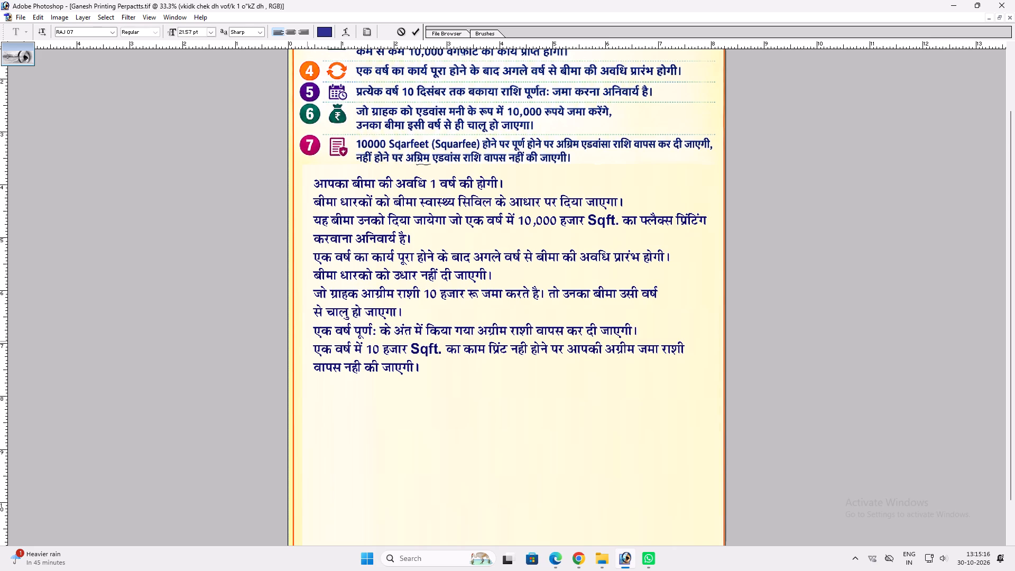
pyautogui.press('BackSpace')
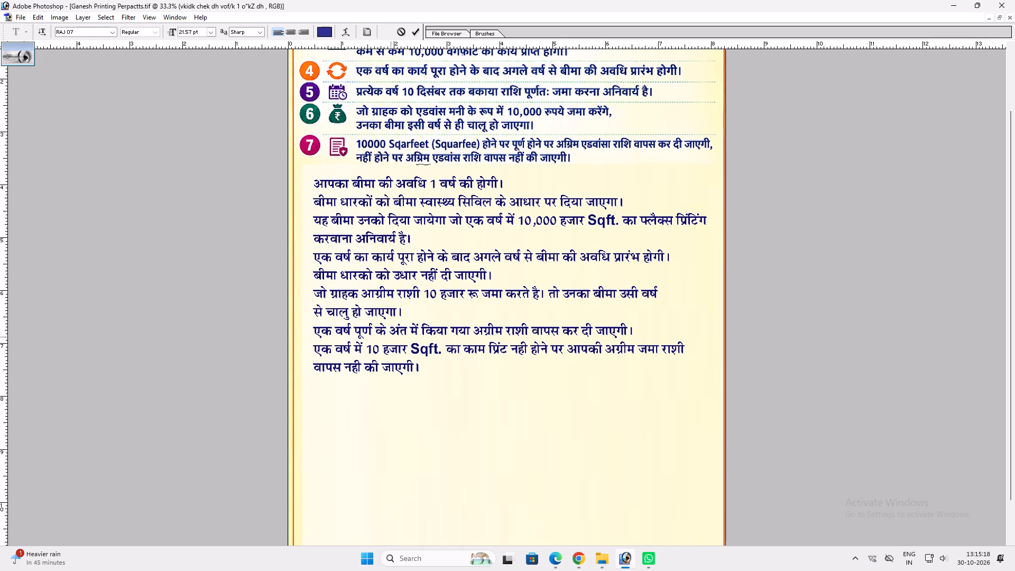
# Replace "एक वर्ष पूर्ण" at the start of the advance-refund line with "एक वर्ष".
pyautogui.click(374, 333)
pyautogui.click(373, 334)
pyautogui.moveTo(376, 334); pyautogui.dragTo(134, 334)
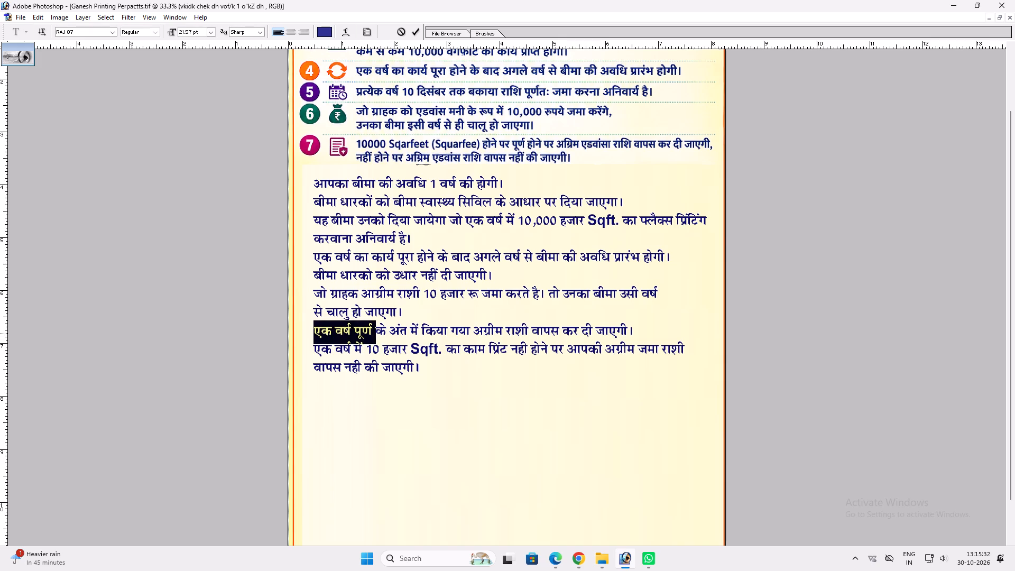
pyautogui.press('BackSpace')
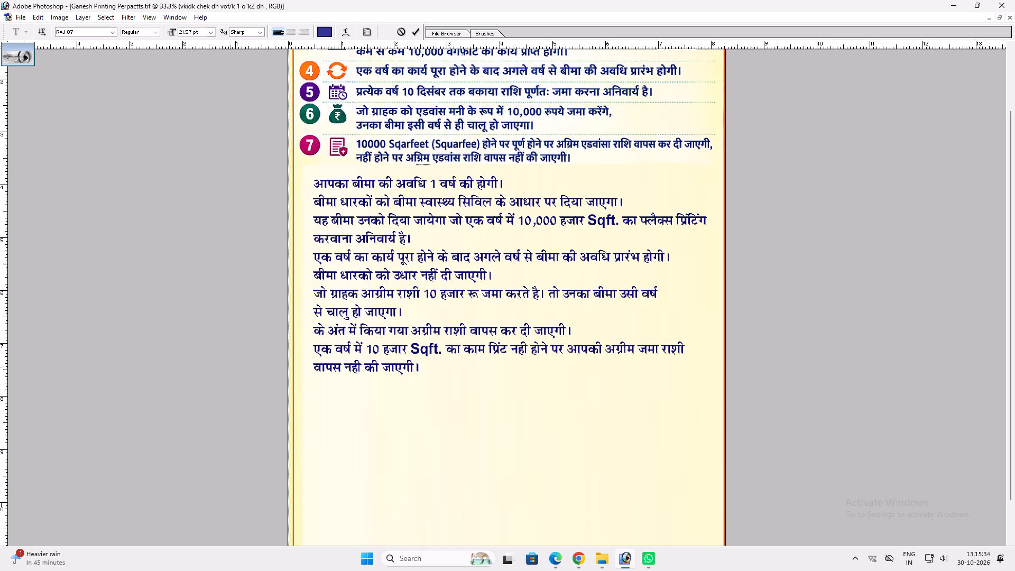
pyautogui.write(',d o"k')
pyautogui.write('Z')
pyautogui.press('space')
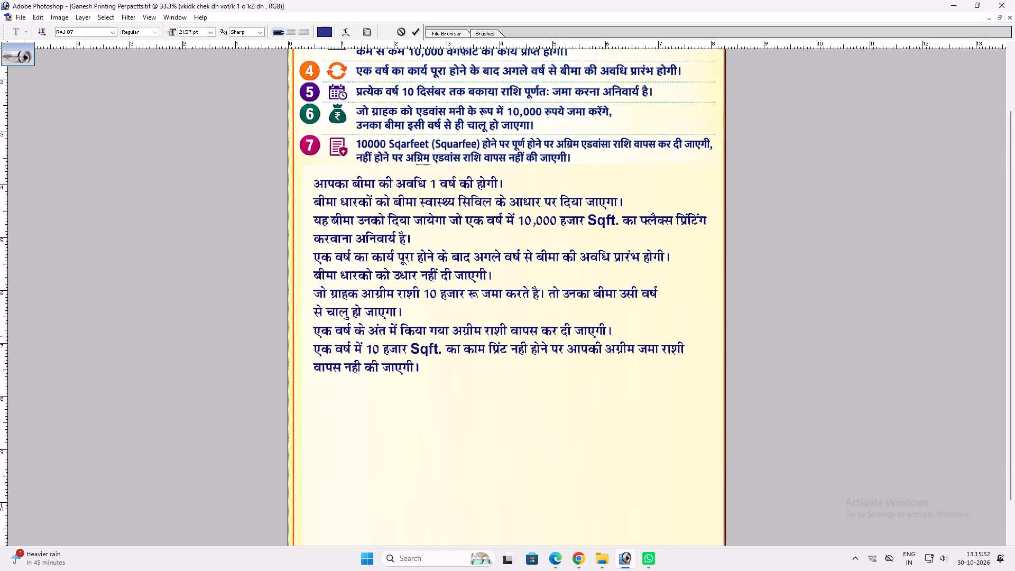
# Replace "एक" with "अगले" so the advance-refund line begins "अगले वर्ष".
pyautogui.moveTo(333, 335); pyautogui.dragTo(234, 330)
pyautogui.write('cvx')
pyautogui.press('BackSpace')
pyautogui.press('BackSpace')
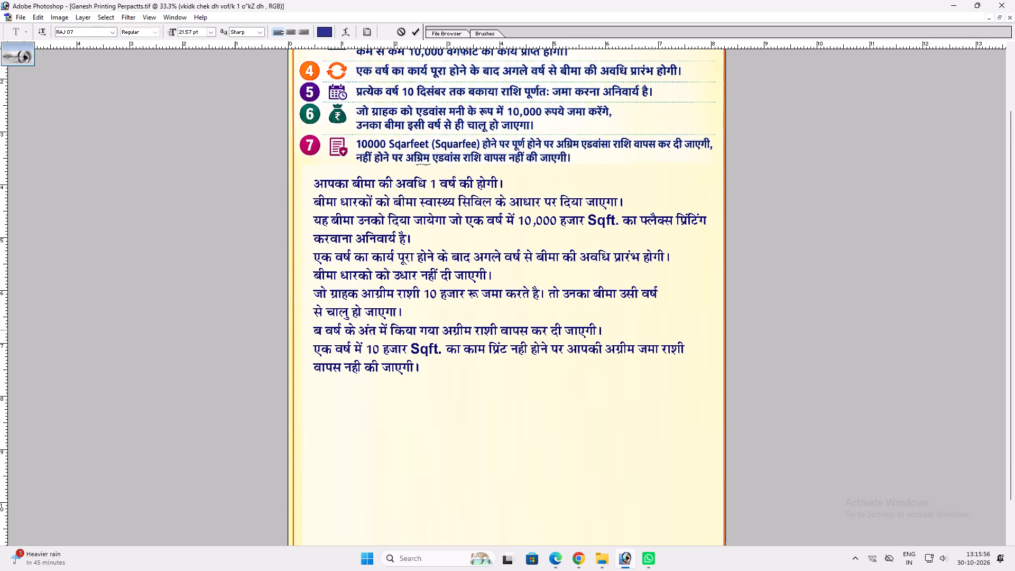
pyautogui.press('BackSpace')
pyautogui.write('vxys')
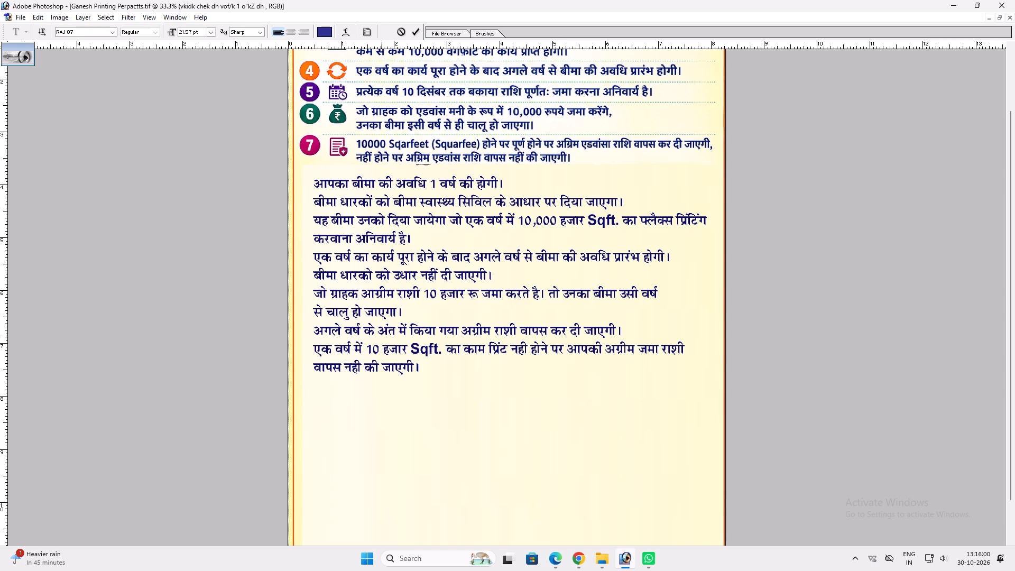
# Delete "अंत में" from the line beginning "अगले वर्ष के".
pyautogui.moveTo(381, 336); pyautogui.dragTo(398, 335)
pyautogui.press('BackSpace')
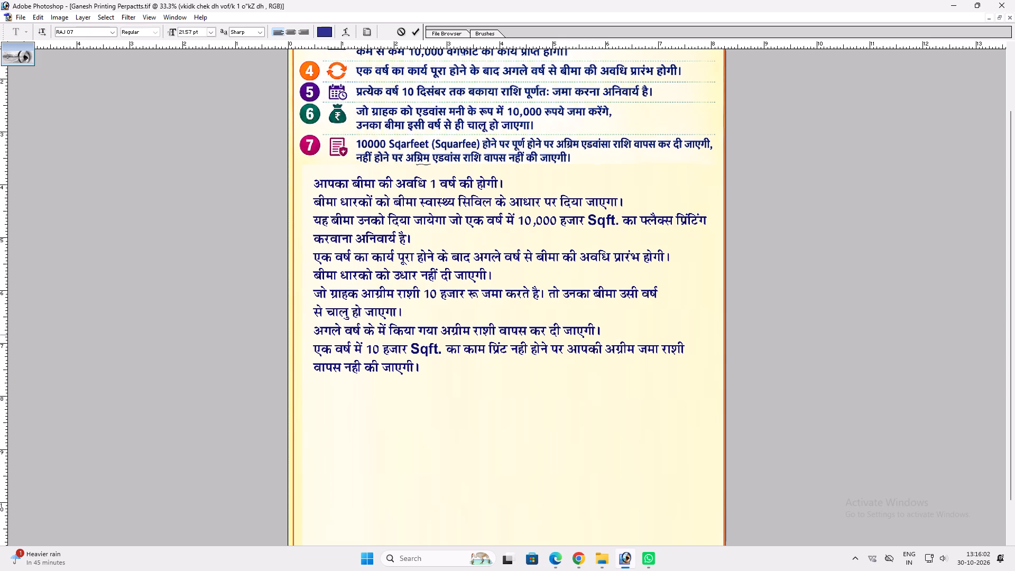
pyautogui.moveTo(379, 331); pyautogui.dragTo(386, 329)
pyautogui.press('BackSpace')
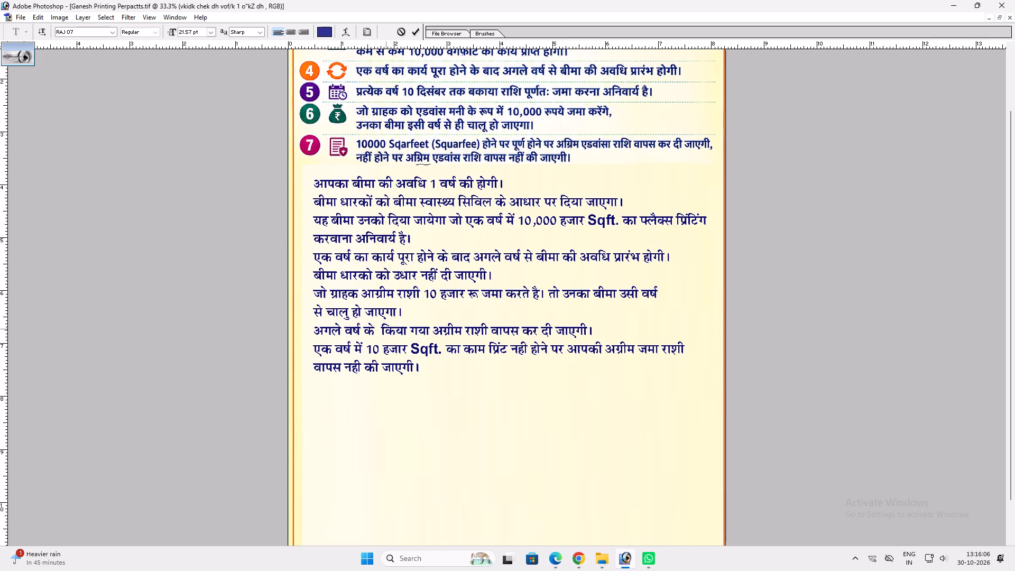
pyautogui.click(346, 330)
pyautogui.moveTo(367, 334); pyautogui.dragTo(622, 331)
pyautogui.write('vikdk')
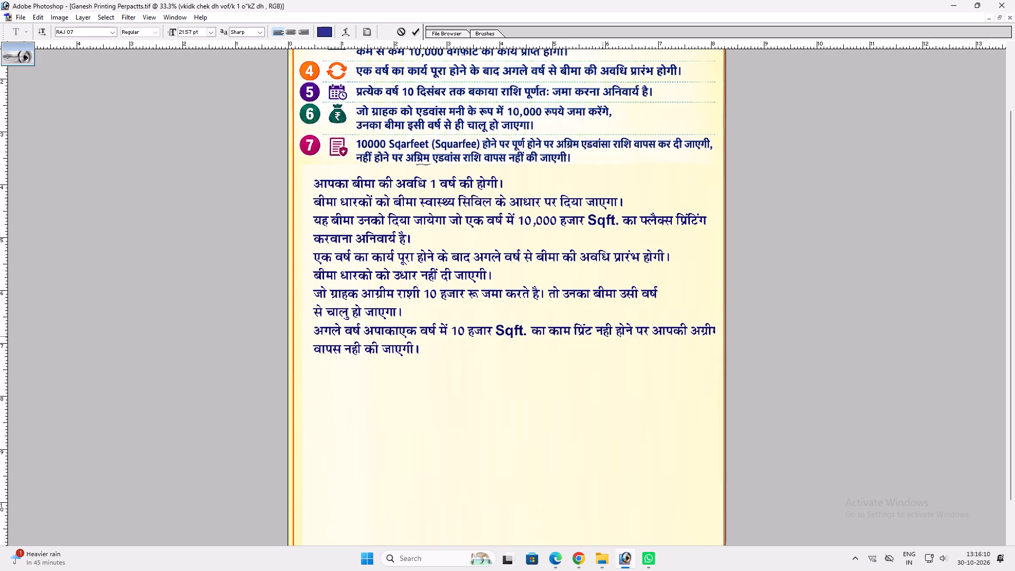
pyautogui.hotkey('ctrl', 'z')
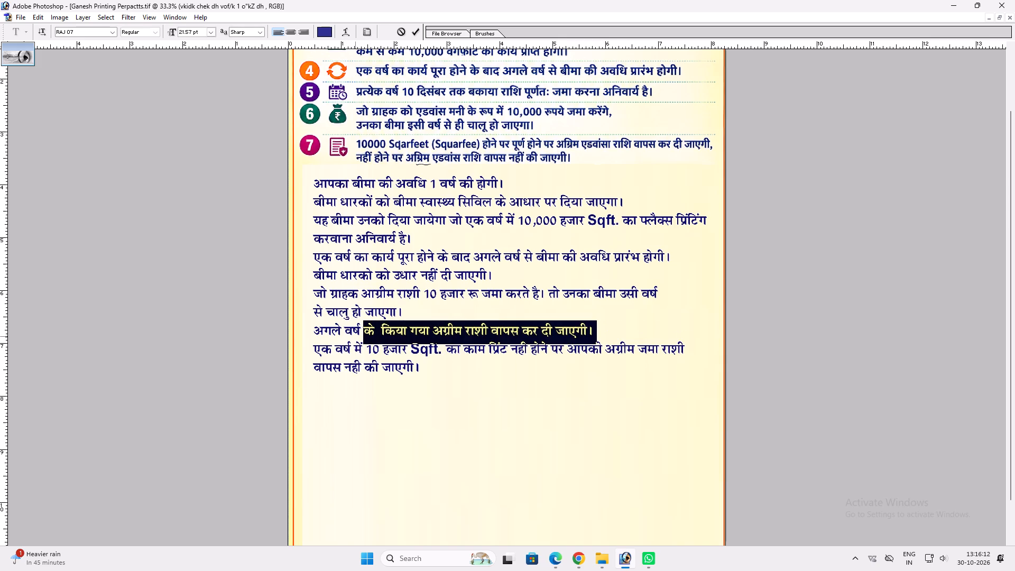
# Replace "के" after "अगले वर्ष" with "आपका", remove the extra spaces before "किया गया", and commit the text.
pyautogui.moveTo(361, 333); pyautogui.dragTo(429, 332)
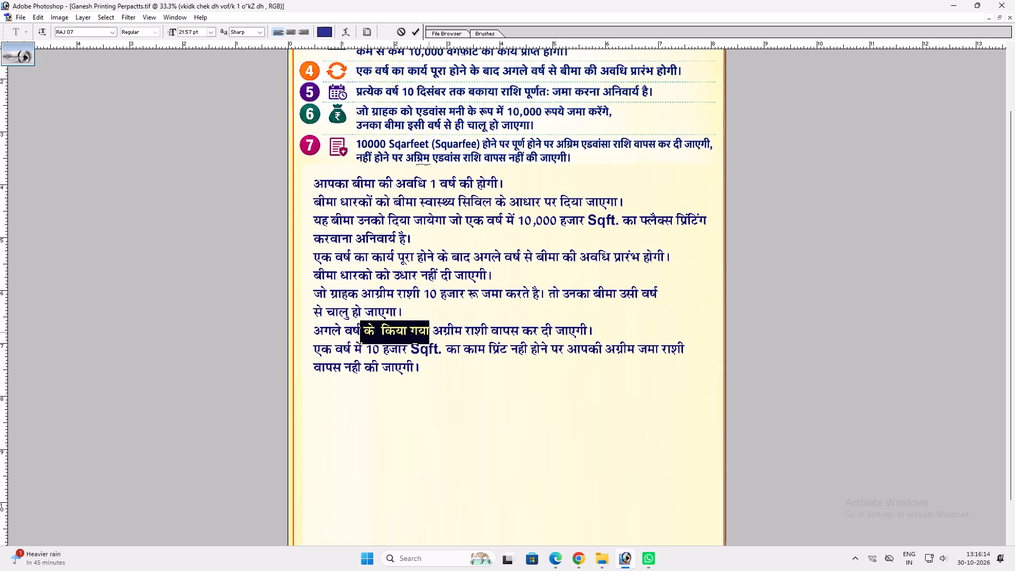
pyautogui.moveTo(429, 332); pyautogui.dragTo(429, 333)
pyautogui.click(375, 332)
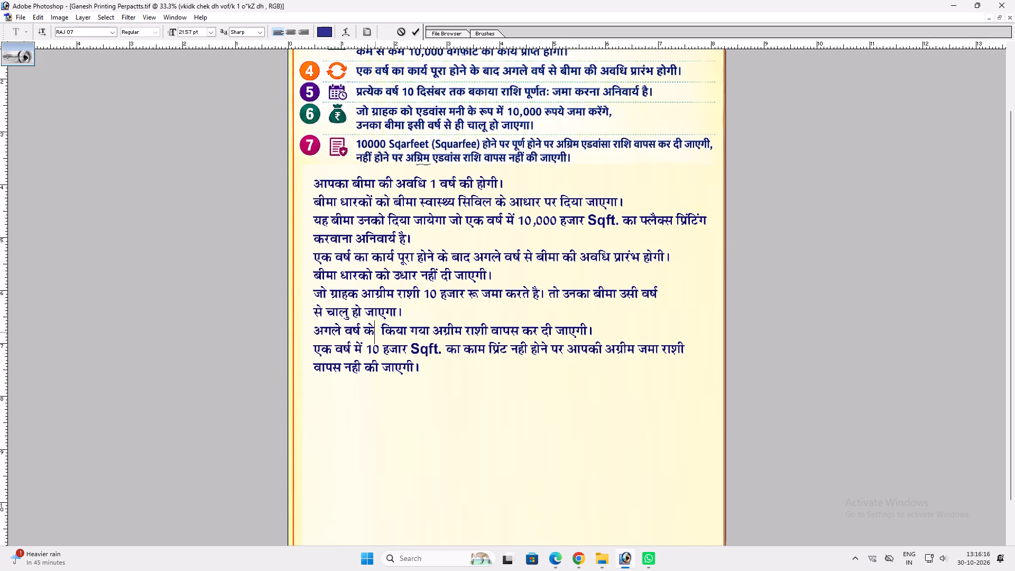
pyautogui.press('BackSpace')
pyautogui.press('BackSpace')
pyautogui.write('vkidk')
pyautogui.press('space')
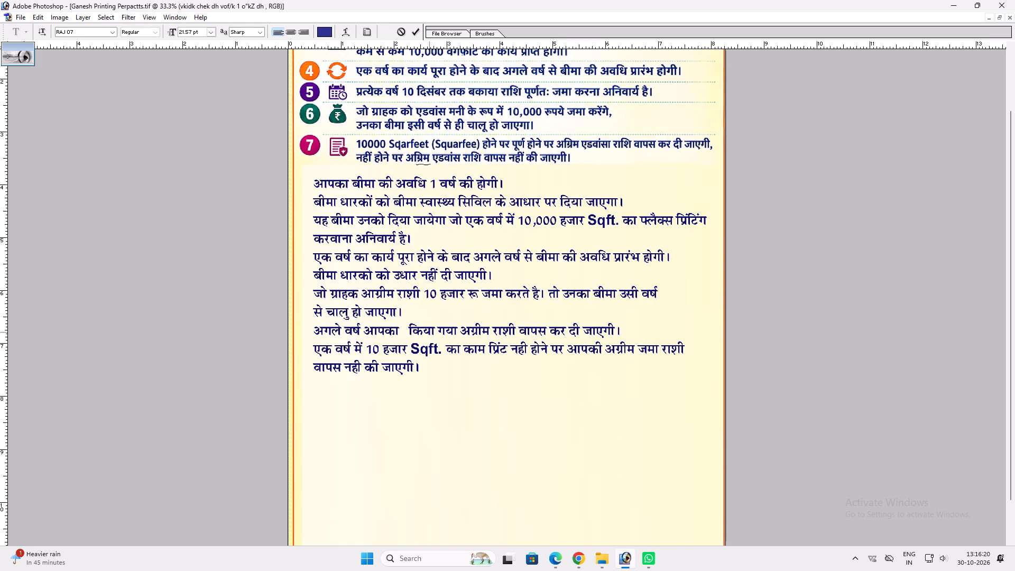
pyautogui.press('BackSpace')
pyautogui.click(403, 329)
pyautogui.press('BackSpace')
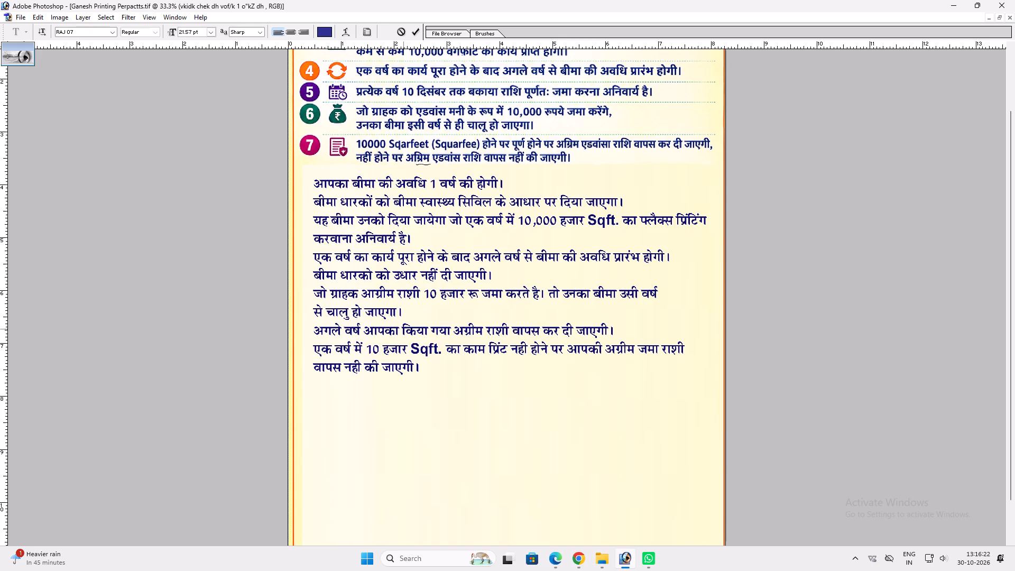
pyautogui.press('Return')
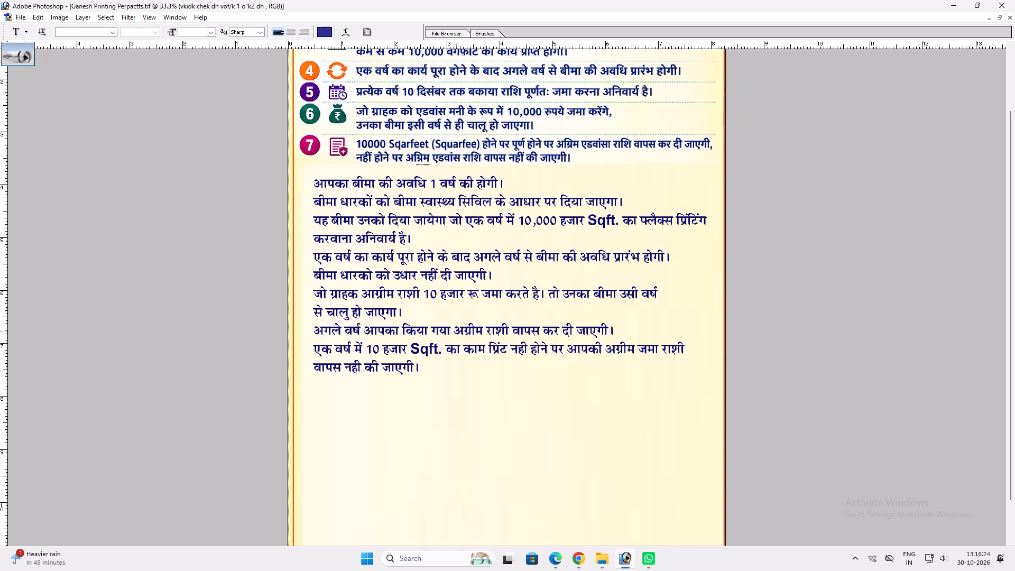
# Insert "जमा" before "अग्रीम राशी" in the line beginning "अगले वर्ष आपका किया गया".
pyautogui.click(455, 330)
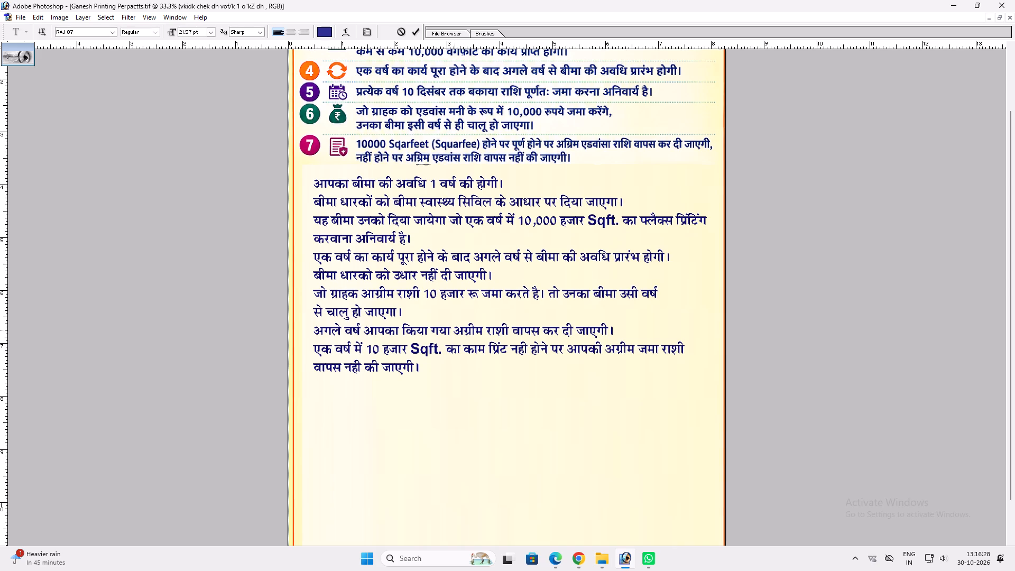
pyautogui.write('tej')
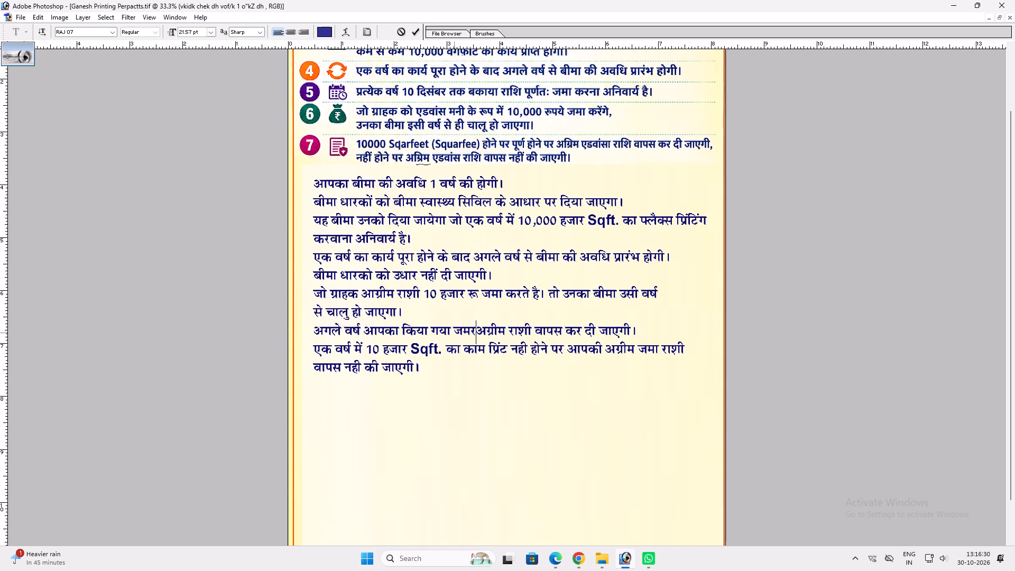
pyautogui.press('space')
pyautogui.press('BackSpace')
pyautogui.press('BackSpace')
pyautogui.write('k')
pyautogui.press('space')
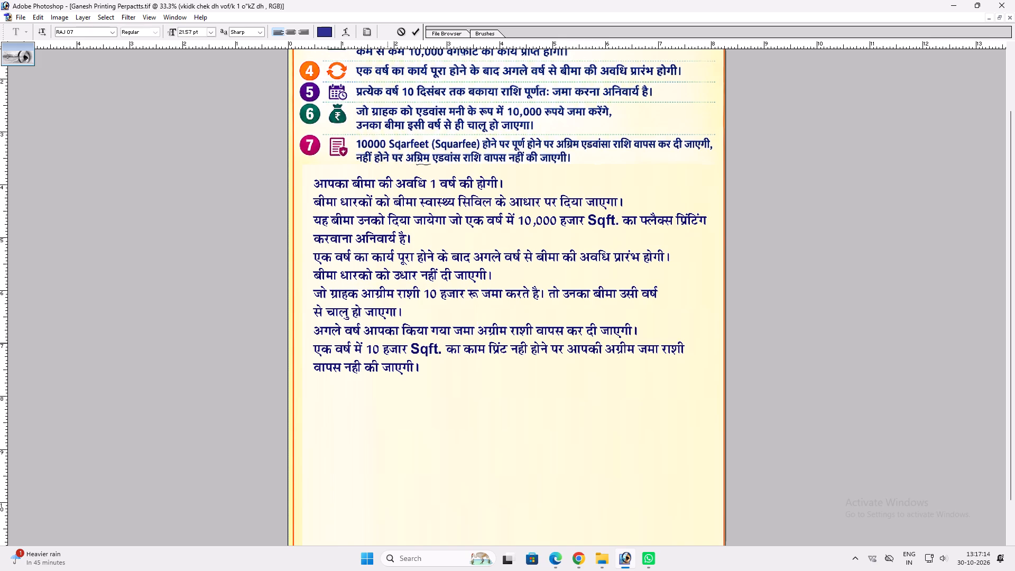
# Start a new line after "वापस नही की जाएगी।" with the text "बीमा धारको को एक निर्धारित".
pyautogui.click(395, 365)
pyautogui.press('End')
pyautogui.press('Return')
pyautogui.write('chej')
pyautogui.press('BackSpace')
pyautogui.write('k /kkjdks dks')
pyautogui.press('space')
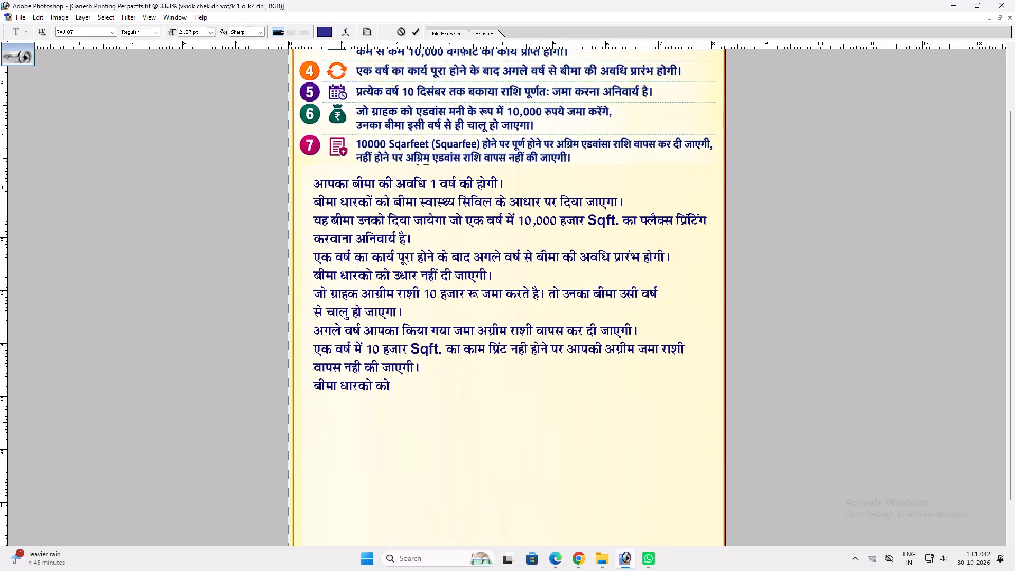
pyautogui.write(',d fu')
pyautogui.write('/kZ')
pyautogui.press('BackSpace')
pyautogui.write('kZfjr')
pyautogui.press('BackSpace')
pyautogui.press('BackSpace')
pyautogui.write('jr')
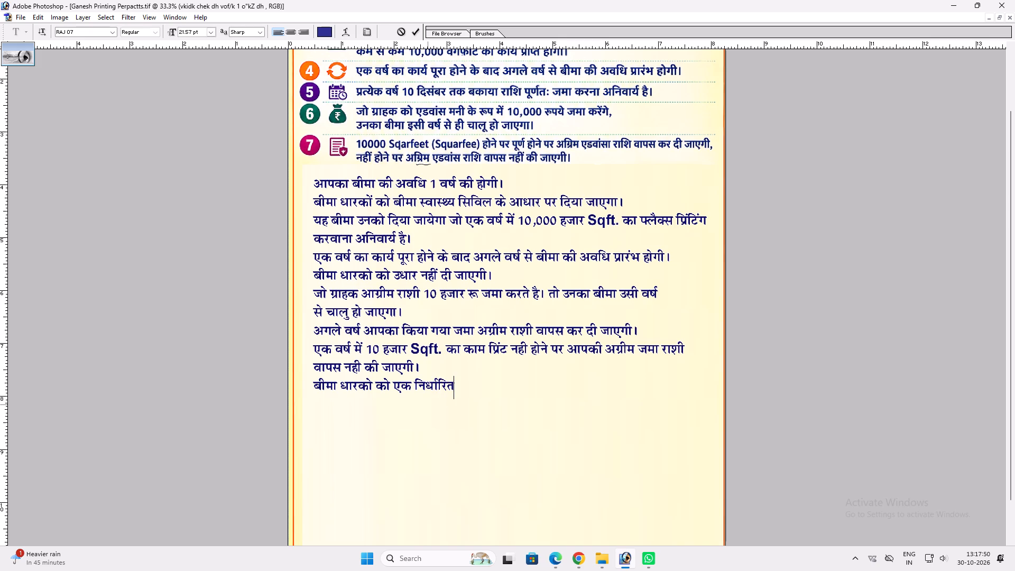
pyautogui.press('space')
# Complete the line beginning "बीमा धारको को एक निर्धारित" with "रेट पर काम की जाएगी।".
pyautogui.write('js')
pyautogui.press('space')
pyautogui.press('BackSpace')
pyautogui.write('V ij dke dh rk')
pyautogui.press('BackSpace')
pyautogui.press('BackSpace')
pyautogui.write('tk,xh A')
# Begin a new rule on the following line with "यदि आप बीमा लेते समय".
pyautogui.press('Return')
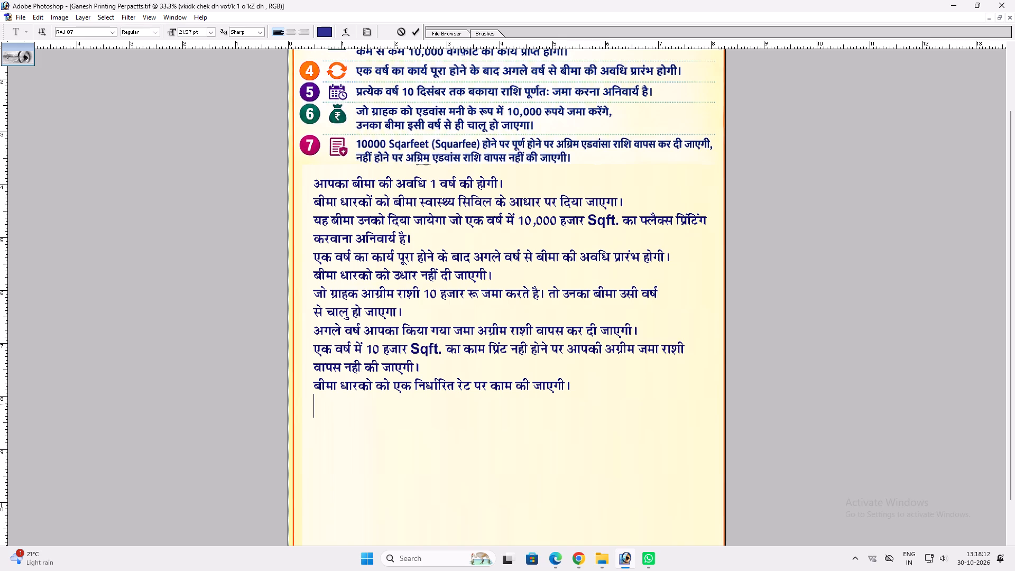
pyautogui.write(';gn')
pyautogui.press('BackSpace')
pyautogui.press('BackSpace')
pyautogui.write('fn vkidks')
pyautogui.press('BackSpace')
pyautogui.press('BackSpace')
pyautogui.press('space')
pyautogui.press('BackSpace')
pyautogui.press('BackSpace')
pyautogui.press('space')
pyautogui.write('chek ysrs le;')
pyautogui.press('space')
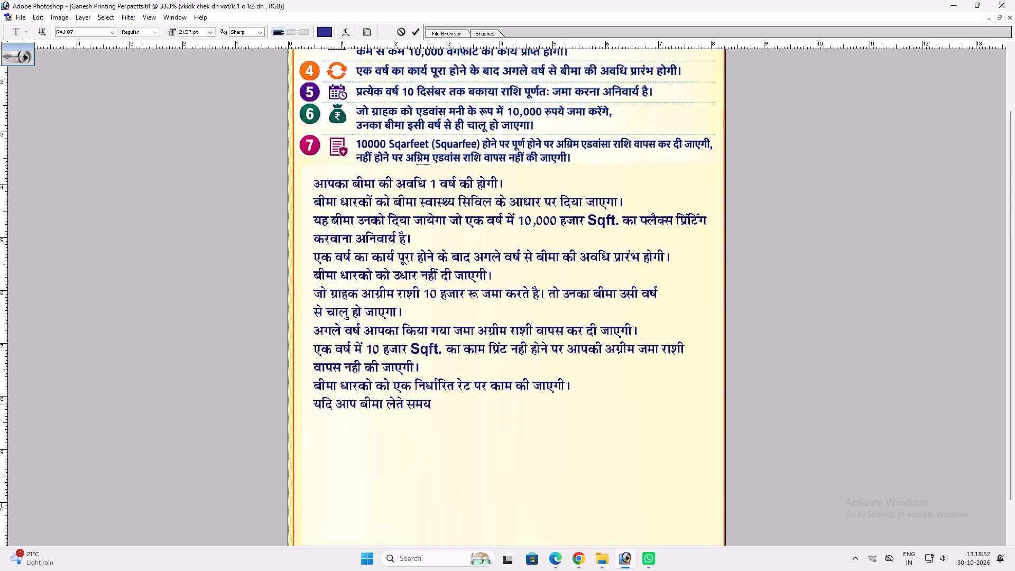
# Continue the rule beginning "यदि आप बीमा" with "गलत जानकारी देते है".
pyautogui.write('xyr')
pyautogui.press('space')
pyautogui.write('tkudkjh bns')
pyautogui.press('BackSpace')
pyautogui.press('BackSpace')
pyautogui.press('BackSpace')
pyautogui.write('ns')
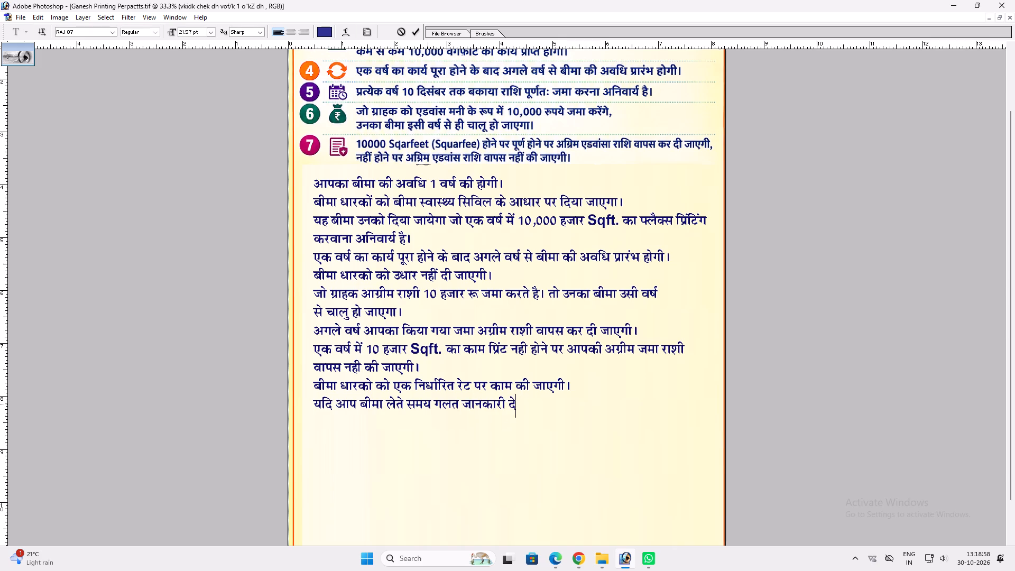
pyautogui.write('rs gS')
pyautogui.press('space')
# Add the illness examples "जैसे :- डायबिटिज , बी.पी" at the end of the "यदि आप बीमा" line.
pyautogui.write('ts')
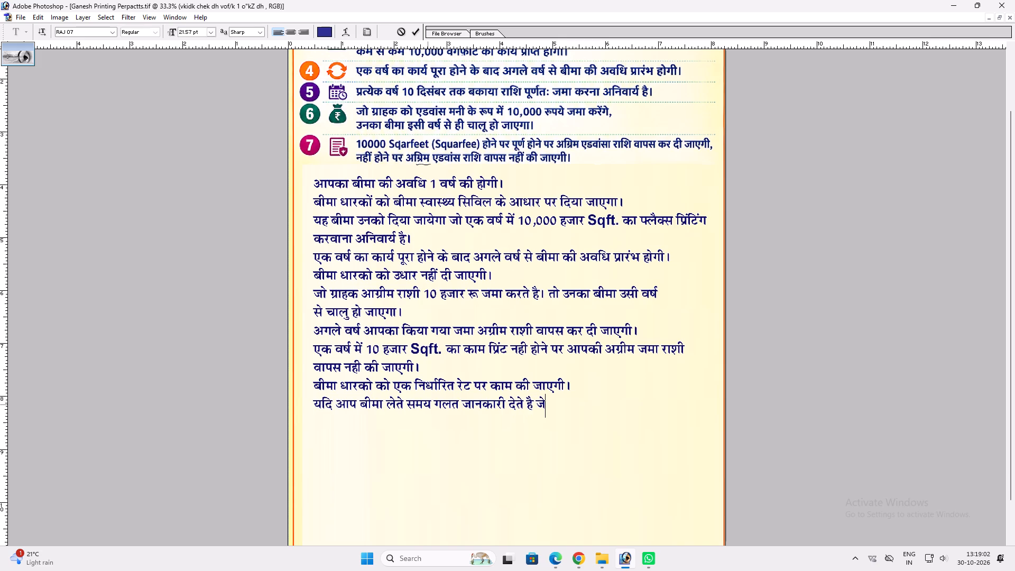
pyautogui.press('BackSpace')
pyautogui.write('Sls %& Ml;')
pyautogui.press('BackSpace')
pyautogui.press('BackSpace')
pyautogui.write('k;fc')
pyautogui.write('fCt')
pyautogui.press('BackSpace')
pyautogui.press('BackSpace')
pyautogui.write('Vt')
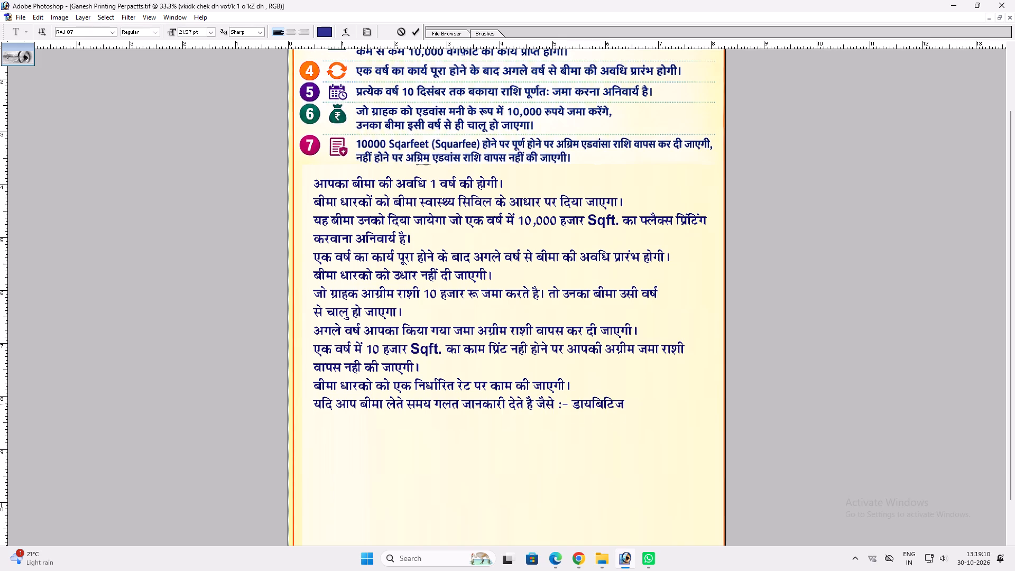
pyautogui.press(']')
pyautogui.press('BackSpace')
pyautogui.press('BackSpace')
pyautogui.write('t ] c')
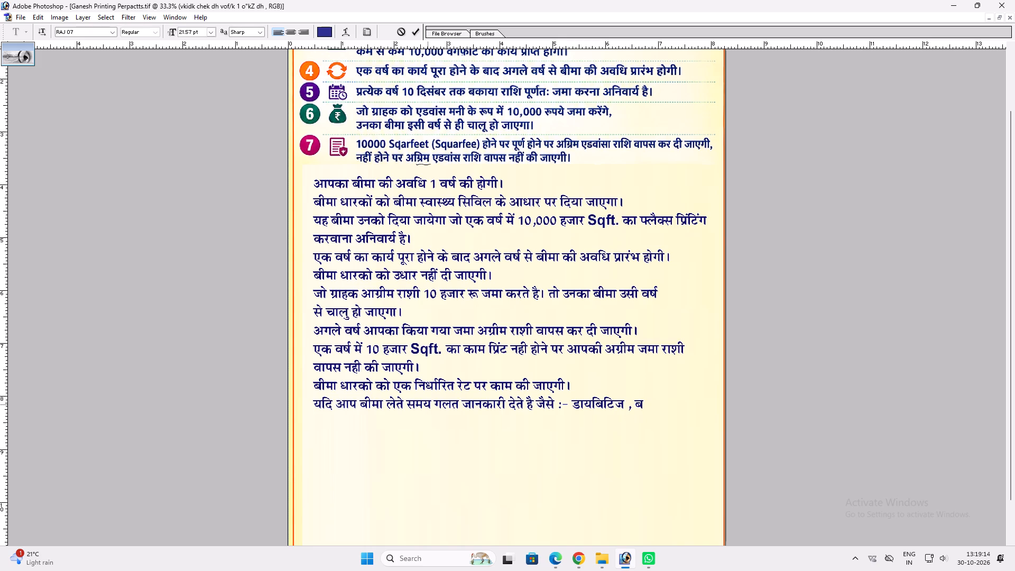
pyautogui.press('h')
pyautogui.write('-ih')
# Continue the illness list on a new line with "हार्ट एवं पुराने बीमारी".
pyautogui.press('Return')
pyautogui.write('gkVZ]')
pyautogui.press('space')
pyautogui.press('BackSpace')
pyautogui.press('BackSpace')
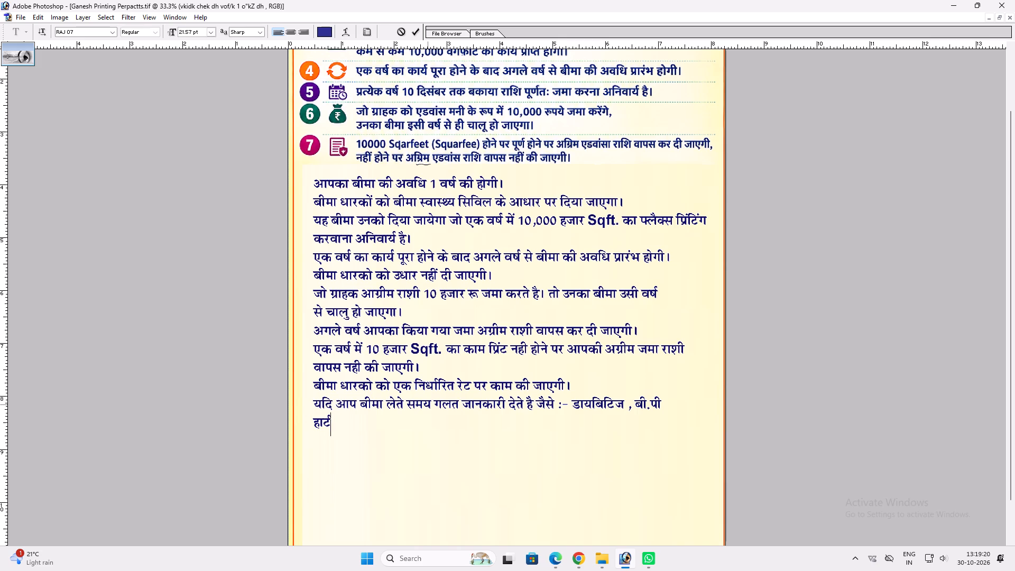
pyautogui.press('space')
pyautogui.write(',oa iwjk')
pyautogui.press('BackSpace')
pyautogui.press('BackSpace')
pyautogui.press('BackSpace')
pyautogui.write('qjkus chekjh')
pyautogui.press('space')
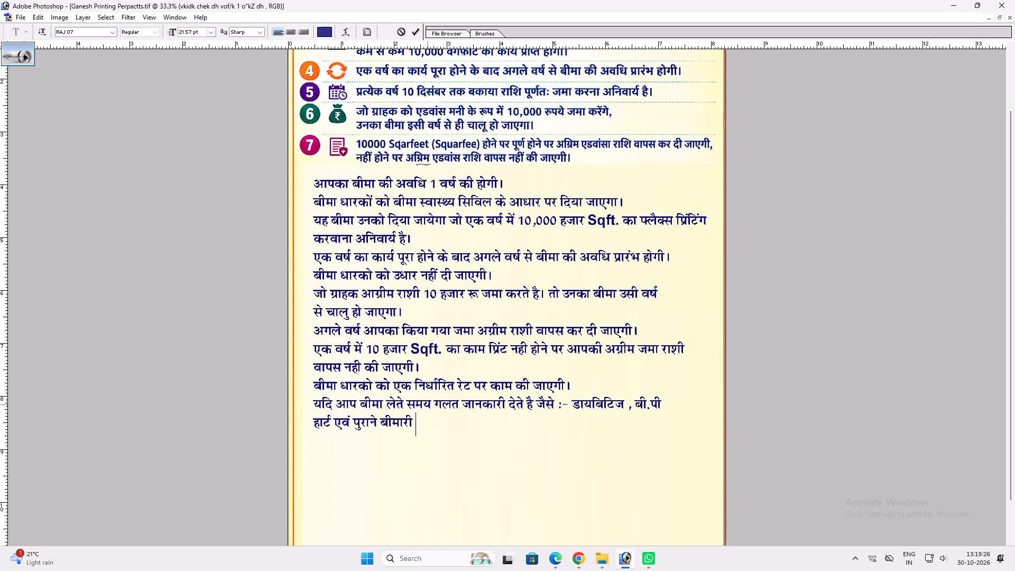
# Add "इत्यादि जानकारी छिपाते है" after "हार्ट एवं पुराने बीमारी".
pyautogui.press('d')
pyautogui.press('BackSpace')
pyautogui.write('bR;')
pyautogui.press('j')
pyautogui.press('BackSpace')
pyautogui.write('kfn')
pyautogui.press('space')
pyautogui.write('tkudkjh fNikrs')
pyautogui.press('space')
pyautogui.write('gS')
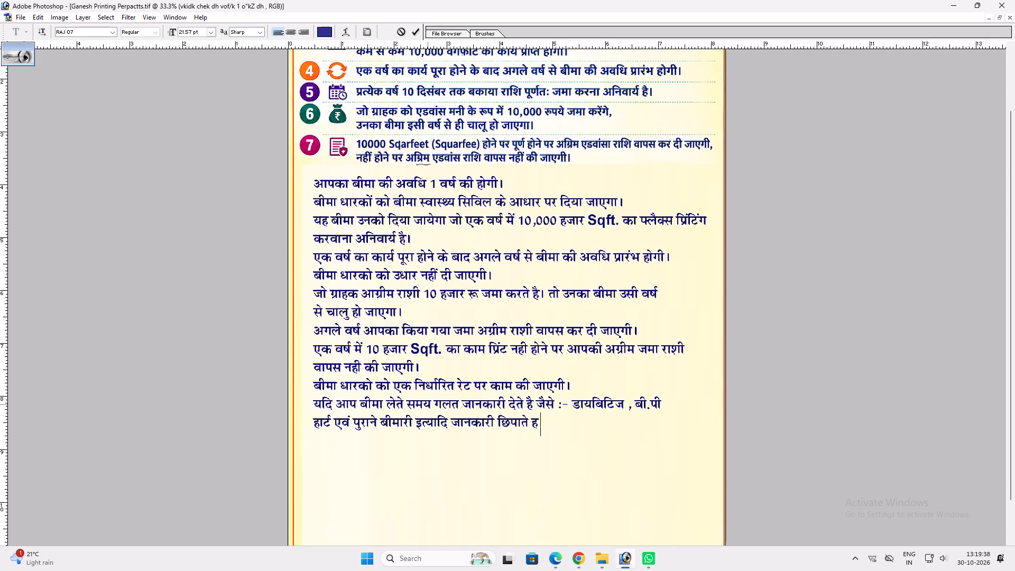
pyautogui.press('space')
pyautogui.press('space')
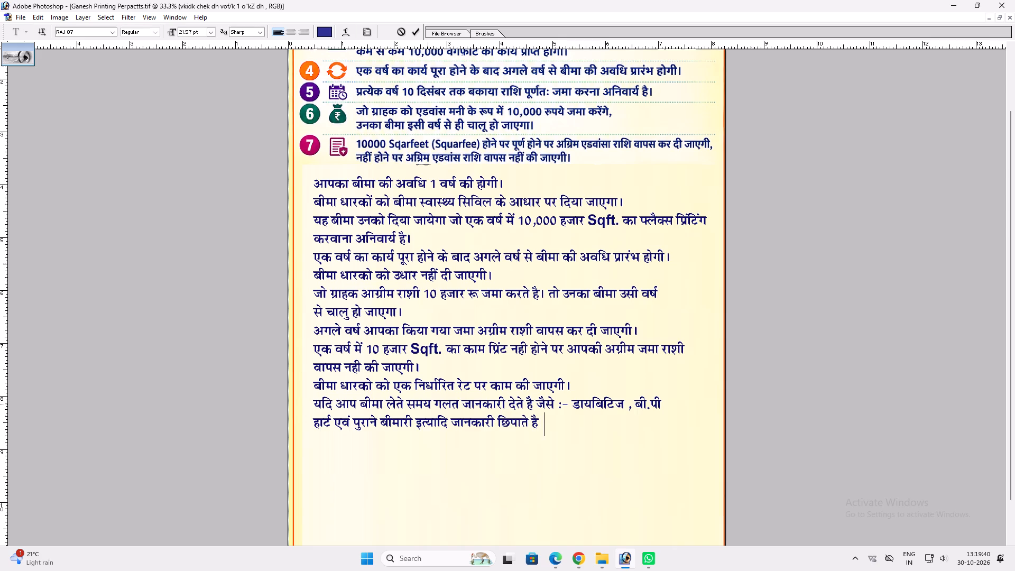
# Add the consequence "तो आपका बीमा कलेम रद्य" after "जानकारी छिपाते है".
pyautogui.write('rks vkdk')
pyautogui.press('BackSpace')
pyautogui.press('BackSpace')
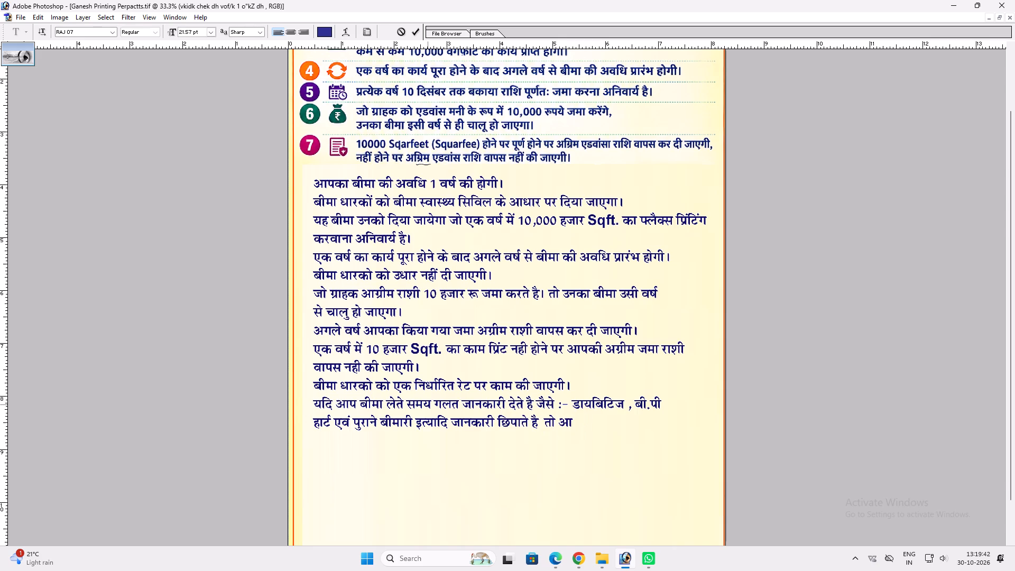
pyautogui.write('idk ce')
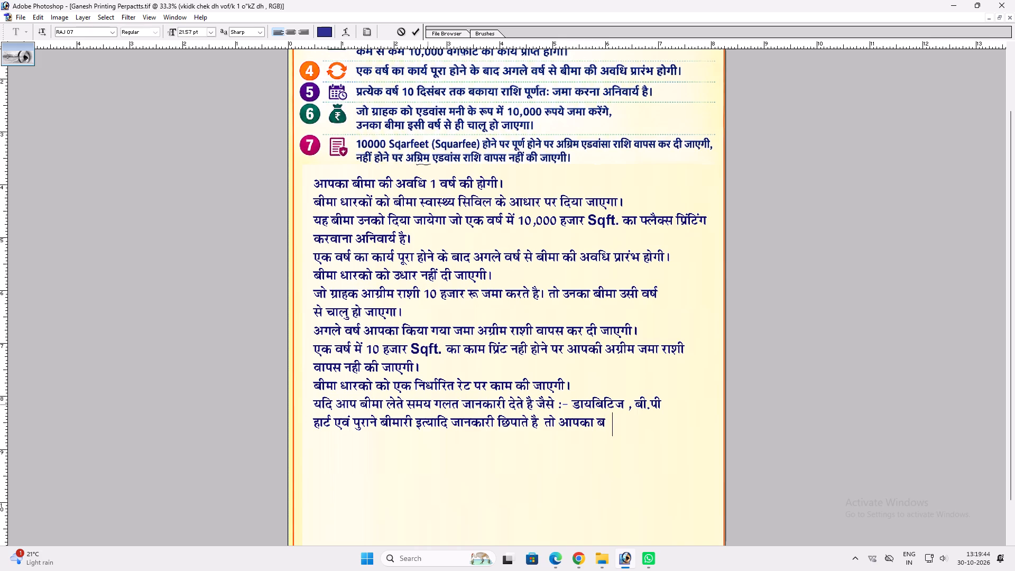
pyautogui.press('BackSpace')
pyautogui.write('hek')
pyautogui.press('space')
pyautogui.press('f')
pyautogui.click(628, 426)
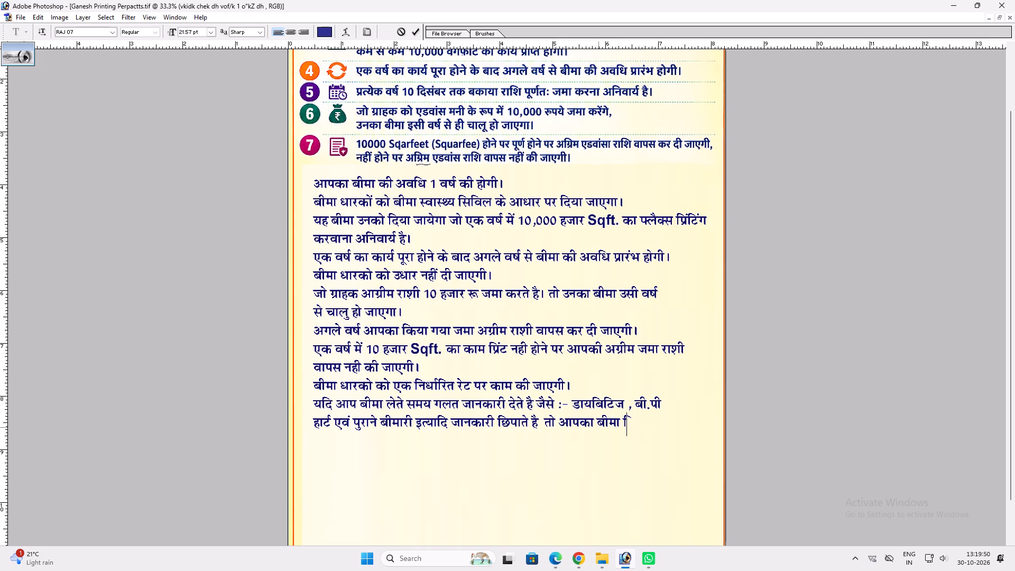
pyautogui.press('BackSpace')
pyautogui.write('dySe')
pyautogui.press('BackSpace')
pyautogui.press('BackSpace')
pyautogui.write('se j|')
# Finish the false-information rule on a new line with "कर दिया जाएगा।".
pyautogui.press('Return')
pyautogui.write('dj')
pyautogui.press('space')
pyautogui.write('fn;k t')
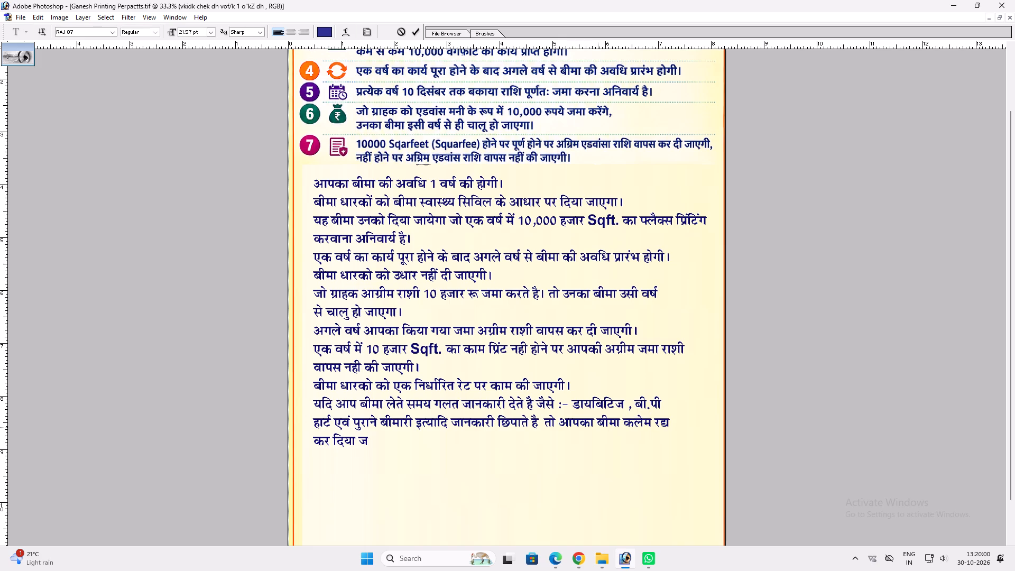
pyautogui.write('k,xk A')
# Correct "रद्य" to "रध" at the end of the "हार्ट एवं पुराने बीमारी" line, and return to the end of the rule.
pyautogui.moveTo(671, 427); pyautogui.dragTo(665, 429)
pyautogui.write('/k')
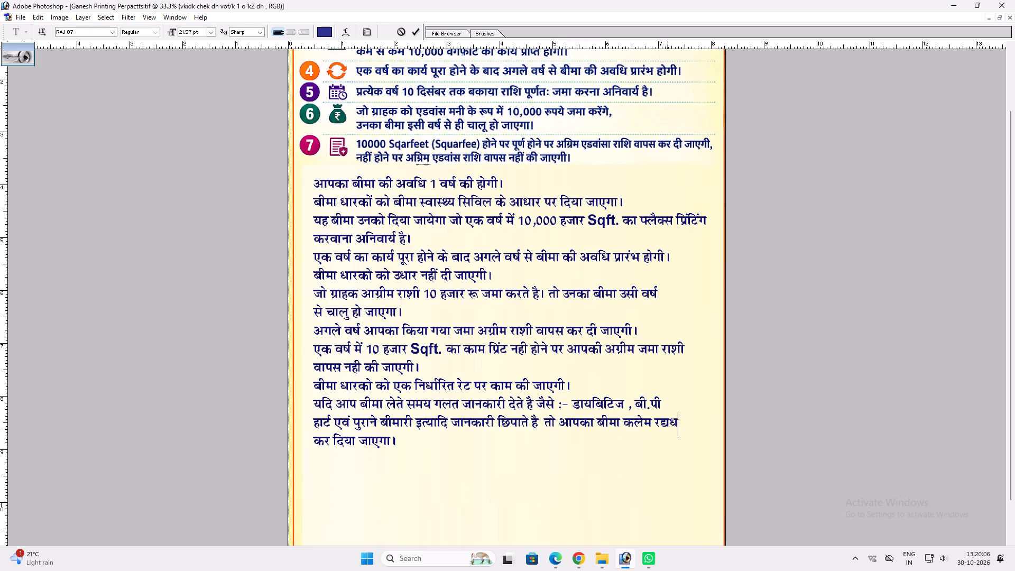
pyautogui.click(670, 429)
pyautogui.press('BackSpace')
pyautogui.click(399, 445)
# Correct "रध" to "रद्द" at the end of the "हार्ट एवं पुराने बीमारी" line, and start a new line after the rule.
pyautogui.moveTo(669, 427); pyautogui.dragTo(661, 429)
pyautogui.press('n')
pyautogui.press('BackSpace')
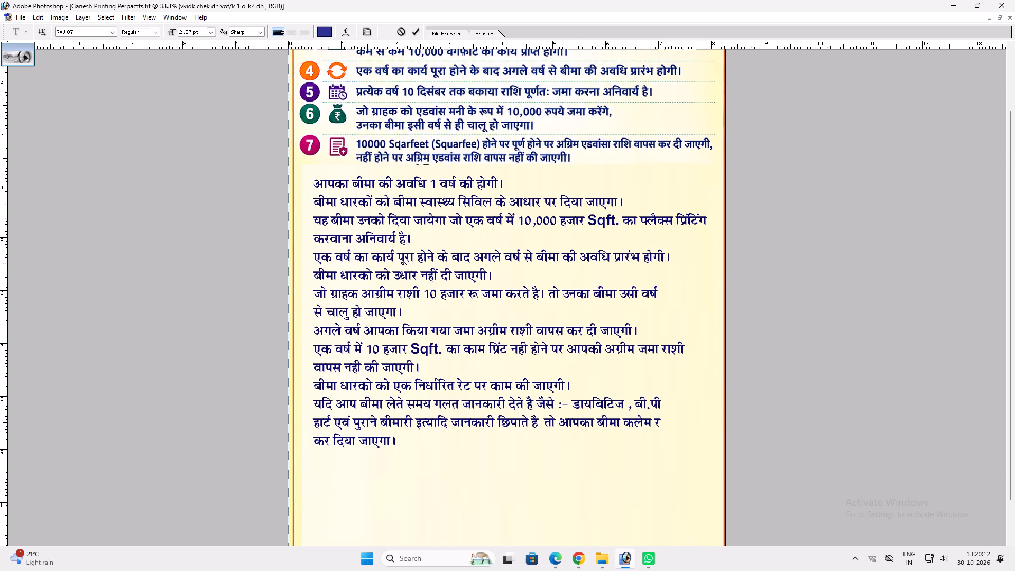
pyautogui.hotkey('shift', 'n')
pyautogui.press('BackSpace')
pyautogui.write('n~n')
pyautogui.click(392, 439)
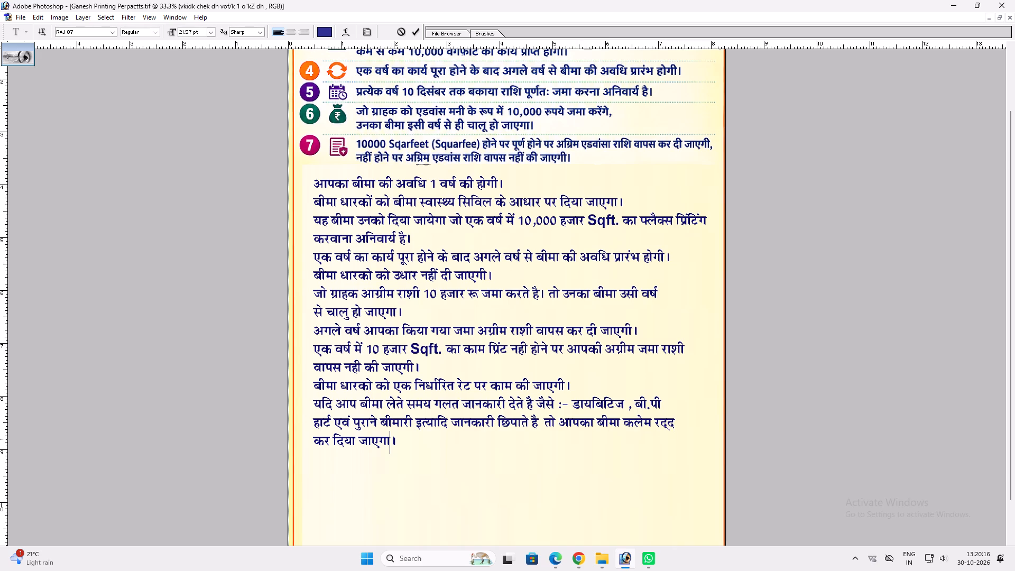
pyautogui.press('End')
pyautogui.press('Return')
# Break the false-information rule before "जैसे" so the disease examples begin on their own line.
pyautogui.moveTo(576, 403); pyautogui.dragTo(645, 401)
pyautogui.moveTo(573, 403); pyautogui.dragTo(645, 403)
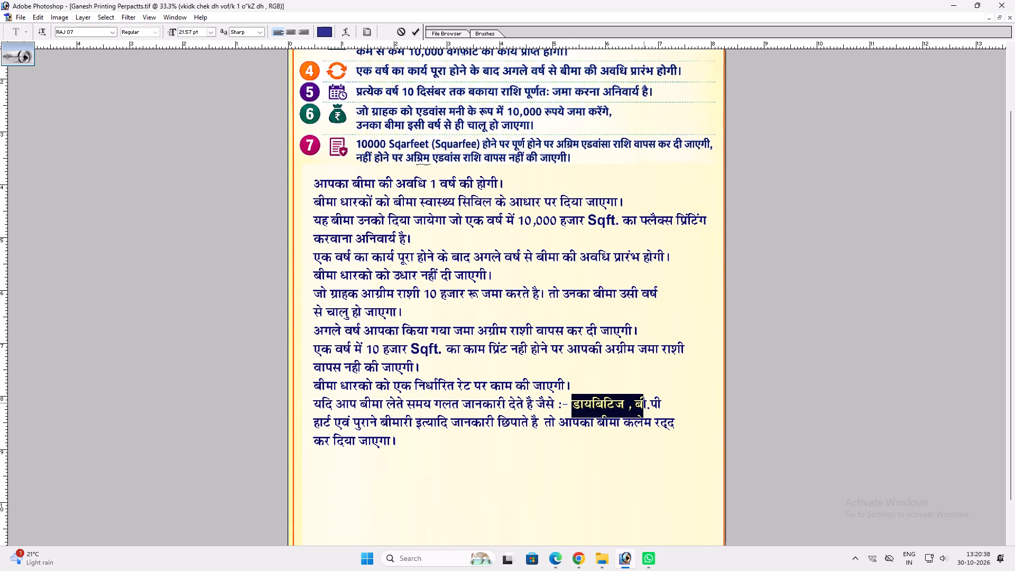
pyautogui.moveTo(645, 403); pyautogui.dragTo(510, 428)
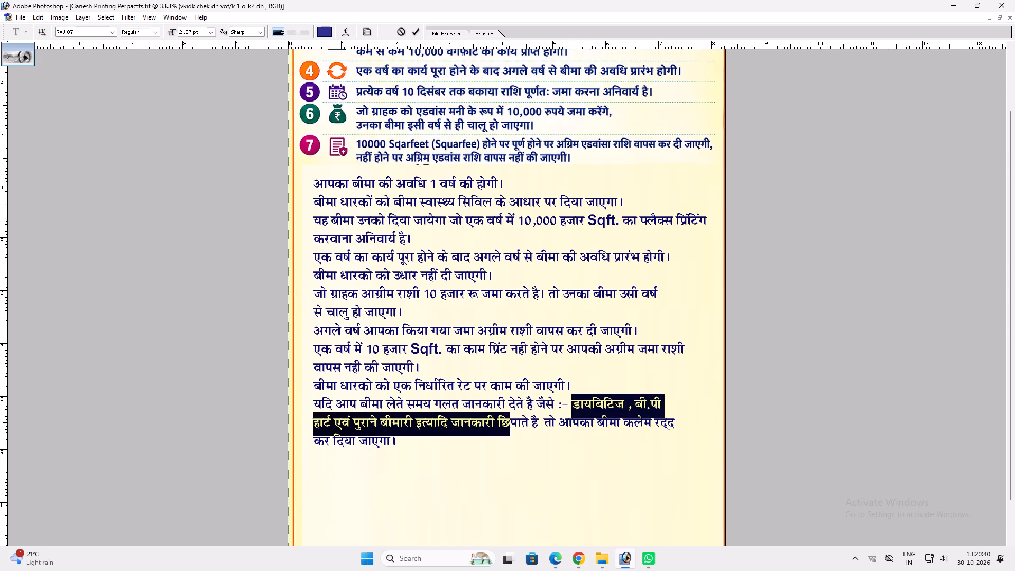
pyautogui.moveTo(510, 428); pyautogui.dragTo(499, 431)
pyautogui.click(536, 405)
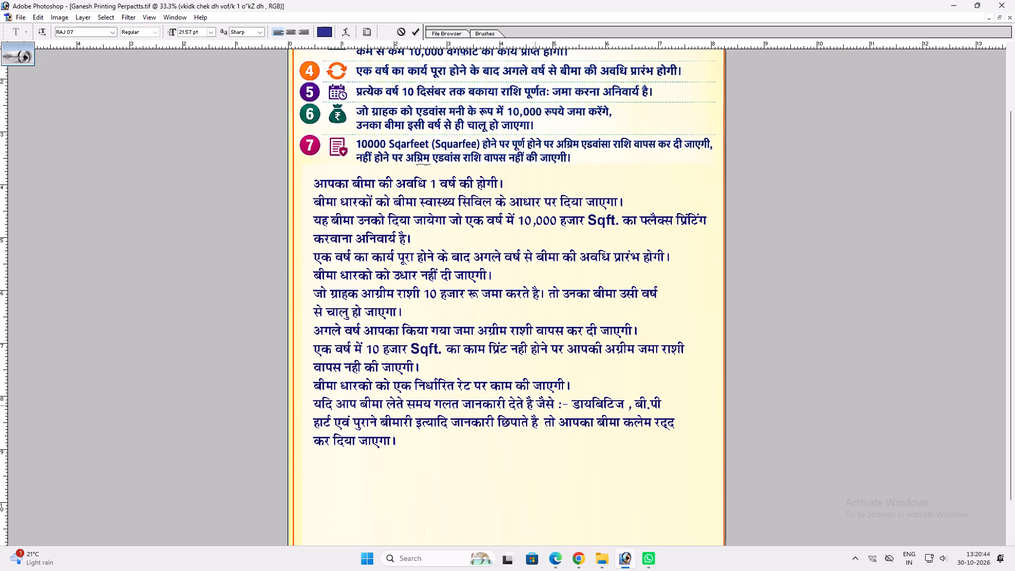
pyautogui.press('Return')
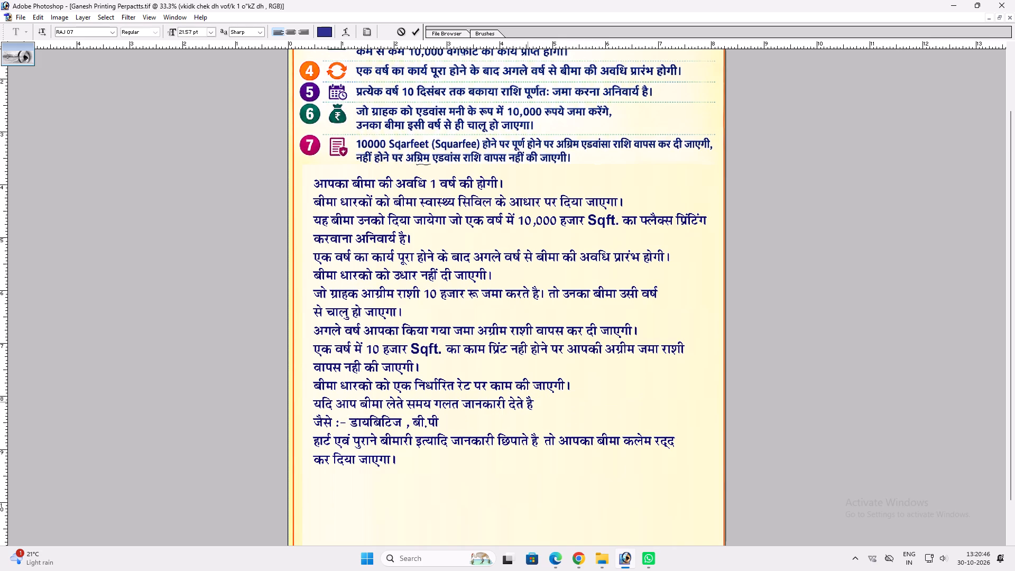
# Add "तो आपको बीमा" after "गलत जानकारी देते है" in the false-information rule.
pyautogui.click(533, 400)
pyautogui.press('space')
pyautogui.write('rks')
pyautogui.press('space')
pyautogui.press('v')
pyautogui.press('BackSpace')
pyautogui.write('vikds')
pyautogui.press('BackSpace')
pyautogui.press('BackSpace')
pyautogui.press('BackSpace')
pyautogui.press('BackSpace')
pyautogui.write('kids')
pyautogui.press('BackSpace')
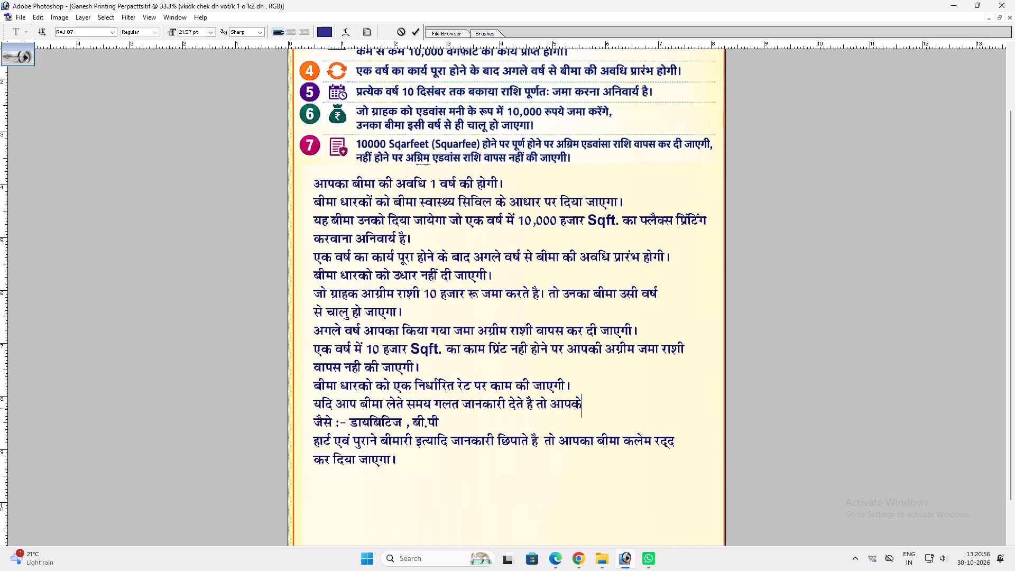
pyautogui.press('k')
pyautogui.write('s chek')
pyautogui.press('space')
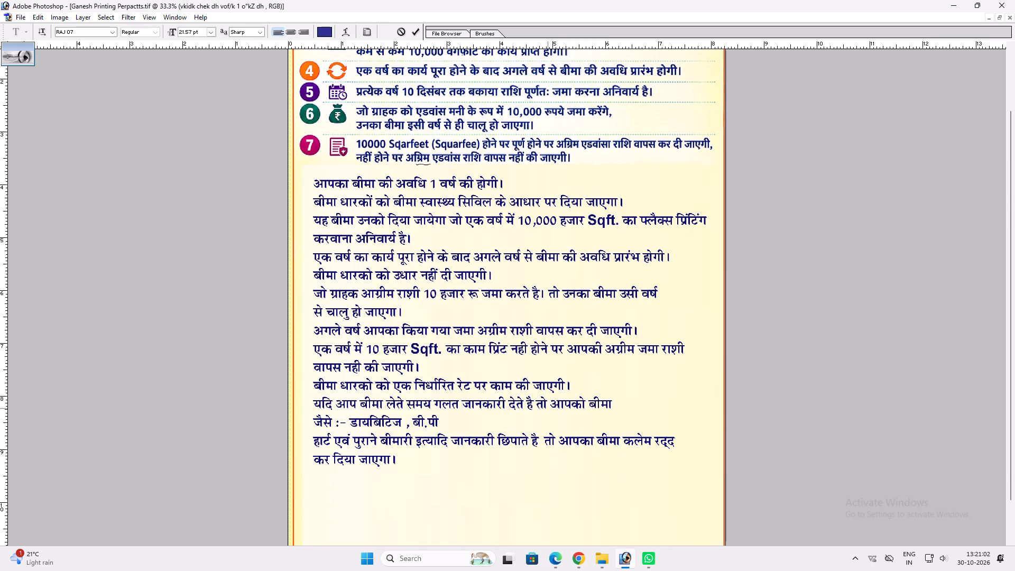
# Complete the consequence after "तो आपको बीमा" with "का लाभ नही मिलेगा".
pyautogui.write('dk ykG')
pyautogui.press('BackSpace')
pyautogui.write('Hk ugh feysxk')
pyautogui.press('space')
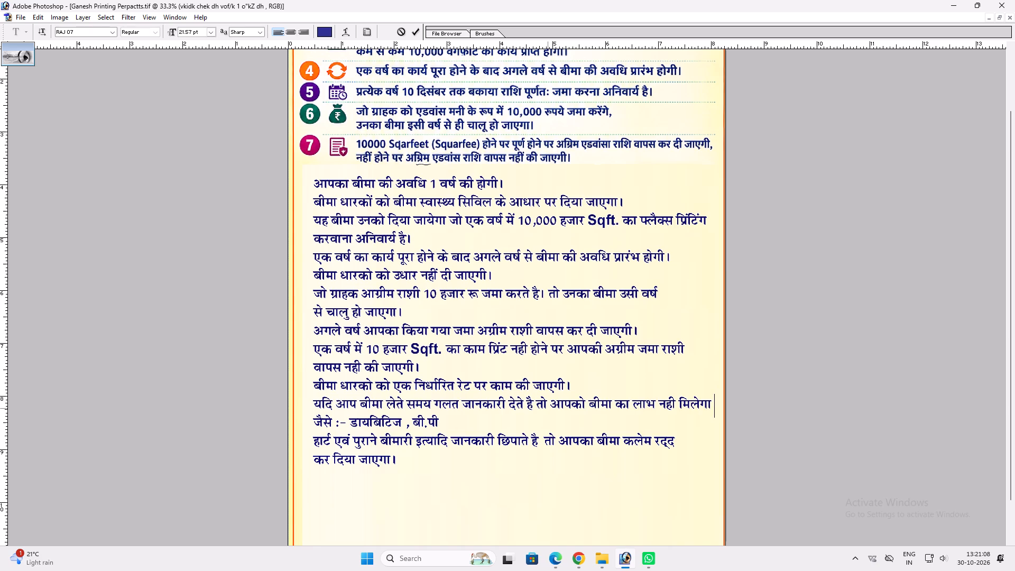
# Add the sentence "इनके जिम्मेदार खुद आप है।" on a new line after "लाभ नही मिलेगा".
pyautogui.press('Return')
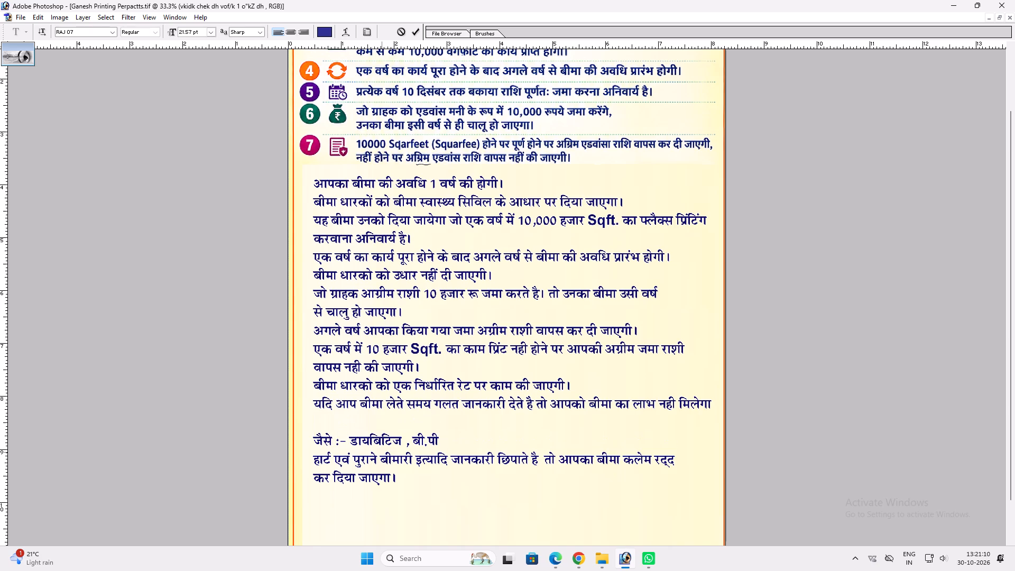
pyautogui.write('buds fe')
pyautogui.press('BackSpace')
pyautogui.write('tEesnkj')
pyautogui.press('space')
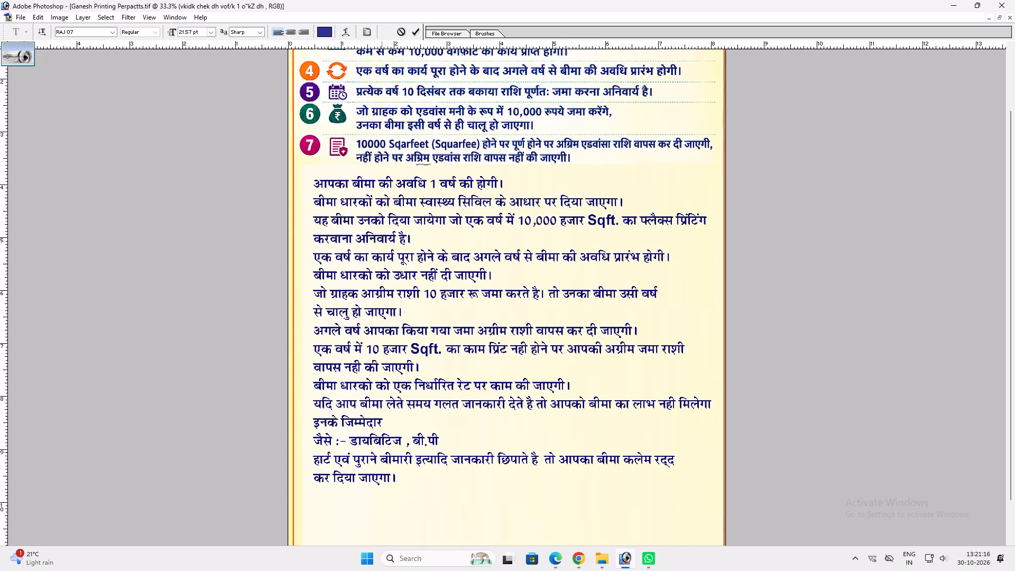
pyautogui.press('v')
pyautogui.press('BackSpace')
pyautogui.write('[kqn vki gS A')
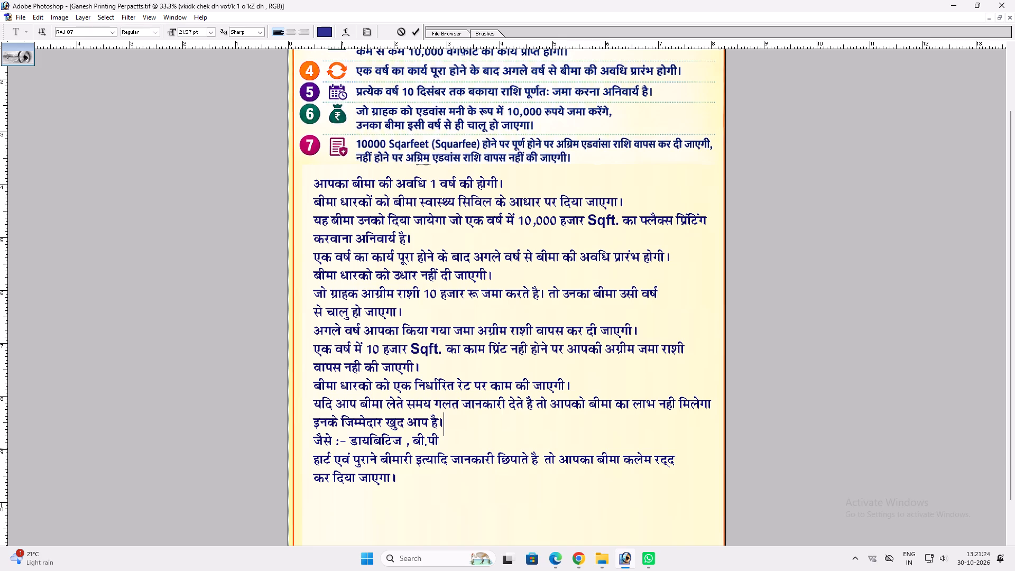
# Insert "बीमा लेते समय" at the start of the "जैसे :- डायबिटिज" line.
pyautogui.click(313, 444)
pyautogui.press('c')
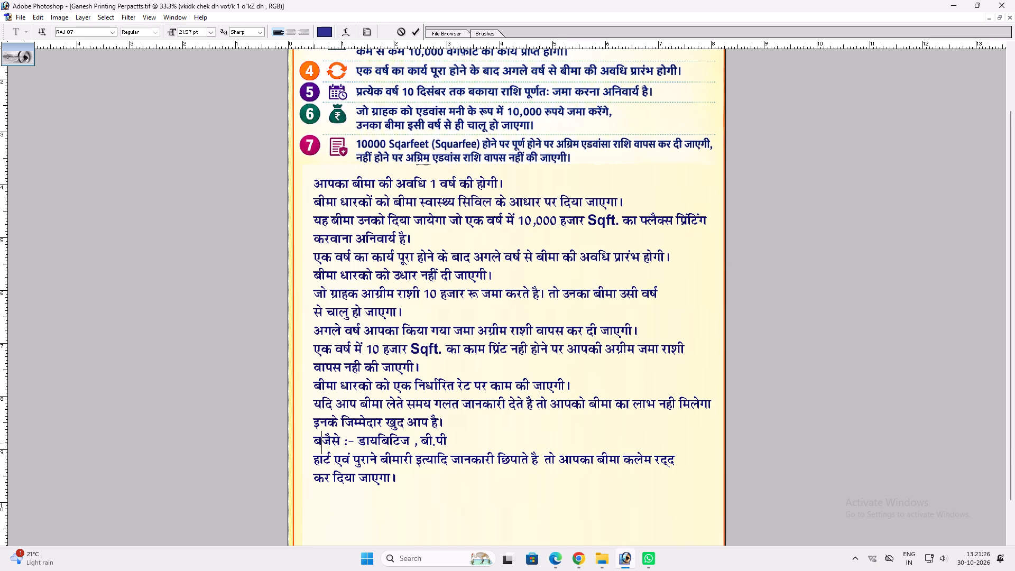
pyautogui.write('hek')
pyautogui.press('space')
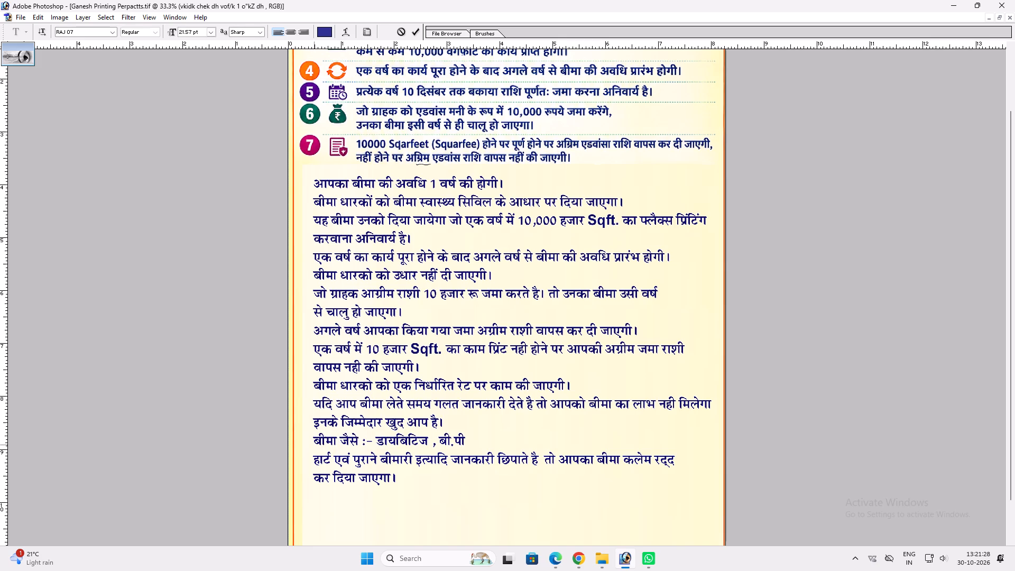
pyautogui.write('ysrs le; i')
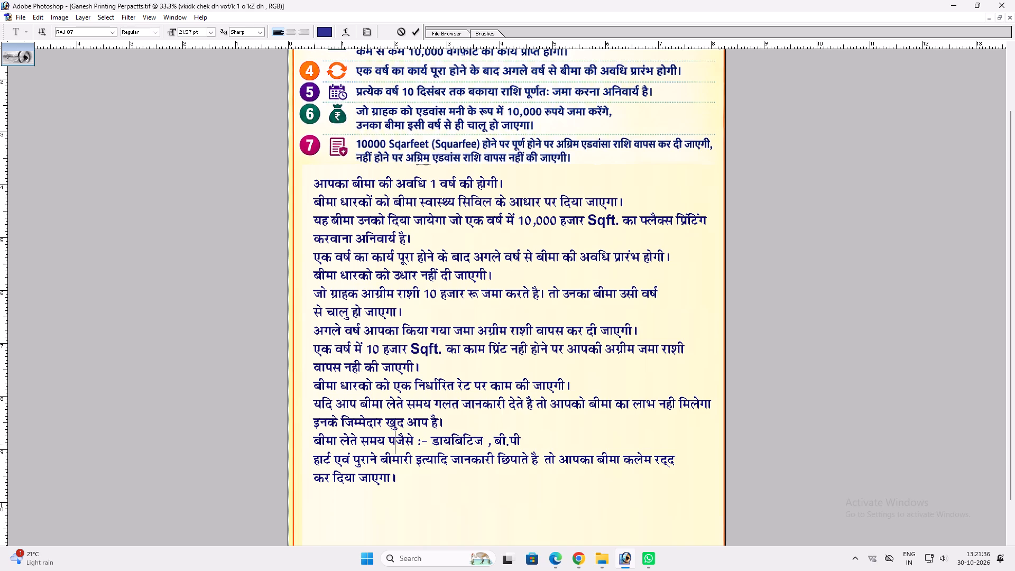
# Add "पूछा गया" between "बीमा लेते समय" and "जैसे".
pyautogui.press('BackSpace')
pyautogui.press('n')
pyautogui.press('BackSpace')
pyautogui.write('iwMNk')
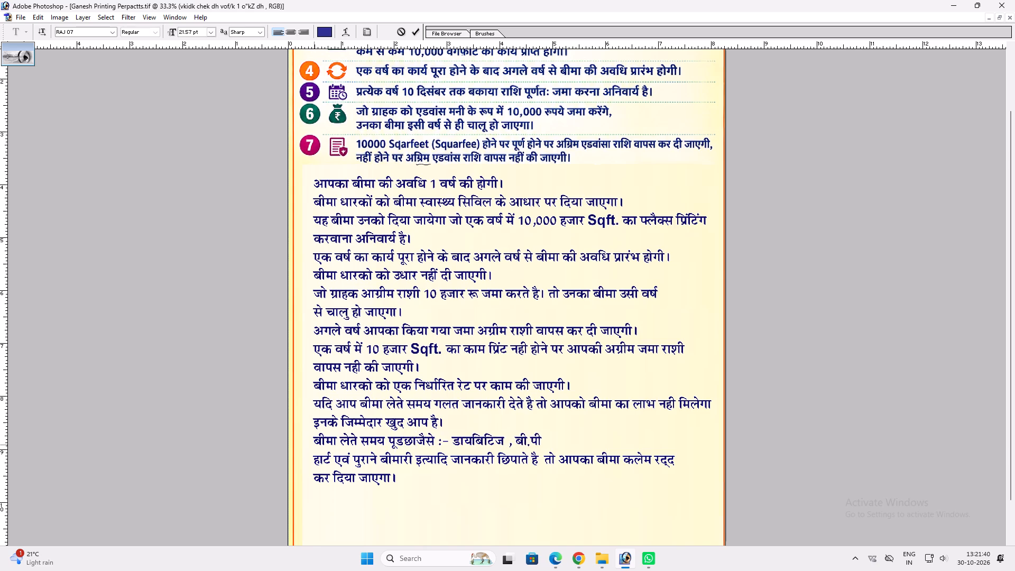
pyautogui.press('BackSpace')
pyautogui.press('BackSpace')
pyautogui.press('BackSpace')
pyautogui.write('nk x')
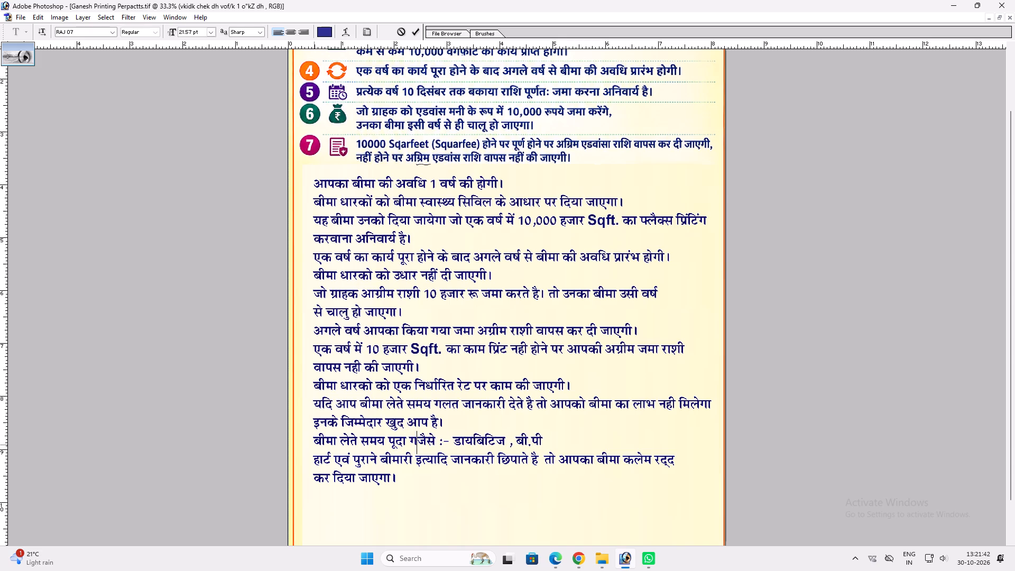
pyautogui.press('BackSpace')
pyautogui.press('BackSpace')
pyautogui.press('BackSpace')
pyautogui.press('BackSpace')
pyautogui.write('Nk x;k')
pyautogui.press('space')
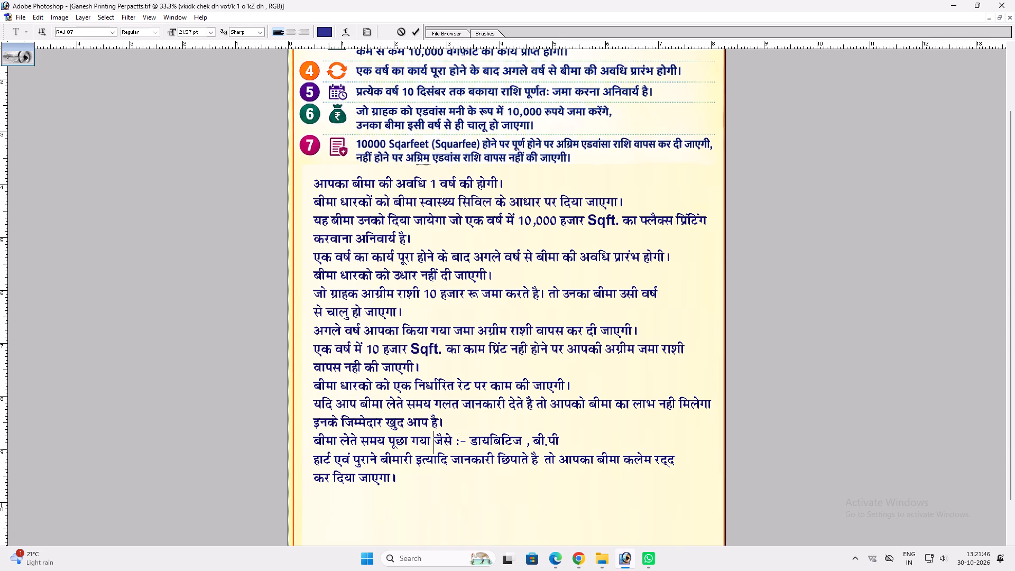
# Replace "समय पूछा गया" after "बीमा लेते" with "लि गई जानकारी".
pyautogui.moveTo(361, 440); pyautogui.dragTo(422, 445)
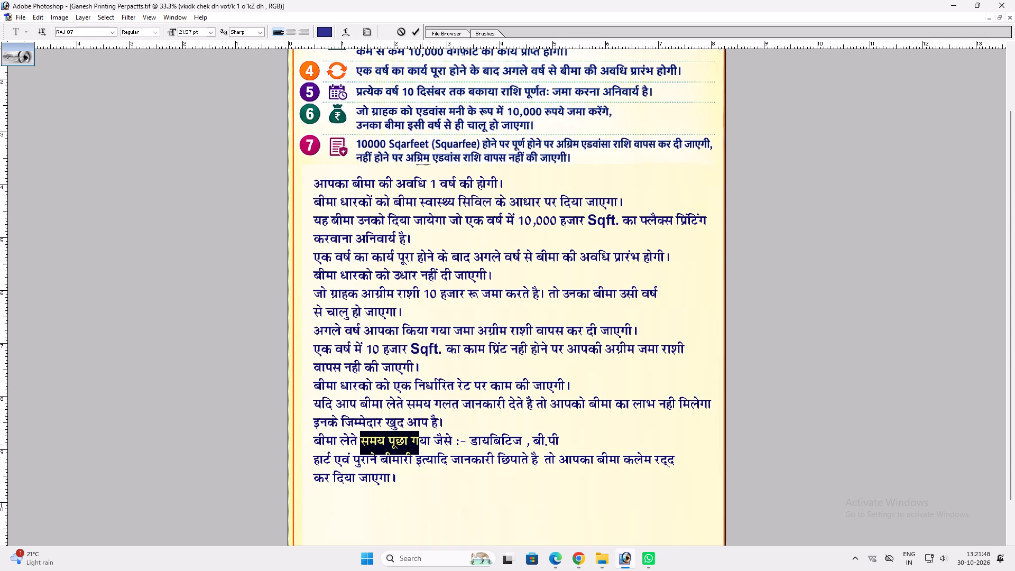
pyautogui.moveTo(422, 445); pyautogui.dragTo(425, 444)
pyautogui.write('fy x')
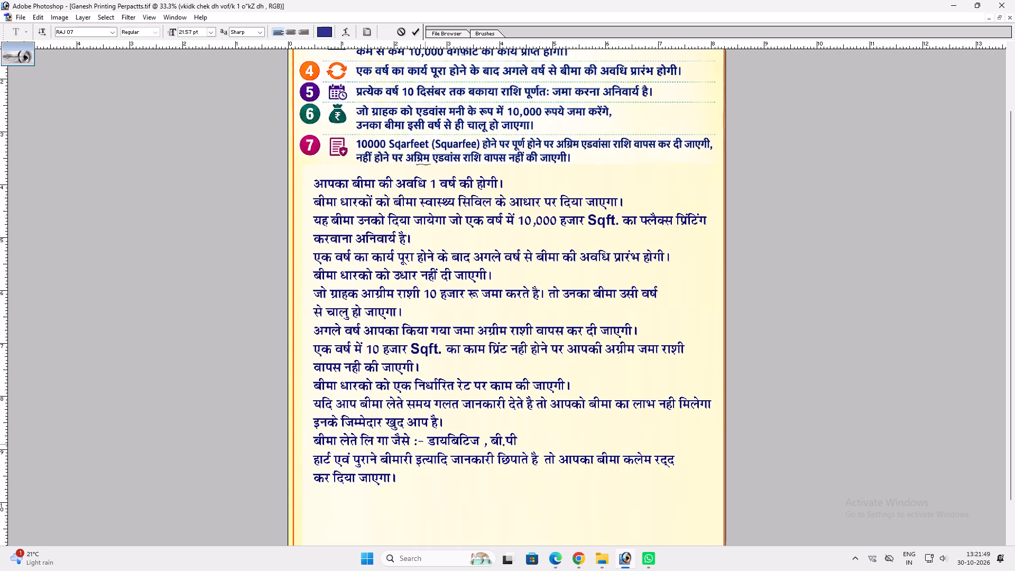
pyautogui.press('BackSpace')
pyautogui.press('BackSpace')
pyautogui.hotkey('shift', 'Right')
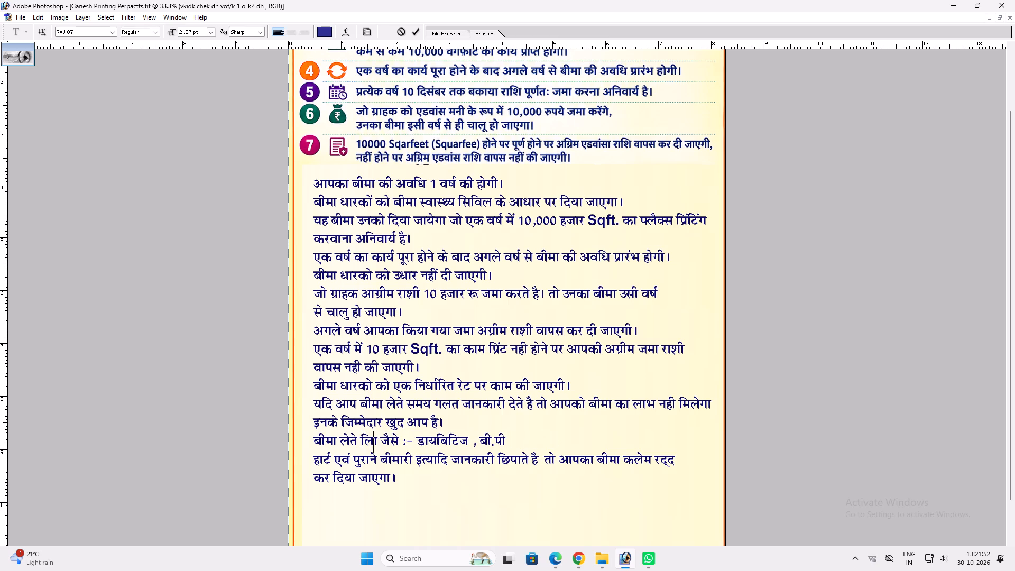
pyautogui.press('BackSpace')
pyautogui.press('space')
pyautogui.write('xbZ tkudkjh')
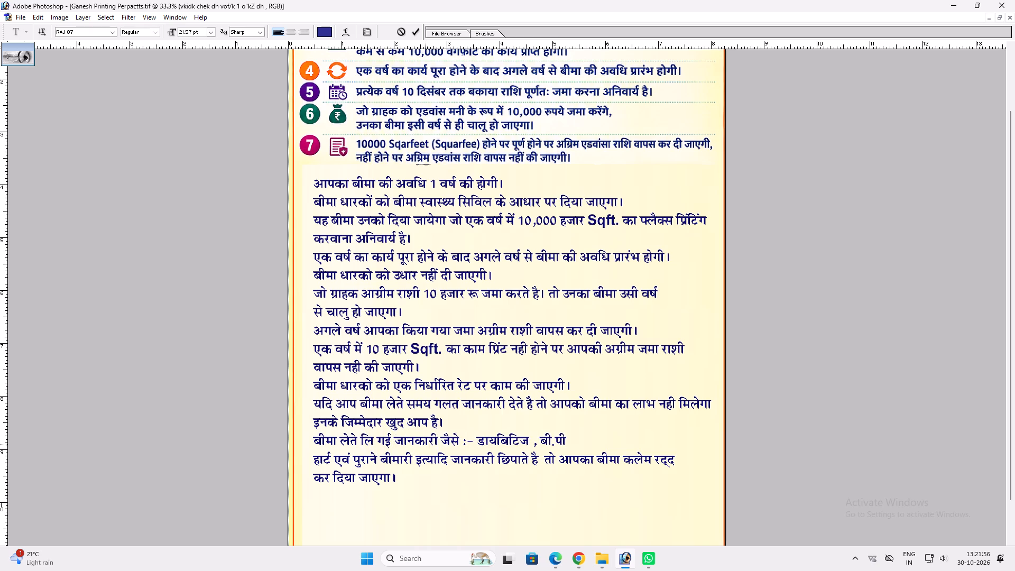
# Add "गलत देते है" after "लि गई जानकारी", before "जैसे".
pyautogui.press('space')
pyautogui.write('xyr')
pyautogui.press('space')
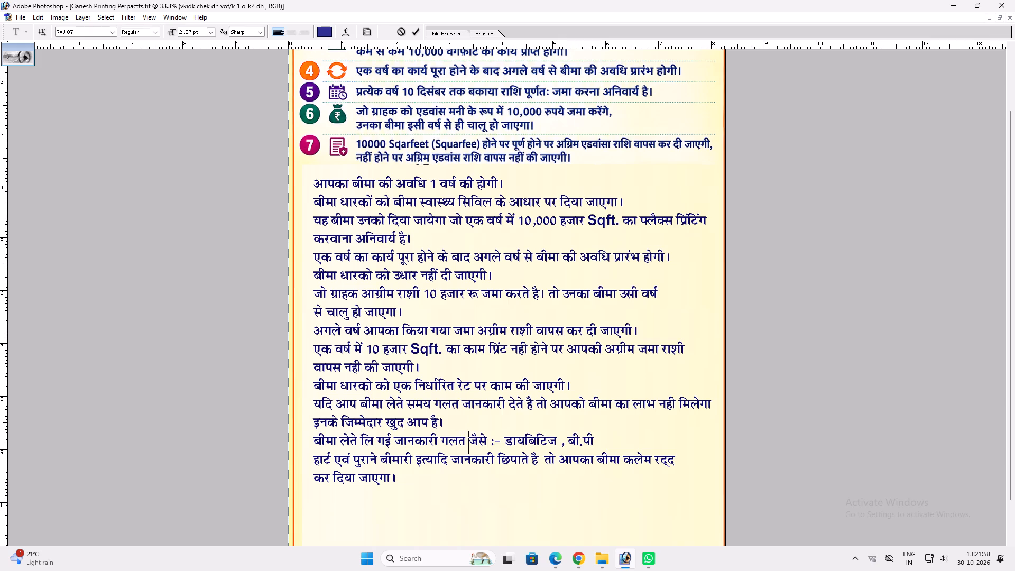
pyautogui.write('ns')
pyautogui.write('rs gS')
pyautogui.press('space')
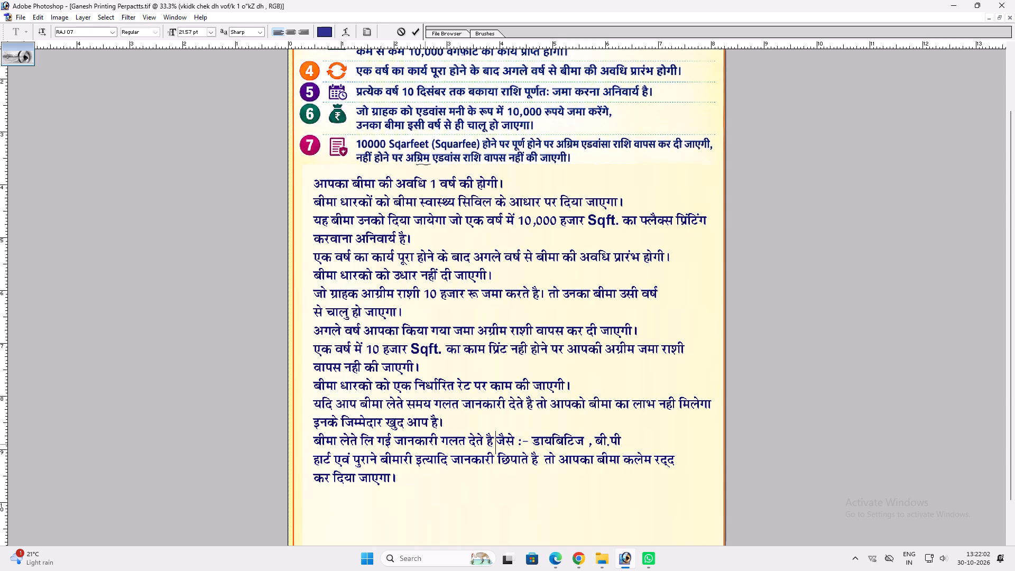
# Replace "देते है" after "लि गई जानकारी गलत" with "बताते है".
pyautogui.press('BackSpace')
pyautogui.press('BackSpace')
pyautogui.press('BackSpace')
pyautogui.press('BackSpace')
pyautogui.press('BackSpace')
pyautogui.press('BackSpace')
pyautogui.press('BackSpace')
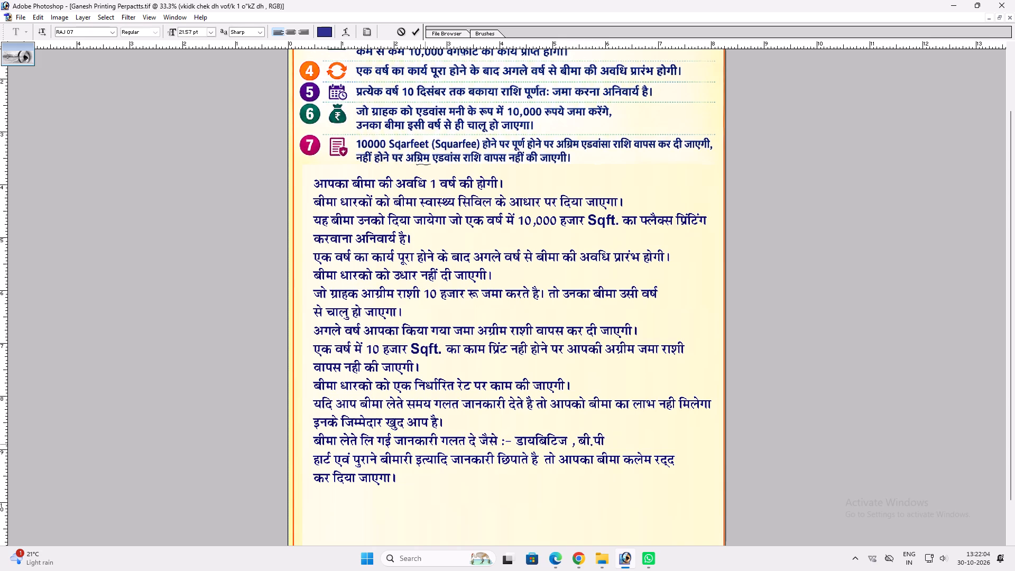
pyautogui.press('c')
pyautogui.press('BackSpace')
pyautogui.press('BackSpace')
pyautogui.write('crkrs gS')
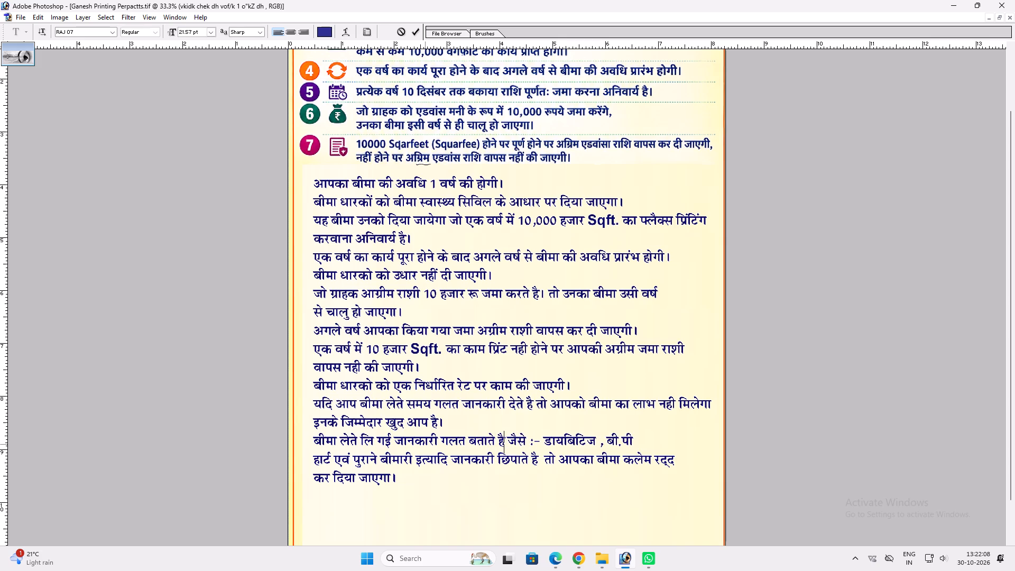
# Add an extra space between "बताते है" and "जैसे" in the false-information rule and commit the text.
pyautogui.press('space')
pyautogui.write('tSls')
pyautogui.press('BackSpace')
pyautogui.press('BackSpace')
pyautogui.press('BackSpace')
pyautogui.press('BackSpace')
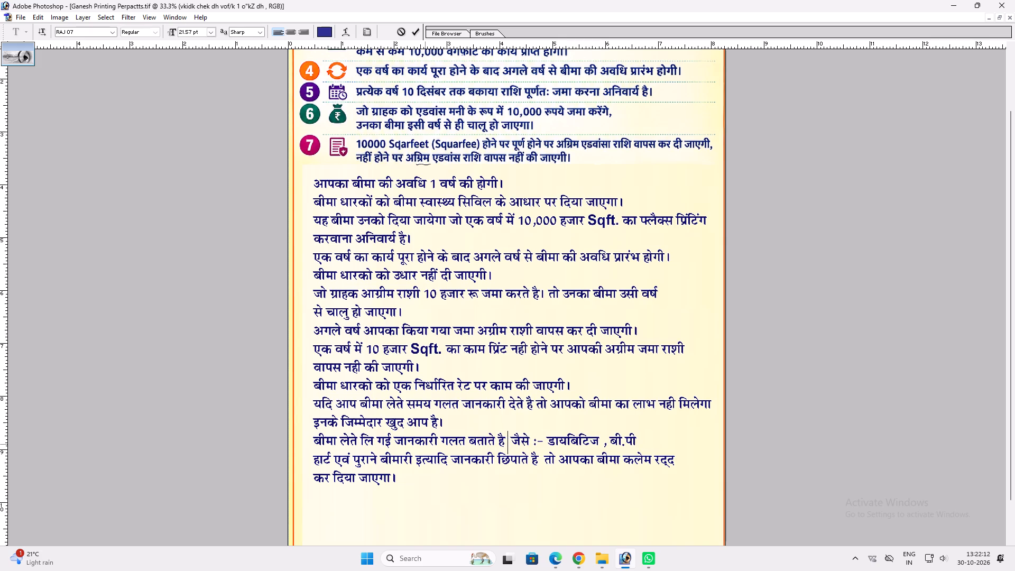
pyautogui.press('Return')
pyautogui.press('v')
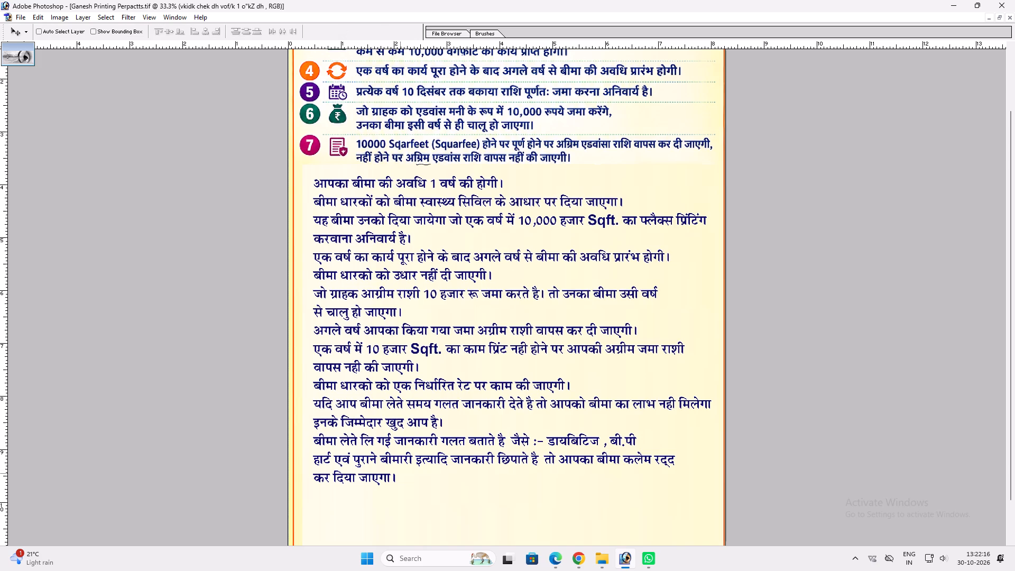
# Append "आपके उपर कानूनी कार्यावाही भी हो सकत" after "कर दिया जाएगा।" at the end of the terms text.
pyautogui.press('space')
pyautogui.press('space')
pyautogui.press('space')
pyautogui.press('space')
pyautogui.press('space')
pyautogui.press('space')
pyautogui.press('space')
pyautogui.press('space')
pyautogui.press('space')
pyautogui.press('space')
pyautogui.press('space')
pyautogui.press('space')
pyautogui.press('space')
pyautogui.press('space')
pyautogui.press('space')
pyautogui.press('space')
pyautogui.press('space')
pyautogui.press('space')
pyautogui.press('space')
pyautogui.press('space')
pyautogui.moveTo(431, 491); pyautogui.dragTo(426, 420)
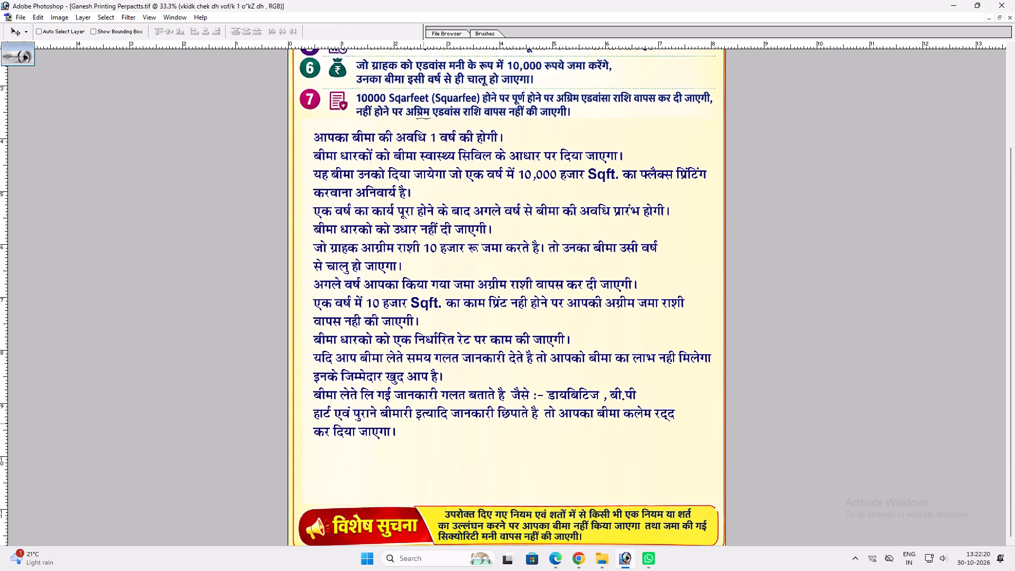
pyautogui.press('t')
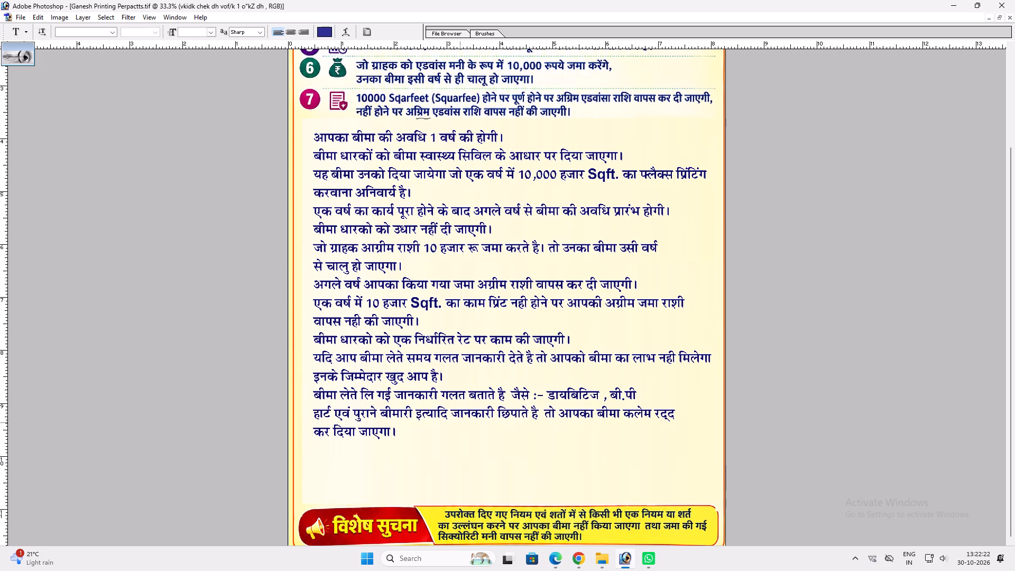
pyautogui.click(396, 434)
pyautogui.press('space')
pyautogui.write('vkidk')
pyautogui.press('BackSpace')
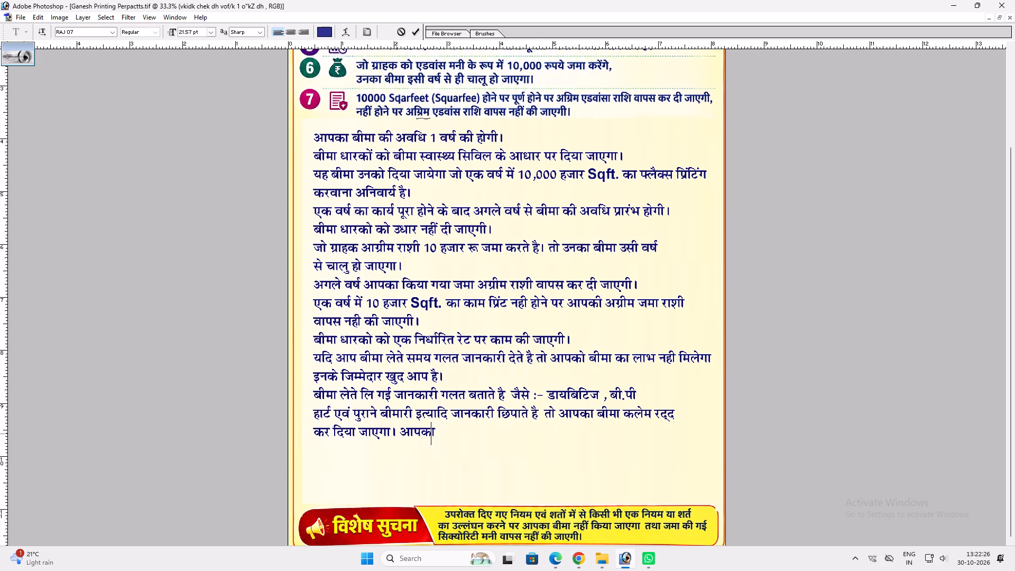
pyautogui.write('s')
pyautogui.press('space')
pyautogui.write('mij dkuwuh dk;Z')
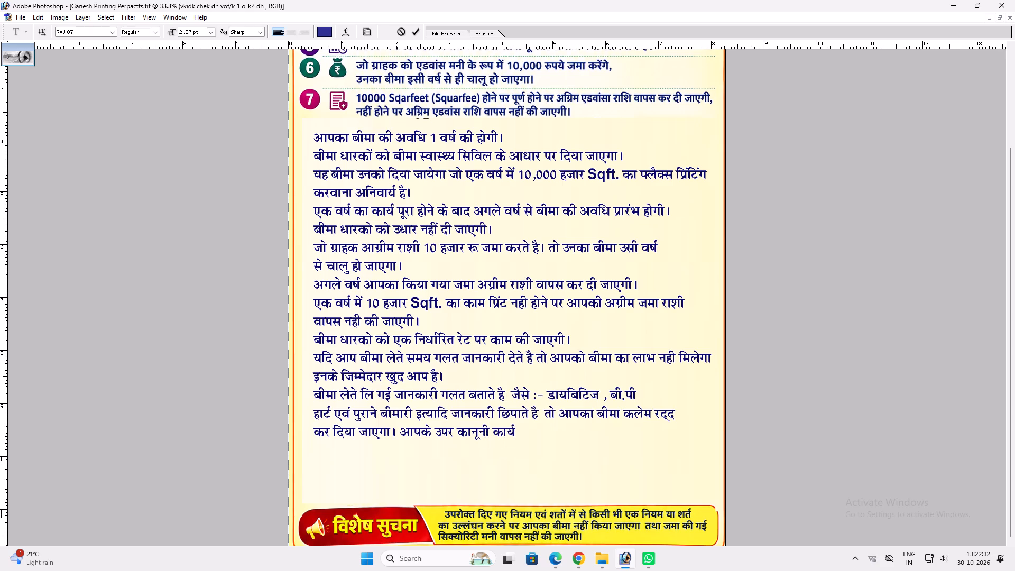
pyautogui.press('space')
pyautogui.press('BackSpace')
pyautogui.press('BackSpace')
pyautogui.write('kZokgh')
pyautogui.press('space')
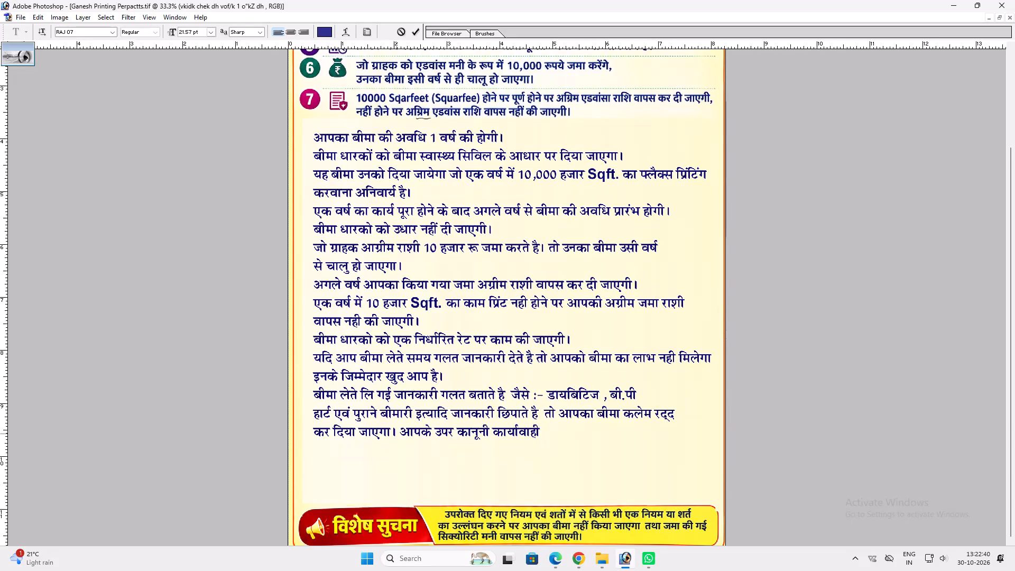
pyautogui.write('Hkh gks ldr')
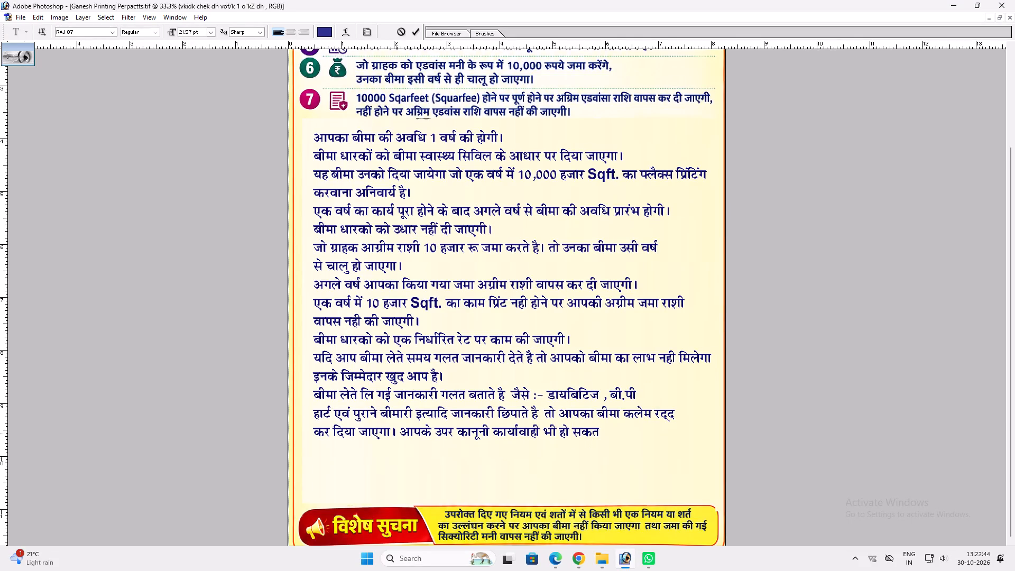
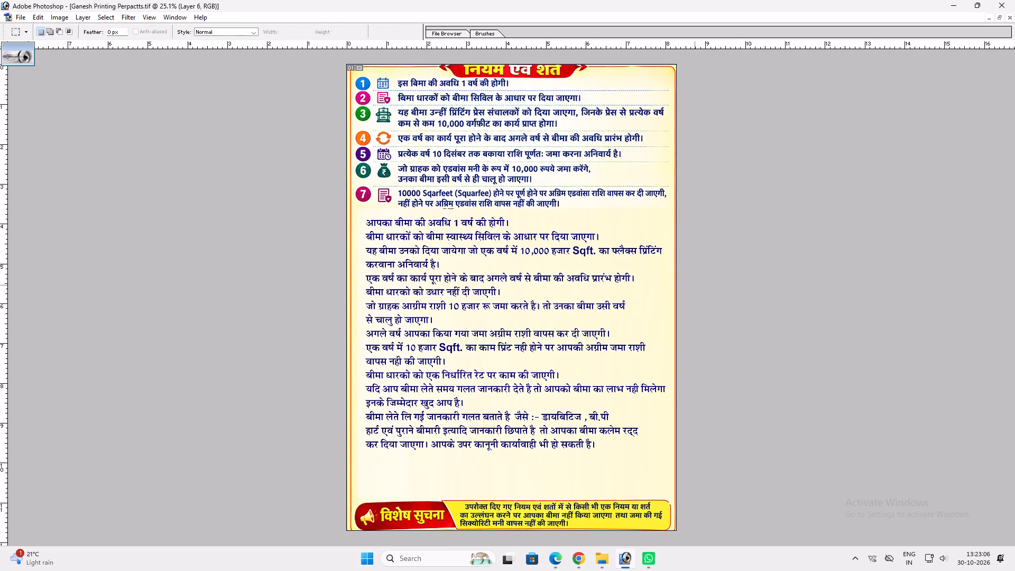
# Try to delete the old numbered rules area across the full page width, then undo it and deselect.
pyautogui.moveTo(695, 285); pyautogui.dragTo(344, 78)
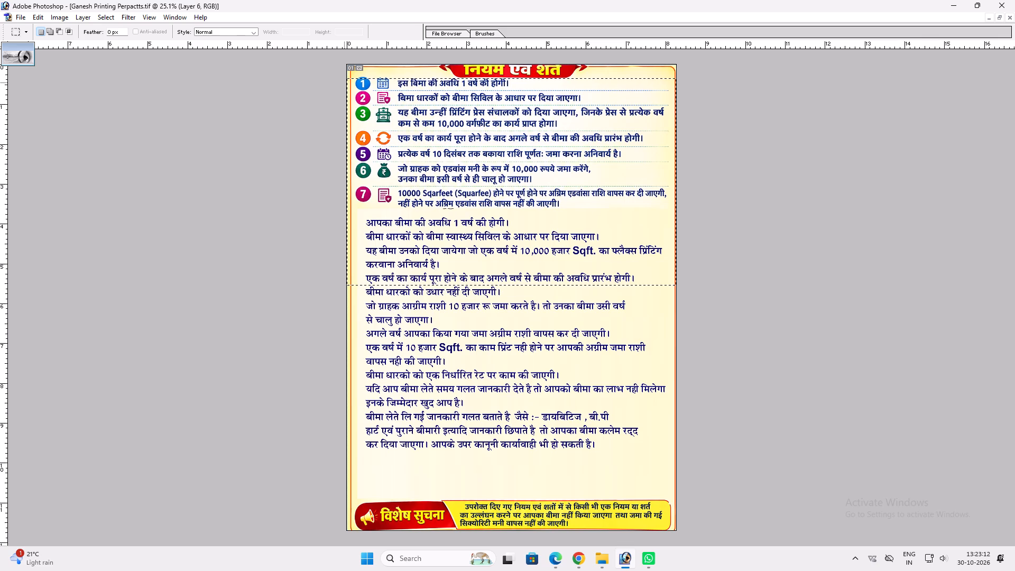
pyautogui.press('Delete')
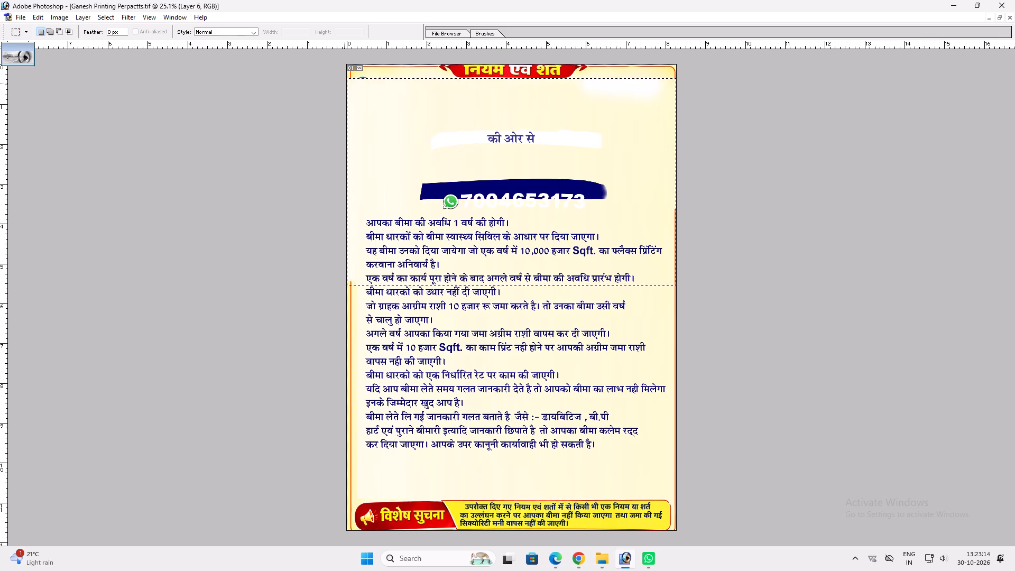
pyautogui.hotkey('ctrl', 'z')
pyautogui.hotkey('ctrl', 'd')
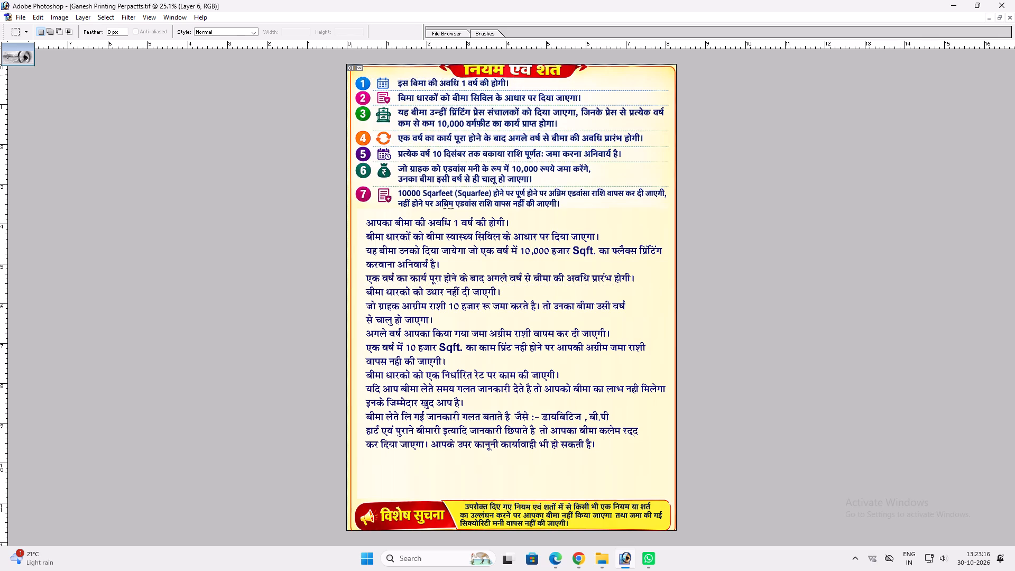
# Delete the old seven numbered rules from Layer 6, selecting the area inside the page border below the नियम एवं शर्ते heading.
pyautogui.moveTo(353, 76); pyautogui.dragTo(668, 213)
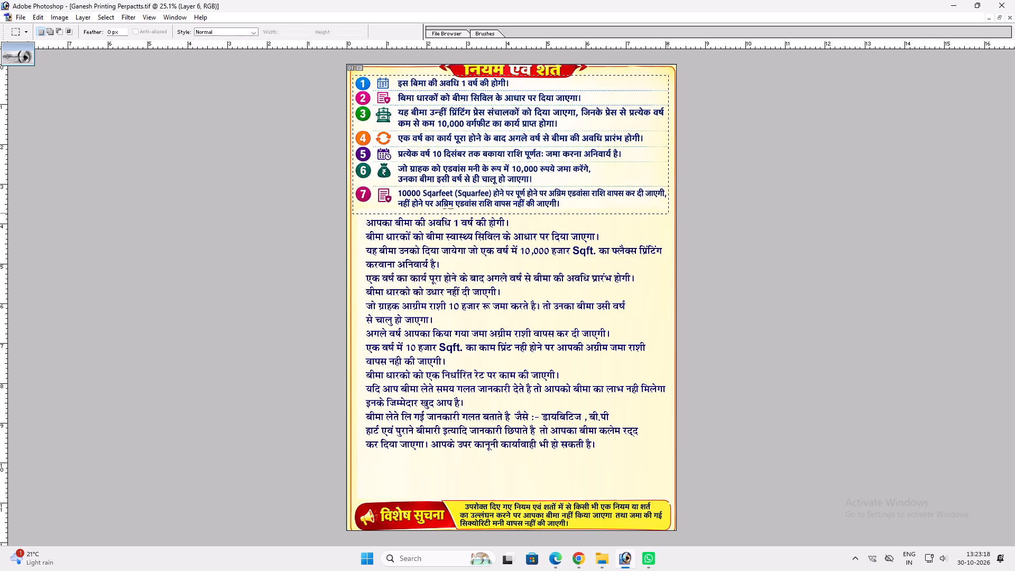
pyautogui.moveTo(668, 213); pyautogui.dragTo(671, 202)
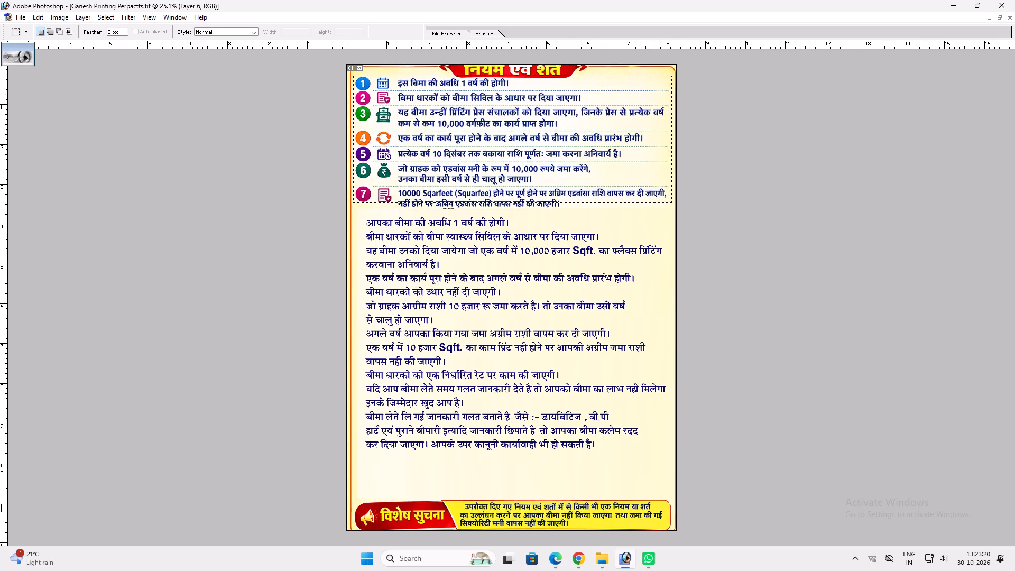
pyautogui.press('Down')
pyautogui.press('Down')
pyautogui.press('Down')
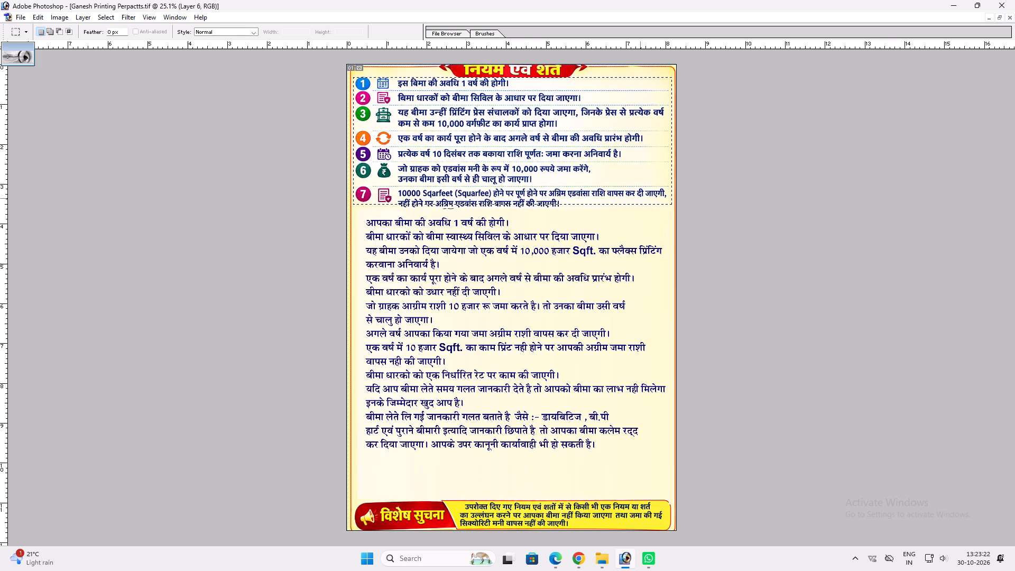
pyautogui.press('Delete')
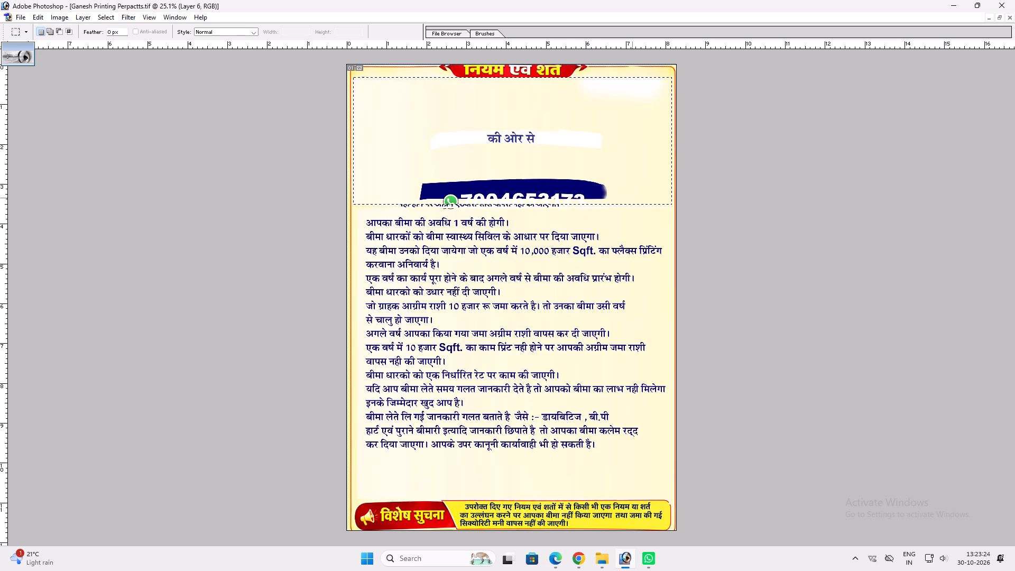
pyautogui.hotkey('ctrl', 'd')
pyautogui.press('v')
pyautogui.press('v')
pyautogui.hotkey('ctrl', 'z')
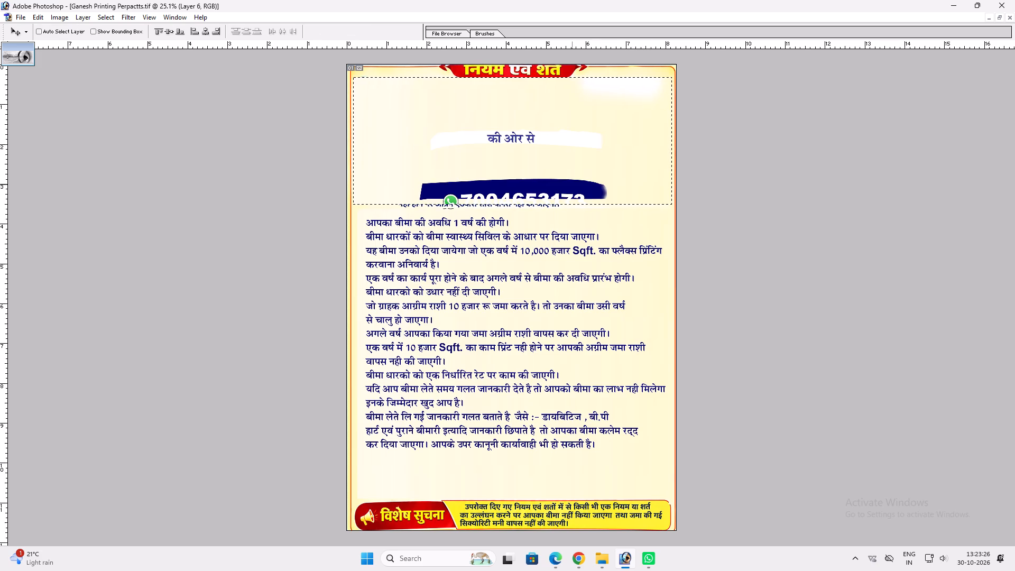
# Delete the navy banner layer behind the phone number and clear the selection.
pyautogui.keyDown('ctrl'); pyautogui.click(569, 186); pyautogui.keyUp('ctrl')
pyautogui.moveTo(569, 186); pyautogui.dragTo(568, 178)
pyautogui.hotkey('ctrl', 'z')
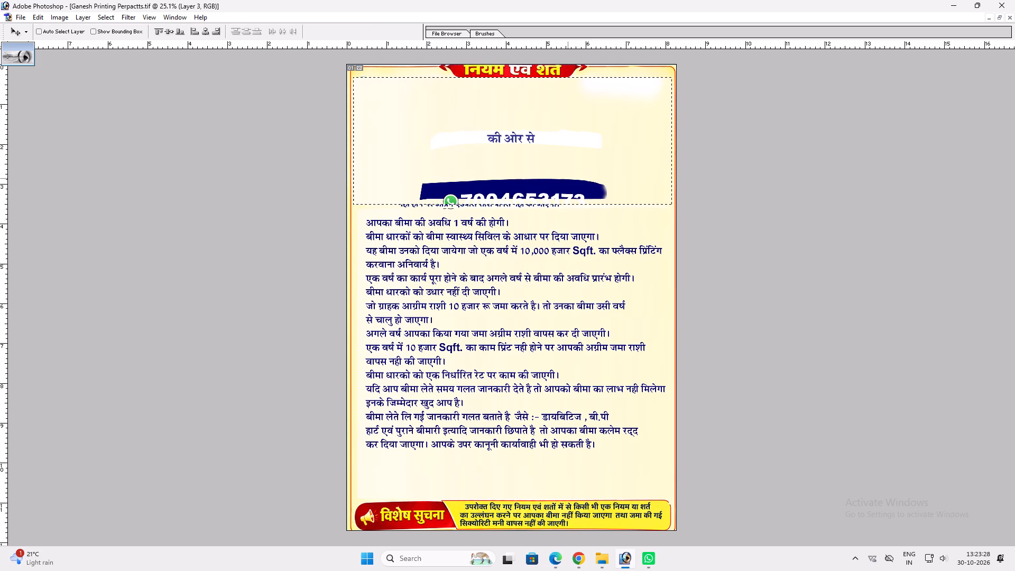
pyautogui.hotkey('alt', 'l')
pyautogui.hotkey('alt', 'l')
pyautogui.hotkey('alt', 'l')
pyautogui.hotkey('ctrl', 'd')
# Delete the layer with the white brush stroke behind "की ओर से".
pyautogui.keyDown('ctrl'); pyautogui.click(575, 134); pyautogui.keyUp('ctrl')
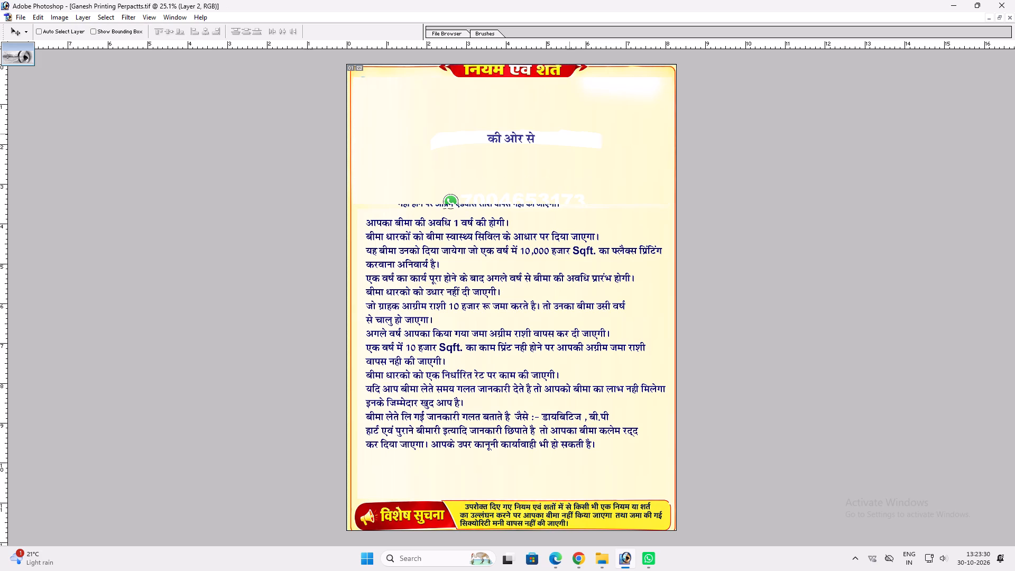
pyautogui.hotkey('alt', 'l')
pyautogui.hotkey('alt', 'l')
pyautogui.hotkey('alt', 'l')
pyautogui.press('v')
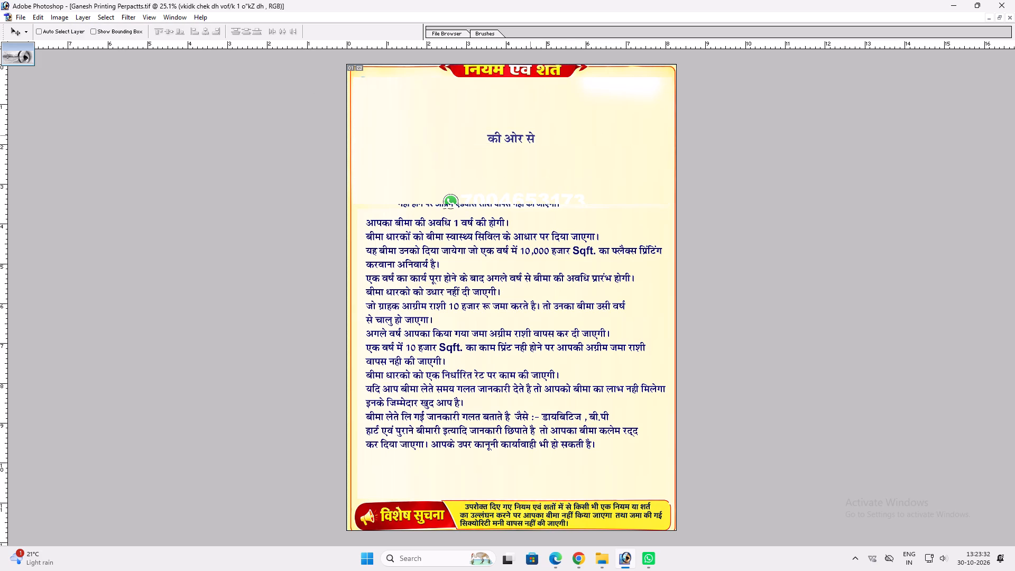
# Delete the "की ओर से" text layer.
pyautogui.keyDown('ctrl'); pyautogui.click(529, 136); pyautogui.keyUp('ctrl')
pyautogui.hotkey('alt', 'l')
pyautogui.hotkey('alt', 'l')
pyautogui.hotkey('alt', 'l')
pyautogui.press('v')
# Move the cream background Layer 7 up to cover the white patch below the नियम एवं शर्ते heading.
pyautogui.keyDown('ctrl'); pyautogui.click(608, 87); pyautogui.keyUp('ctrl')
pyautogui.moveTo(608, 87); pyautogui.dragTo(608, 112)
pyautogui.press('Return')
pyautogui.rightClick(573, 120)
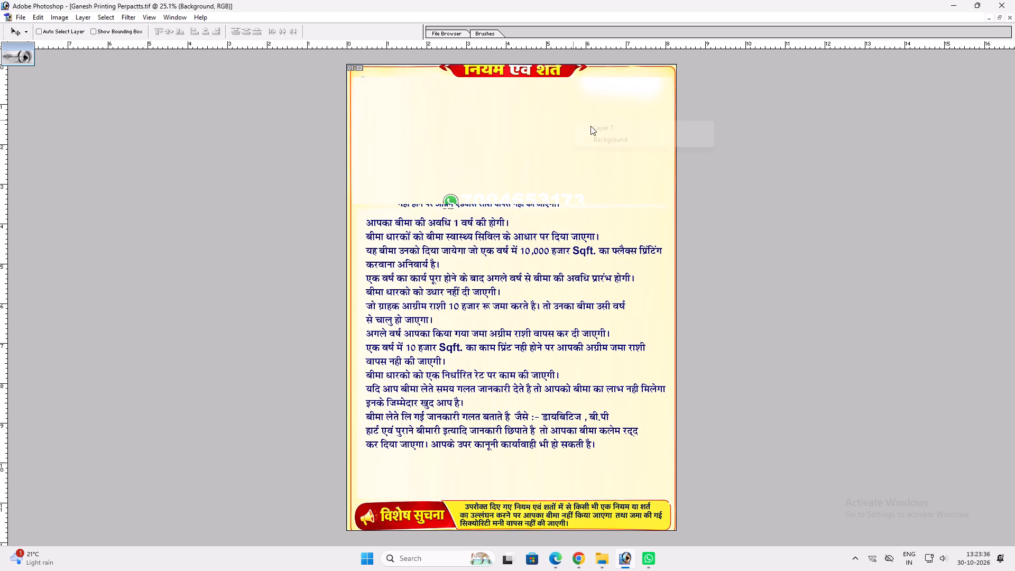
pyautogui.click(590, 126)
pyautogui.moveTo(592, 127); pyautogui.dragTo(604, 69)
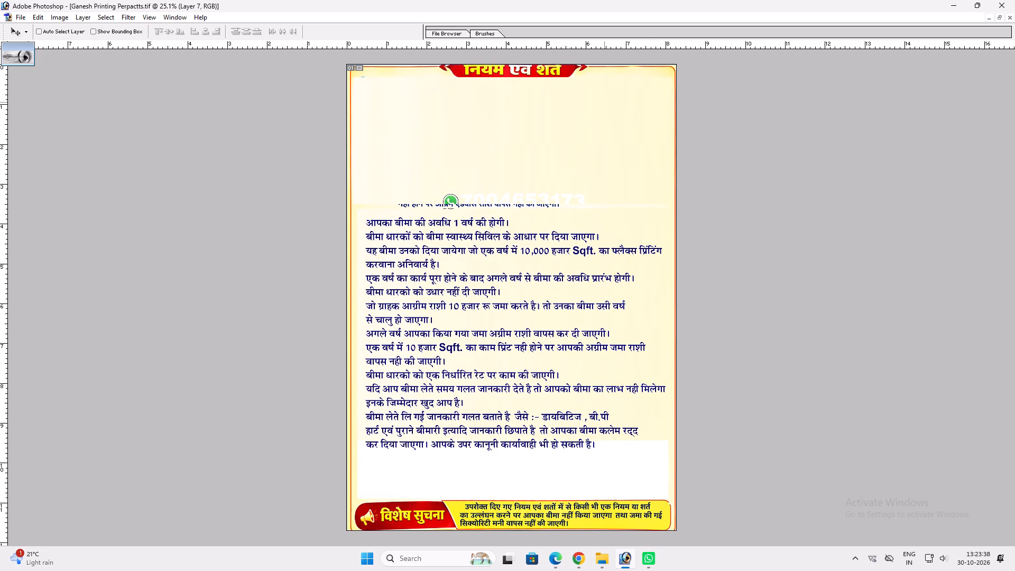
pyautogui.scroll(3, 604, 122)
pyautogui.hotkey('ctrl', 't')
pyautogui.hotkey('shift', 'Return')
pyautogui.press('v')
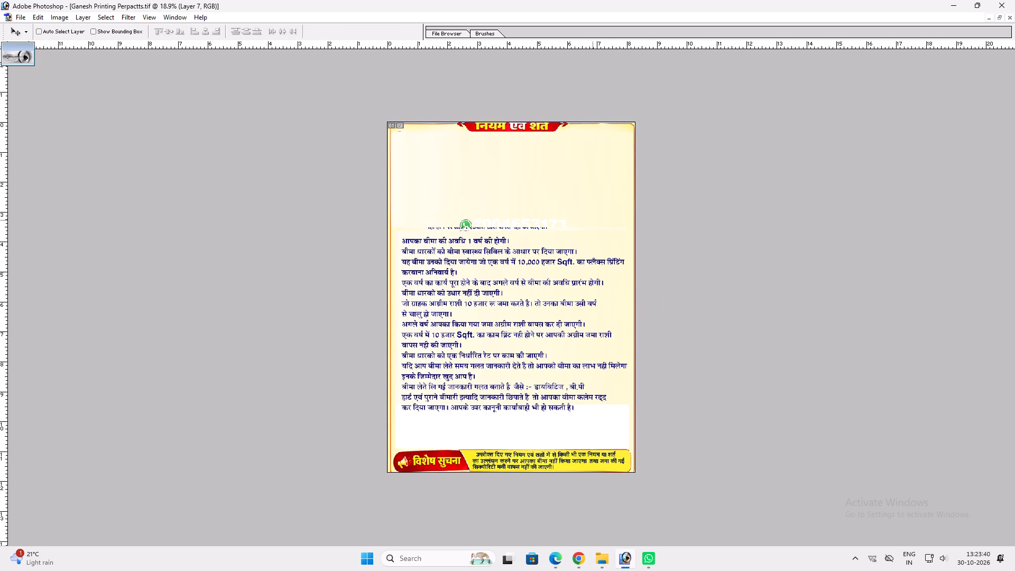
# Remove the white phone number text above the retyped terms.
pyautogui.hotkey('ctrl', '+')
pyautogui.press('t')
pyautogui.click(548, 200)
pyautogui.hotkey('ctrl', 'a')
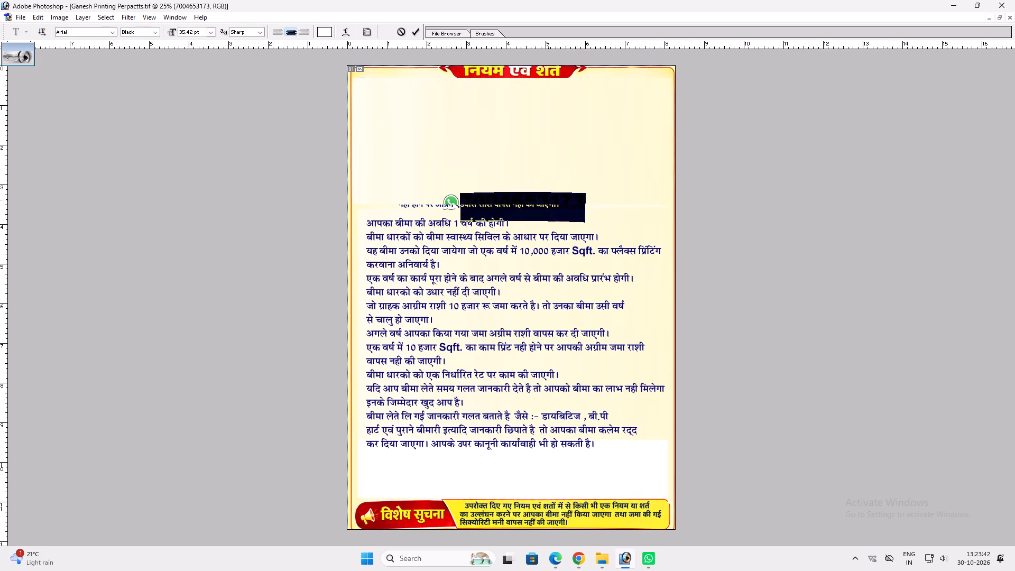
pyautogui.press('BackSpace')
pyautogui.press('Return')
pyautogui.press('v')
# Delete the WhatsApp icon layer.
pyautogui.keyDown('ctrl'); pyautogui.click(454, 200); pyautogui.keyUp('ctrl')
pyautogui.keyDown('ctrl'); pyautogui.moveTo(454, 200); pyautogui.dragTo(456, 165); pyautogui.keyUp('ctrl')
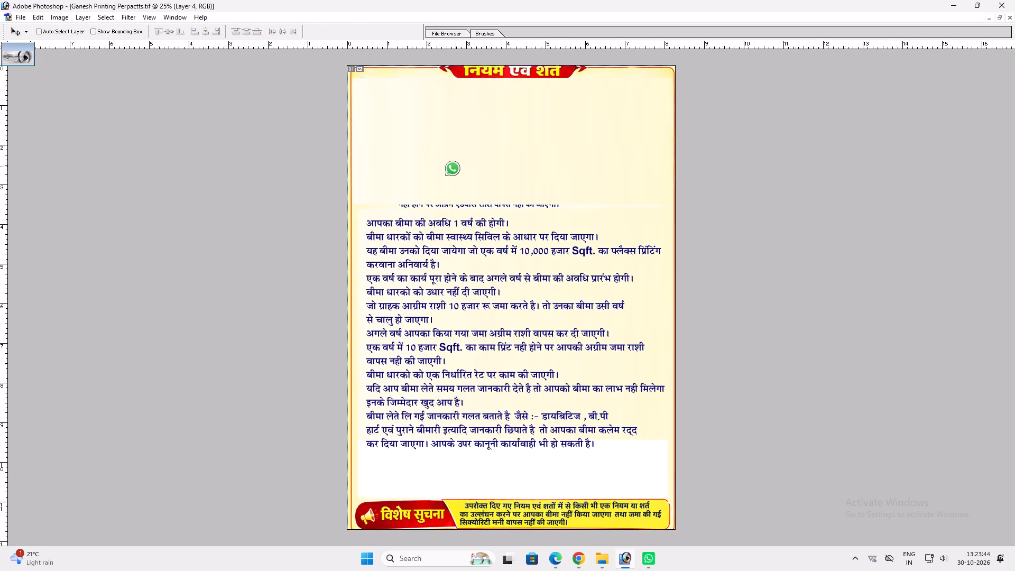
pyautogui.keyDown('ctrl'); pyautogui.moveTo(456, 165); pyautogui.dragTo(456, 164); pyautogui.keyUp('ctrl')
pyautogui.hotkey('alt', 'l')
pyautogui.hotkey('alt', 'l')
pyautogui.hotkey('alt', 'l')
pyautogui.press('v')
# Move the cream Layer 7 further up and stretch its height to 122.5% to fill the white gap above विशेष सुचना.
pyautogui.keyDown('ctrl'); pyautogui.click(572, 219); pyautogui.keyUp('ctrl')
pyautogui.moveTo(572, 219); pyautogui.dragTo(571, 204)
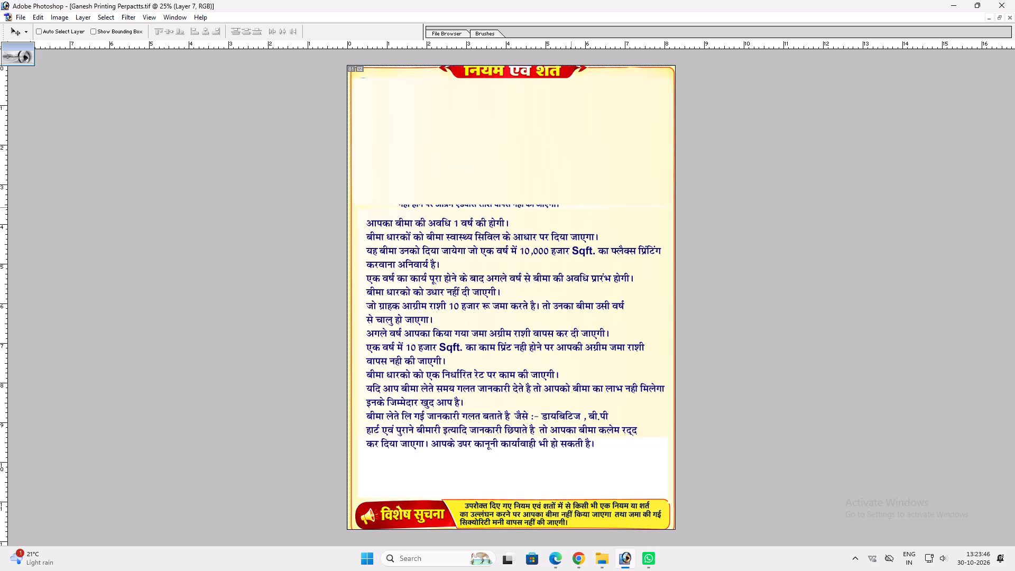
pyautogui.moveTo(571, 204); pyautogui.dragTo(572, 190)
pyautogui.rightClick(569, 182)
pyautogui.moveTo(575, 183); pyautogui.dragTo(582, 185)
pyautogui.hotkey('ctrl', 't')
pyautogui.press('Return')
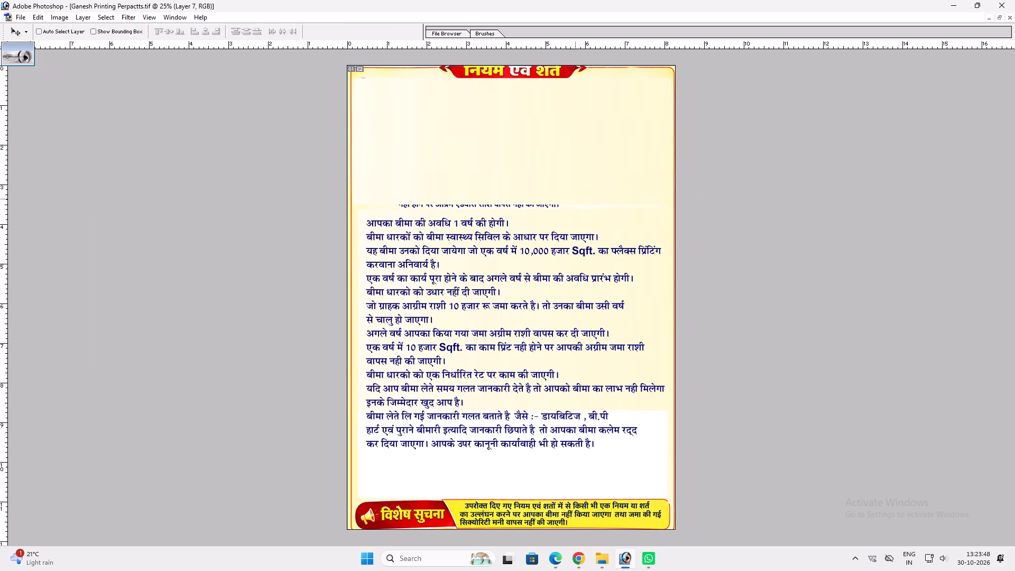
pyautogui.hotkey('ctrl', 't')
pyautogui.keyDown('shift'); pyautogui.moveTo(613, 408); pyautogui.dragTo(635, 494); pyautogui.keyUp('shift')
pyautogui.keyDown('shift'); pyautogui.moveTo(633, 494); pyautogui.dragTo(629, 503); pyautogui.keyUp('shift')
pyautogui.hotkey('shift', 'Return')
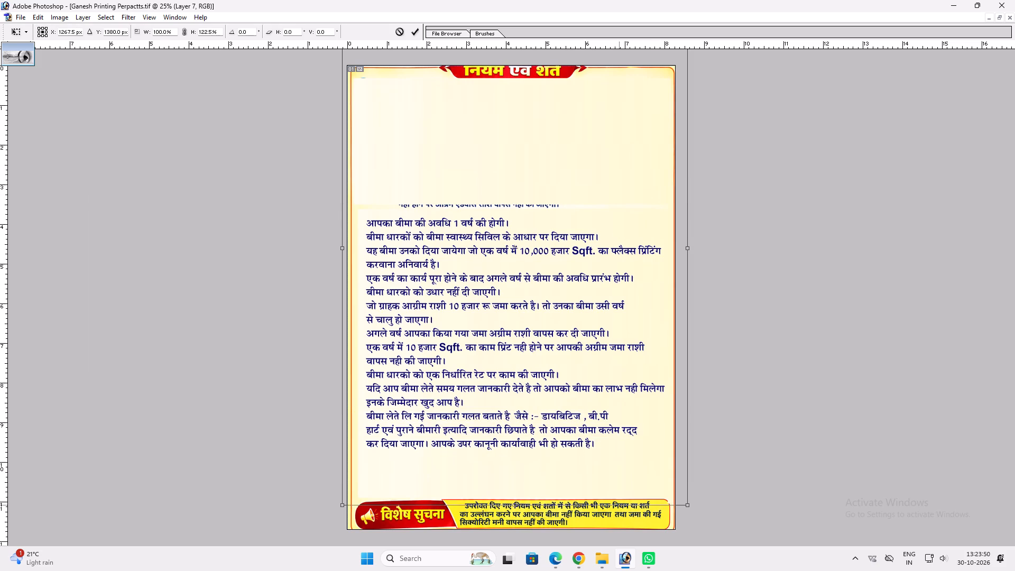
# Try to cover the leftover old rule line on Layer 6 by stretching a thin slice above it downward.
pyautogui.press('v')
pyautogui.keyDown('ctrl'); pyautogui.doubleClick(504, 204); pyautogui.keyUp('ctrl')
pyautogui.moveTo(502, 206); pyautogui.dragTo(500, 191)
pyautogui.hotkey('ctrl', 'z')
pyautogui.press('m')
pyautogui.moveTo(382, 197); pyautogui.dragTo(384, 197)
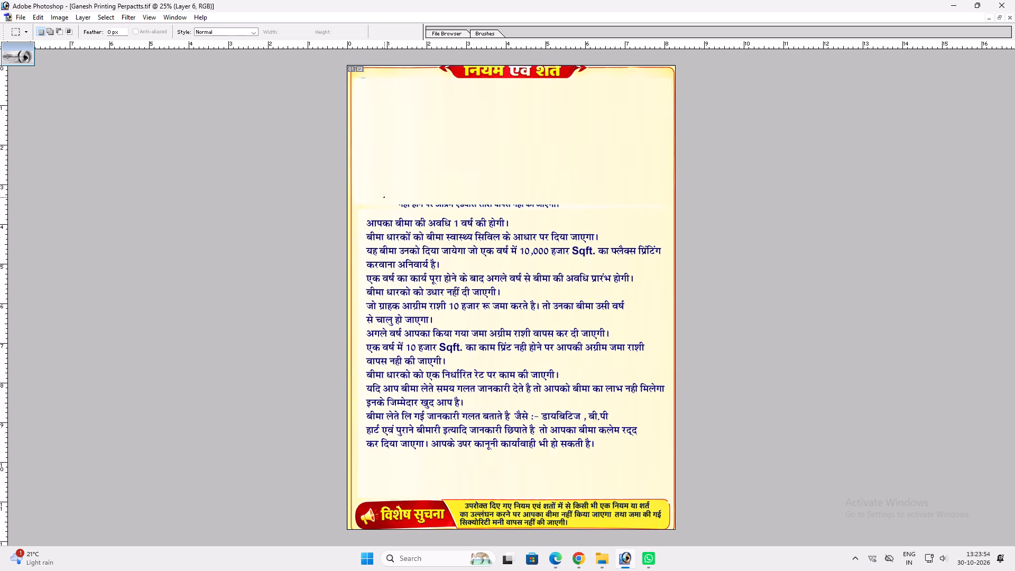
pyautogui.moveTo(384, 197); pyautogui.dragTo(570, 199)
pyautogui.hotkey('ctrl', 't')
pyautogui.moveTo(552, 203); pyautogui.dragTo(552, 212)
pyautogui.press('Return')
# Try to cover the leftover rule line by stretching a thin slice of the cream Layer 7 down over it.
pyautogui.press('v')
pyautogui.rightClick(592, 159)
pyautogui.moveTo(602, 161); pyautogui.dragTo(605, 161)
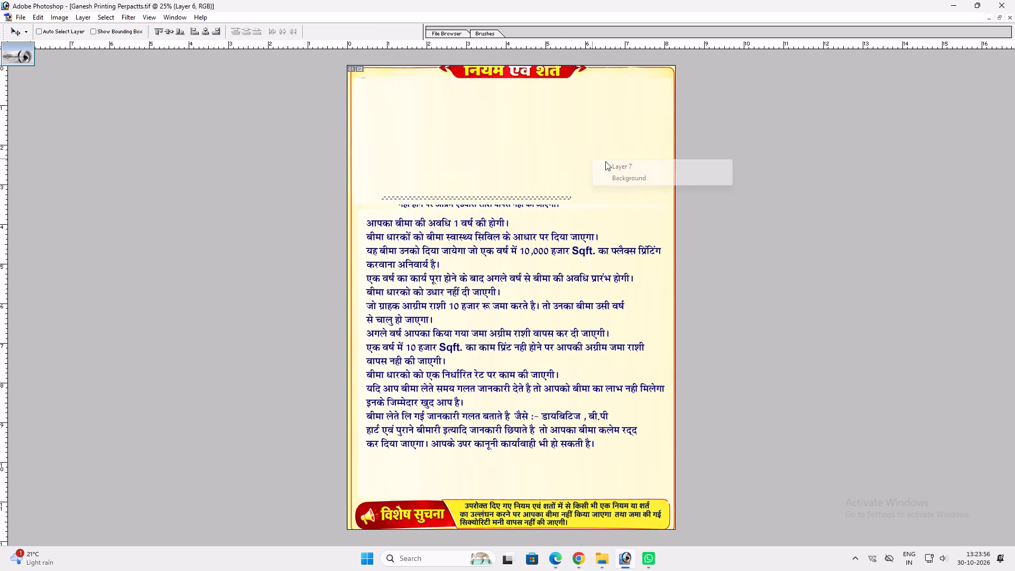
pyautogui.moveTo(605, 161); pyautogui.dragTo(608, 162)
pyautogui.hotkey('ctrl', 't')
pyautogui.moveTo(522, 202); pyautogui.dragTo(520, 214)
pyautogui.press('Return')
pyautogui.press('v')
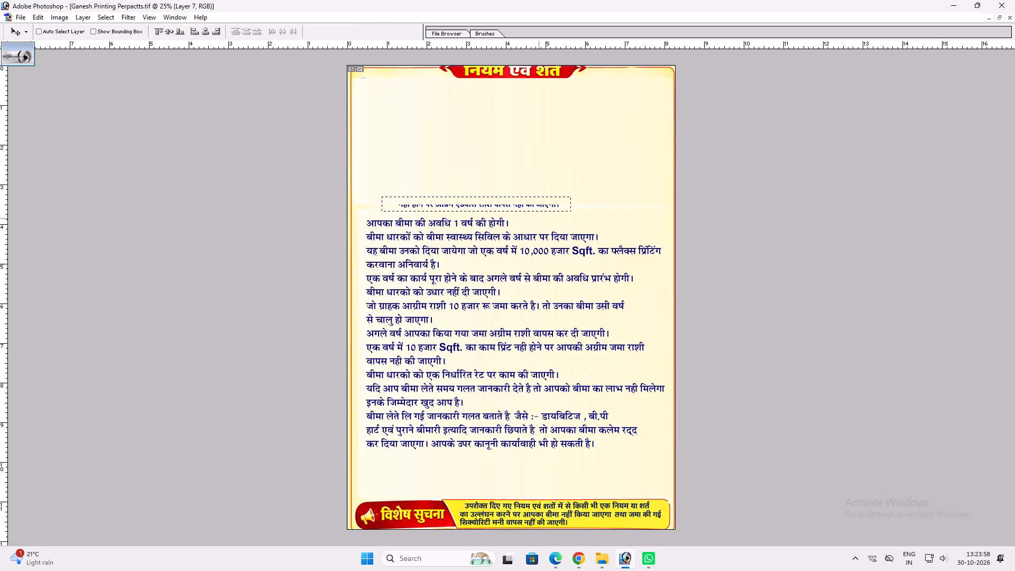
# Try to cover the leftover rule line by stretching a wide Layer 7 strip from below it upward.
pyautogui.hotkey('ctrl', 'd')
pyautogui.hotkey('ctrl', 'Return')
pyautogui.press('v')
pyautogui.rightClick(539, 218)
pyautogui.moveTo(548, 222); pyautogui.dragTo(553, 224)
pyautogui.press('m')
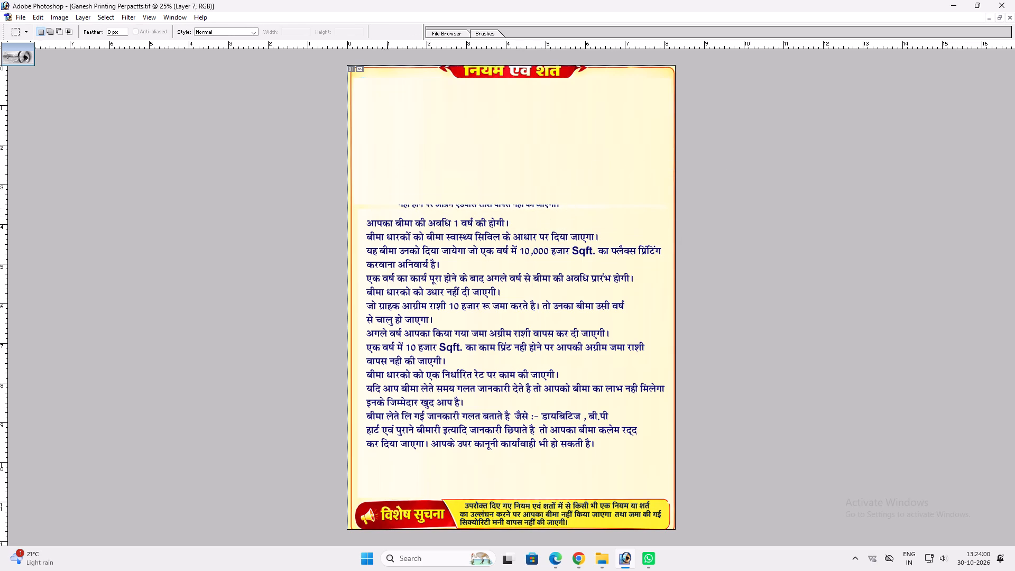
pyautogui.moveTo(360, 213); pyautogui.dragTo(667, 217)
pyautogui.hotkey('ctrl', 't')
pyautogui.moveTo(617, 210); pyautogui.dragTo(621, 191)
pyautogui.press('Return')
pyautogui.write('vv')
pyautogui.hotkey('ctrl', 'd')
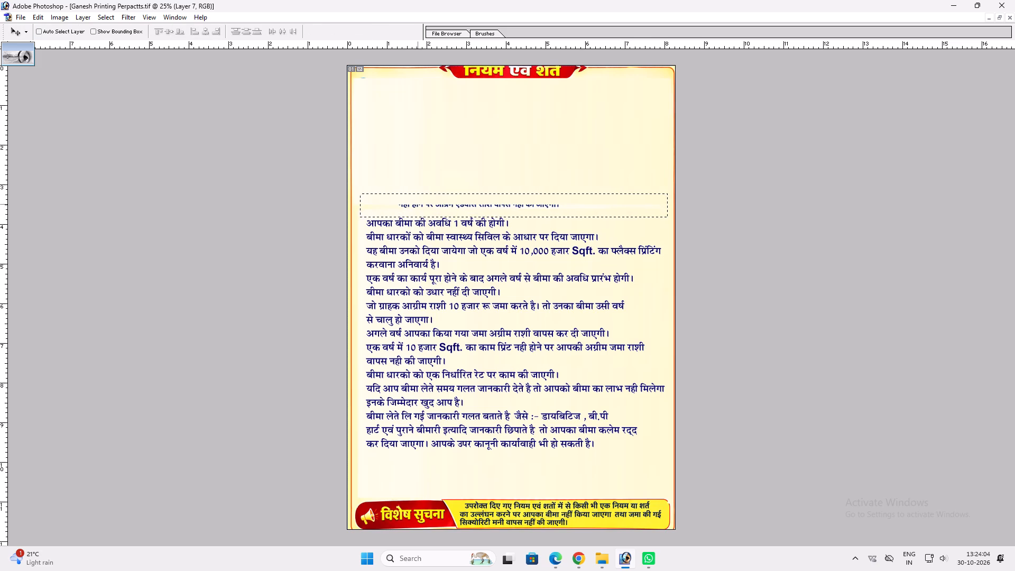
# Cover the leftover old rule line on Layer 6 by stretching a small blank cream patch across the page width.
pyautogui.press('v')
pyautogui.rightClick(431, 206)
pyautogui.click(441, 209)
pyautogui.moveTo(443, 209); pyautogui.dragTo(442, 190)
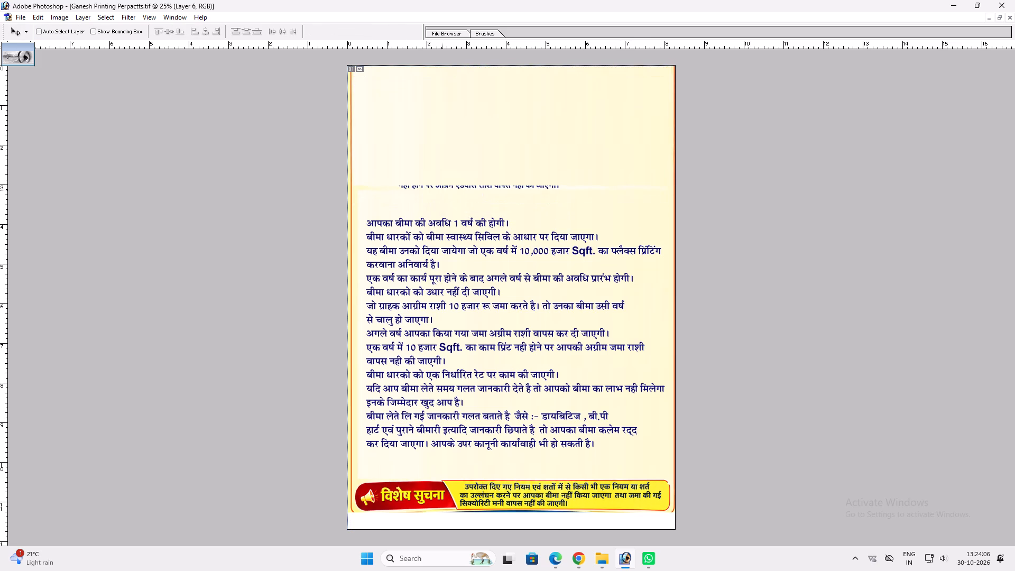
pyautogui.hotkey('ctrl', 'z')
pyautogui.press('m')
pyautogui.moveTo(384, 196); pyautogui.dragTo(391, 214)
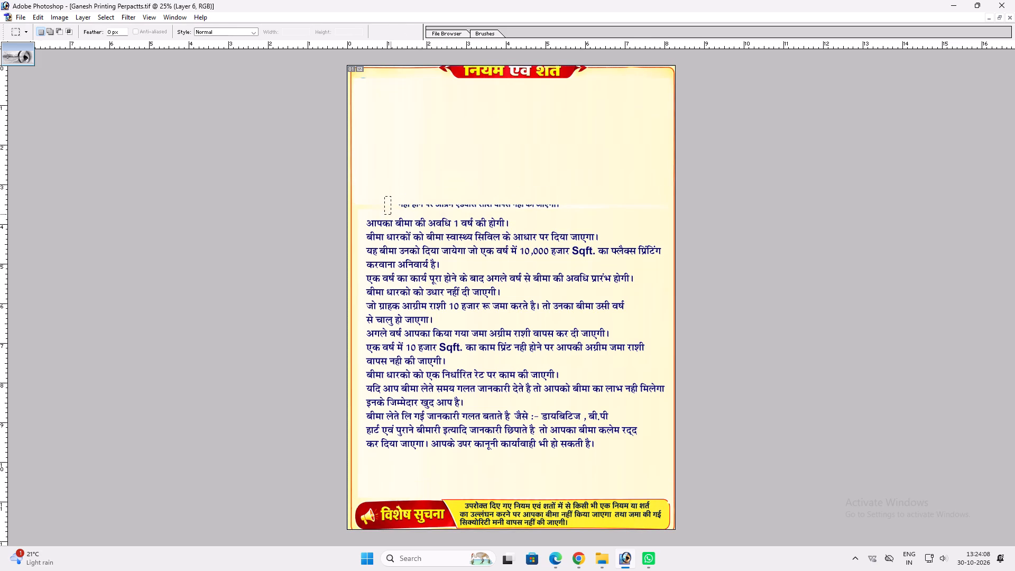
pyautogui.hotkey('ctrl', 't')
pyautogui.moveTo(391, 206); pyautogui.dragTo(646, 200)
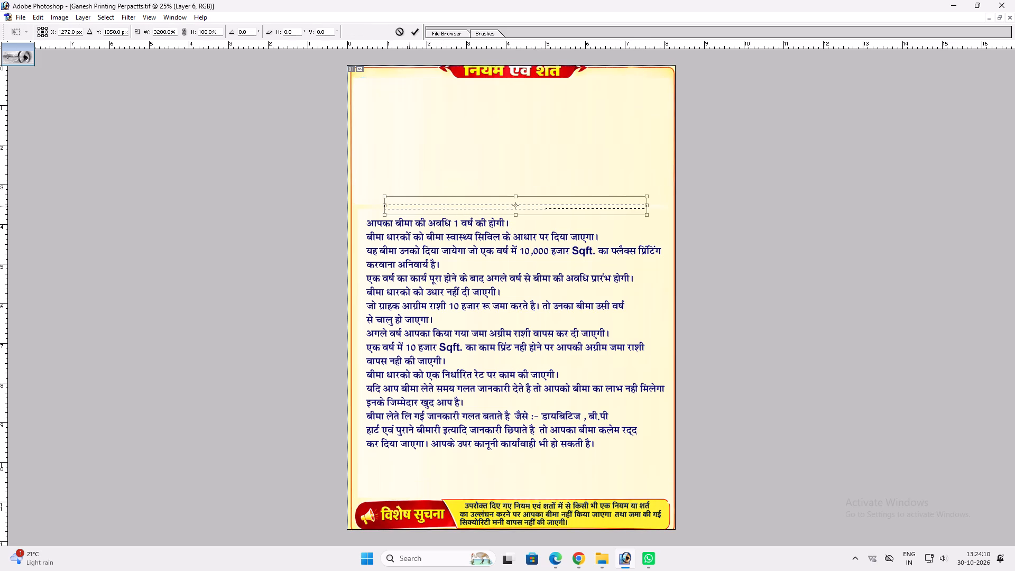
pyautogui.moveTo(384, 203); pyautogui.dragTo(358, 201)
pyautogui.press('Return')
pyautogui.hotkey('ctrl', 'd')
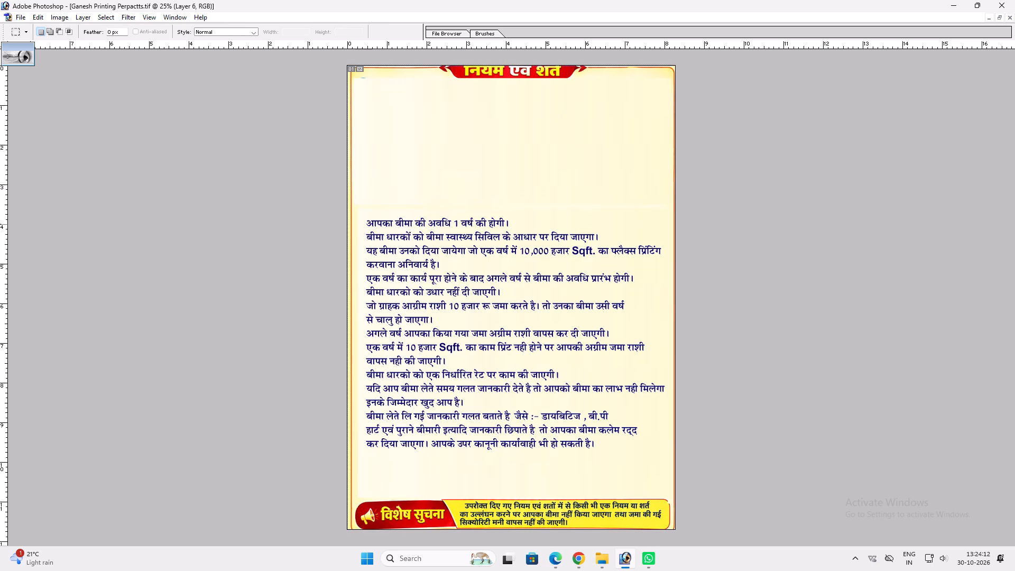
# Move the retyped terms text block up to start directly below the नियम एवं शर्ते heading.
pyautogui.press('v')
pyautogui.press('t')
pyautogui.click(475, 226)
pyautogui.press('Return')
pyautogui.press('v')
pyautogui.press('v')
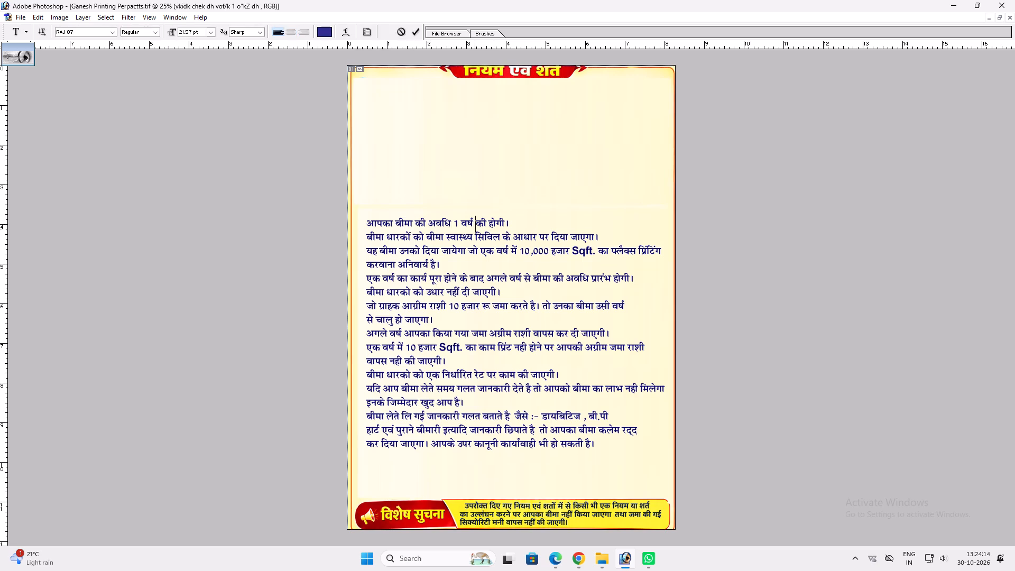
pyautogui.moveTo(460, 267); pyautogui.dragTo(452, 134)
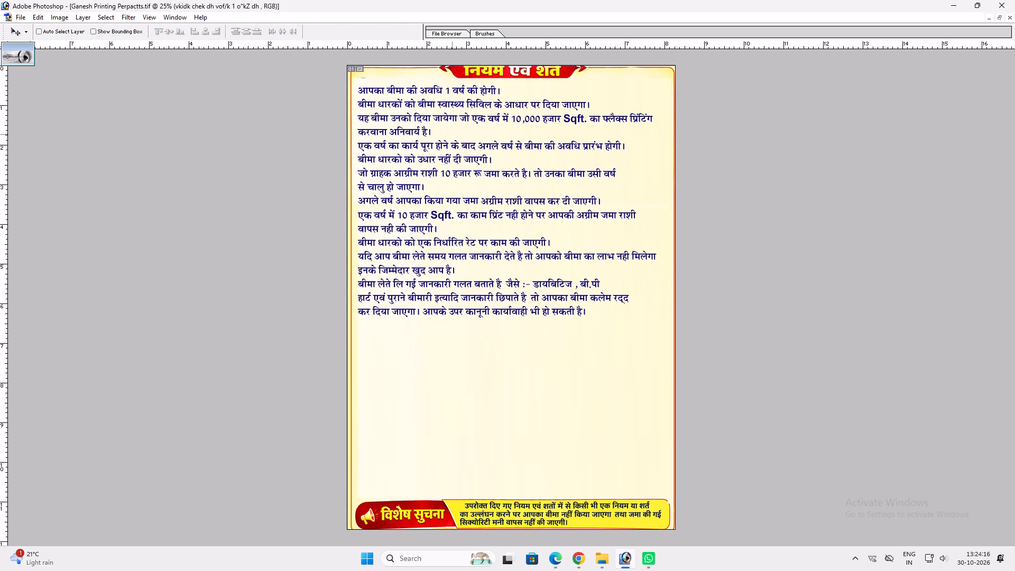
pyautogui.moveTo(452, 134); pyautogui.dragTo(452, 133)
# Increase the line spacing of the entire terms text block and commit the text.
pyautogui.press('t')
pyautogui.click(458, 278)
pyautogui.hotkey('ctrl', 'a')
pyautogui.hotkey('alt', 'Down')
pyautogui.hotkey('alt', 'Down')
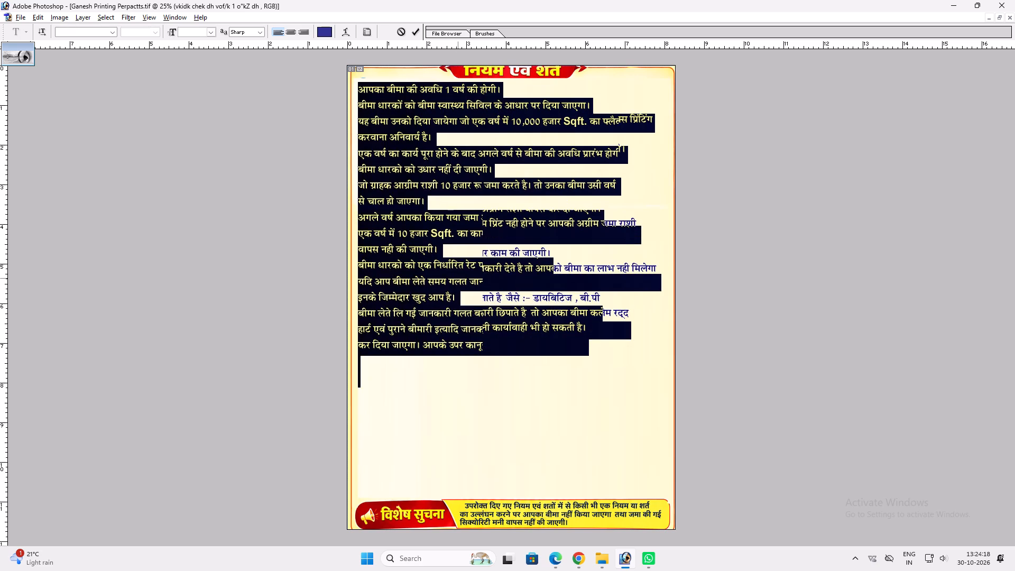
pyautogui.hotkey('ctrl', 'z')
pyautogui.hotkey('ctrl', 'Return')
# Enlarge the whole terms text block slightly, then stretch it a little further downward with Free Transform.
pyautogui.hotkey('ctrl', 't')
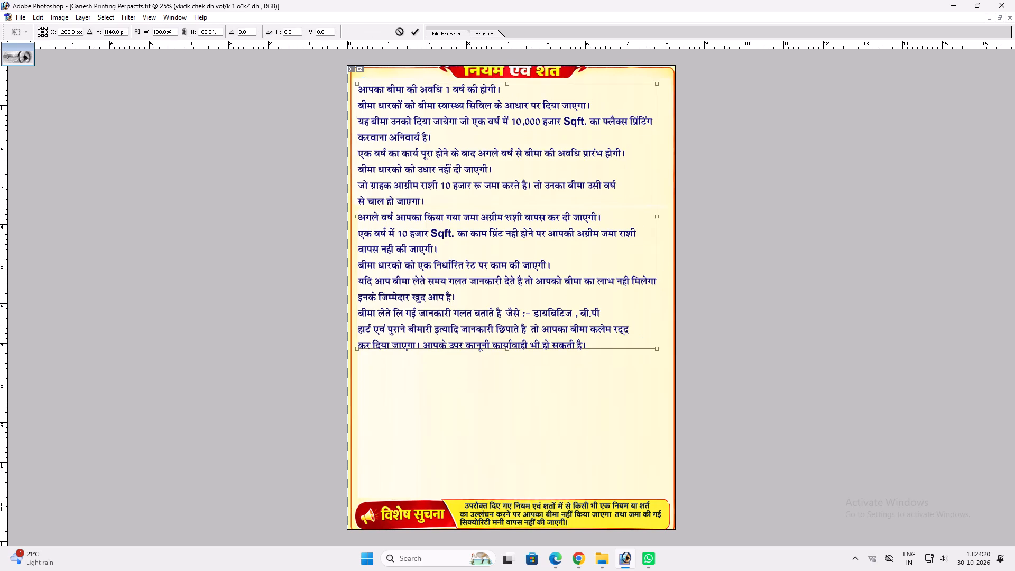
pyautogui.keyDown('shift'); pyautogui.moveTo(661, 346); pyautogui.dragTo(673, 354); pyautogui.keyUp('shift')
pyautogui.hotkey('shift', 'Return')
pyautogui.hotkey('ctrl', 't')
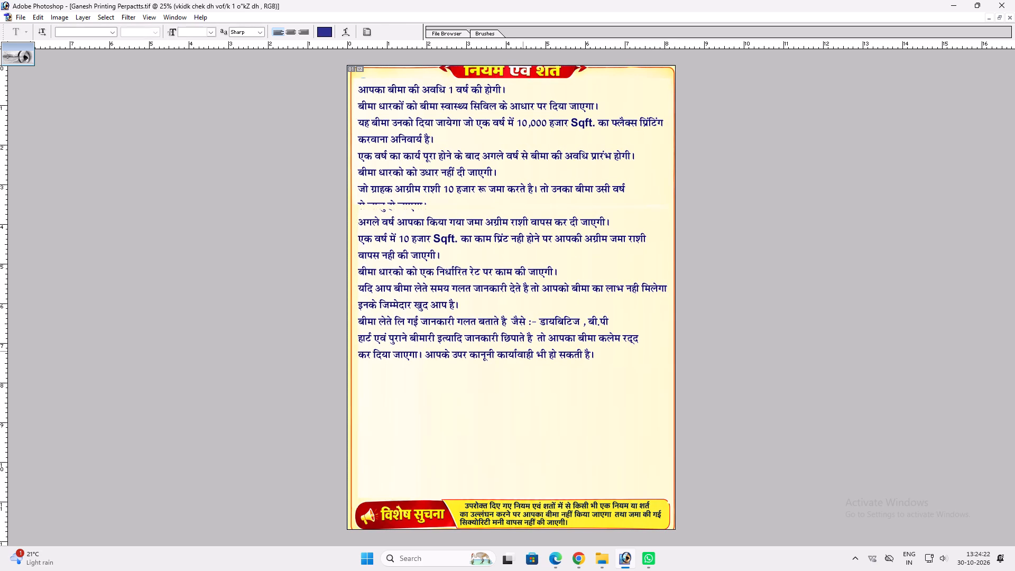
pyautogui.keyDown('shift'); pyautogui.moveTo(510, 356); pyautogui.dragTo(506, 362); pyautogui.keyUp('shift')
pyautogui.hotkey('shift', 'Return')
# Delete the part of the Layer 6 cover patch that hides the line से चालू हो जाएगा।, and clear the selection.
pyautogui.press('v')
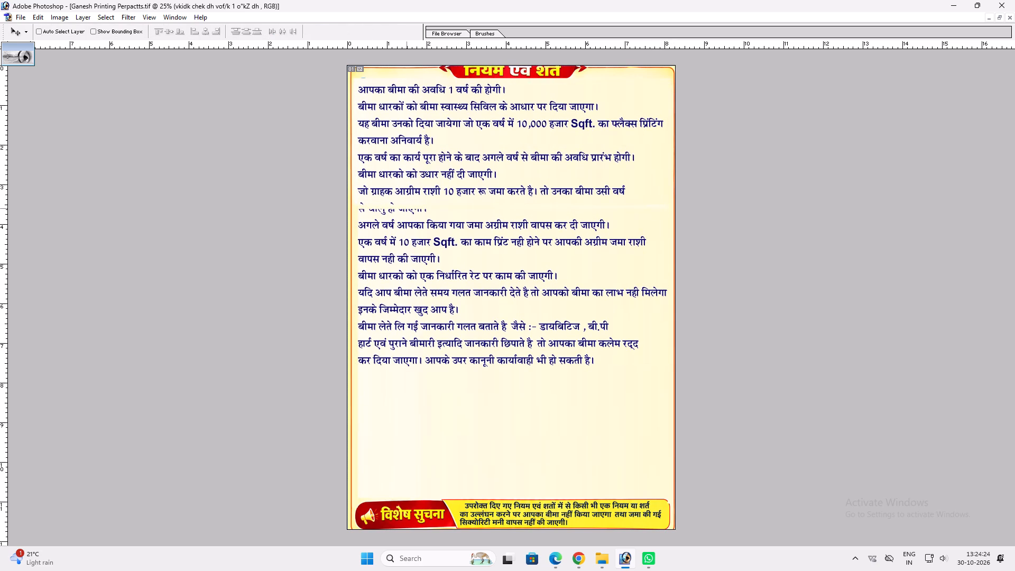
pyautogui.keyDown('ctrl'); pyautogui.click(407, 207); pyautogui.keyUp('ctrl')
pyautogui.moveTo(407, 207); pyautogui.dragTo(407, 231)
pyautogui.hotkey('ctrl', 'z')
pyautogui.press('m')
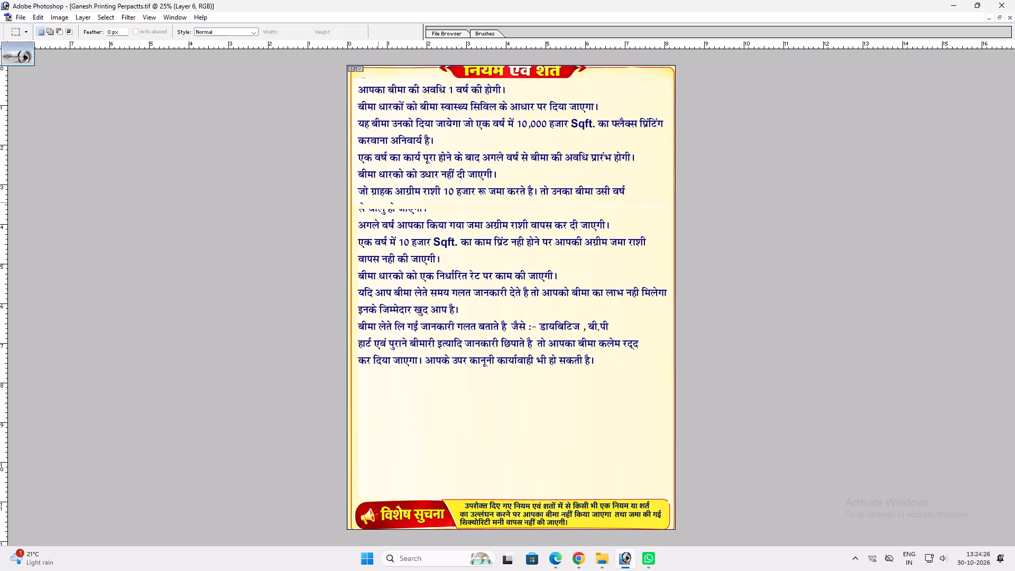
pyautogui.moveTo(354, 198); pyautogui.dragTo(506, 214)
pyautogui.press('Delete')
pyautogui.hotkey('ctrl', 'd')
# Shift the terms text block slightly to the right, away from the page's left border.
pyautogui.press('v')
pyautogui.press('v')
pyautogui.hotkey('ctrl', '+')
pyautogui.press('space')
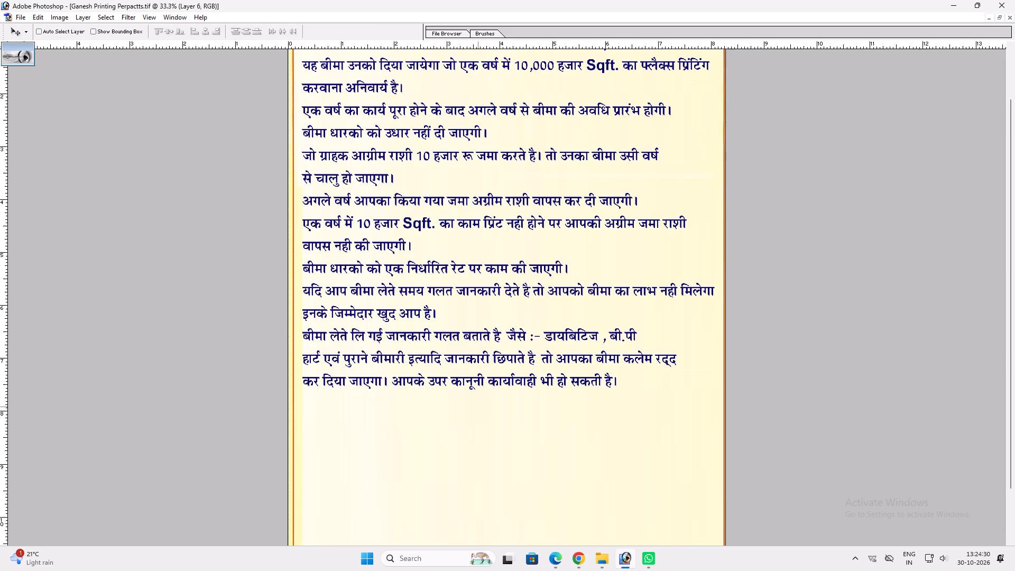
pyautogui.press('t')
pyautogui.click(489, 383)
pyautogui.press('Return')
pyautogui.press('v')
pyautogui.keyDown('shift'); pyautogui.moveTo(472, 376); pyautogui.dragTo(488, 372); pyautogui.keyUp('shift')
# Nudge the top edge of the terms text block slightly with Free Transform and apply it.
pyautogui.press('space')
pyautogui.press('space')
pyautogui.press('space')
pyautogui.press('space')
pyautogui.press('space')
pyautogui.press('space')
pyautogui.press('space')
pyautogui.press('space')
pyautogui.press('space')
pyautogui.press('space')
pyautogui.press('space')
pyautogui.press('space')
pyautogui.press('space')
pyautogui.press('space')
pyautogui.press('space')
pyautogui.press('space')
pyautogui.press('space')
pyautogui.press('space')
pyautogui.press('space')
pyautogui.press('space')
pyautogui.moveTo(494, 346); pyautogui.dragTo(495, 418)
pyautogui.moveTo(473, 309); pyautogui.dragTo(484, 374)
pyautogui.hotkey('ctrl', 't')
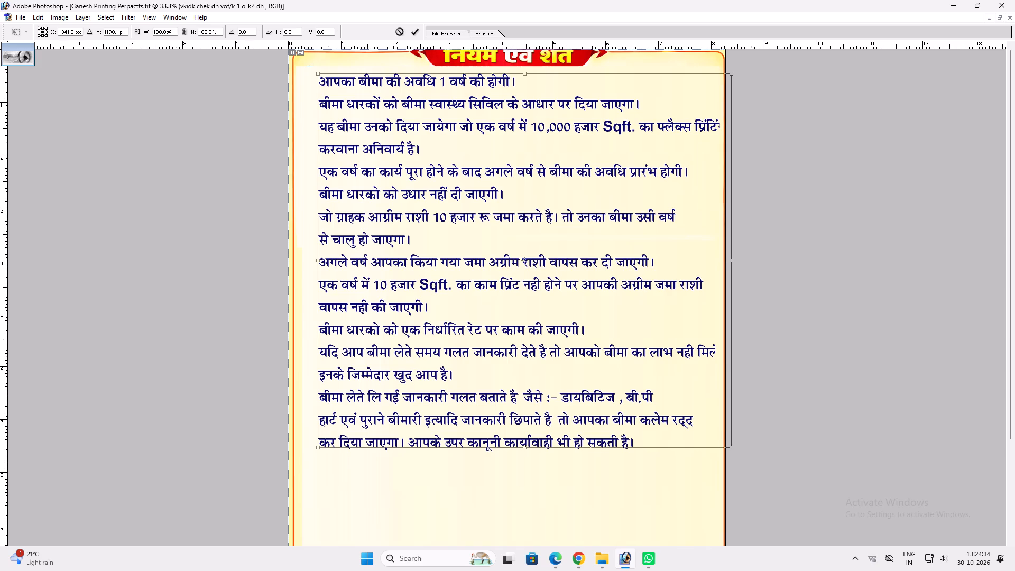
pyautogui.keyDown('shift'); pyautogui.moveTo(444, 69); pyautogui.dragTo(449, 68); pyautogui.keyUp('shift')
pyautogui.hotkey('shift', 'Return')
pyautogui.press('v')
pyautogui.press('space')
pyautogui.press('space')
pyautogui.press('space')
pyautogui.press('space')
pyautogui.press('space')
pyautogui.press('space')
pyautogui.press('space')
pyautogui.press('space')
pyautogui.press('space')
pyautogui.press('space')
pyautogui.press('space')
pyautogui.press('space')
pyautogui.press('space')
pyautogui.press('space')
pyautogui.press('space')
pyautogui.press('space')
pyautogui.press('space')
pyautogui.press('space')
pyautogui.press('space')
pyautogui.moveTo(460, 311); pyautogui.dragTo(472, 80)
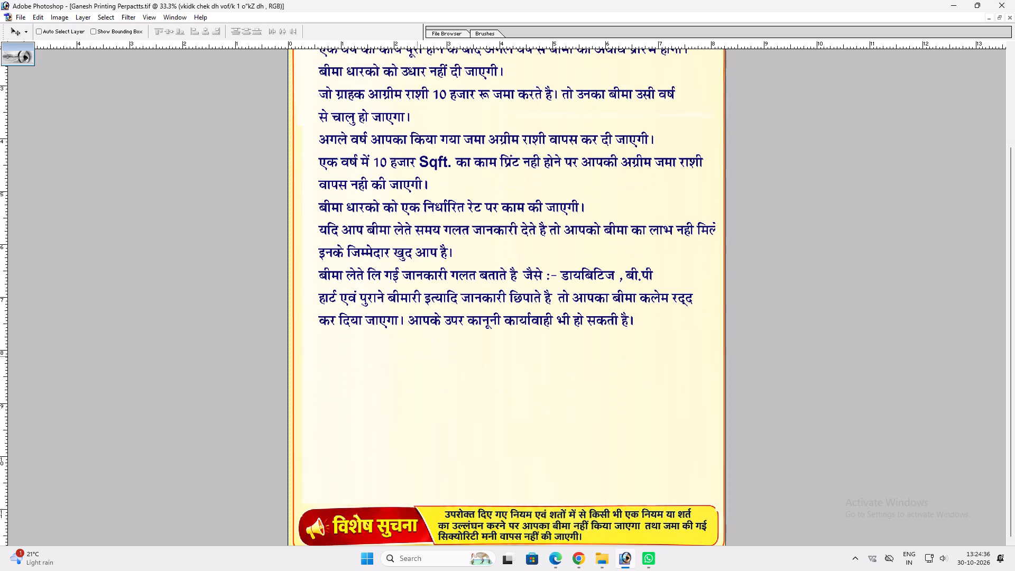
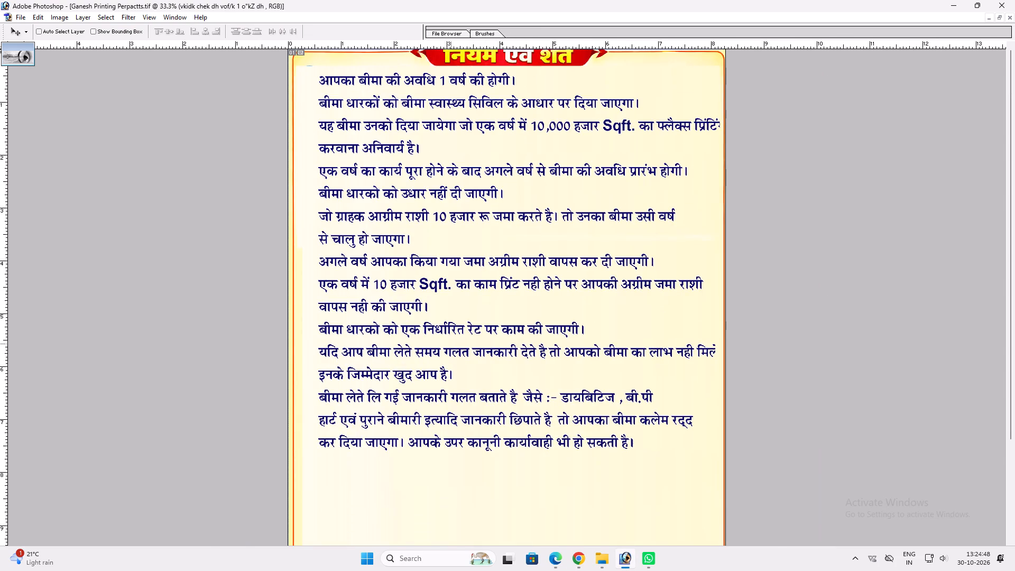
# Draw a small ticked-checkbox custom shape below the terms text and turn its outline into a new layer copied from the background.
pyautogui.press('u')
pyautogui.click(167, 35)
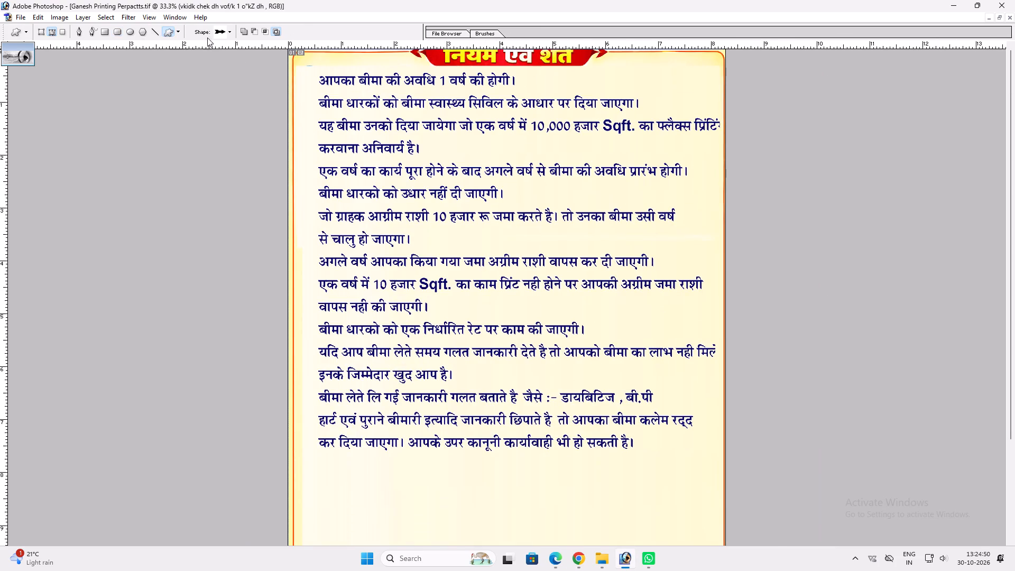
pyautogui.click(223, 30)
pyautogui.scroll(-11, 377, 219)
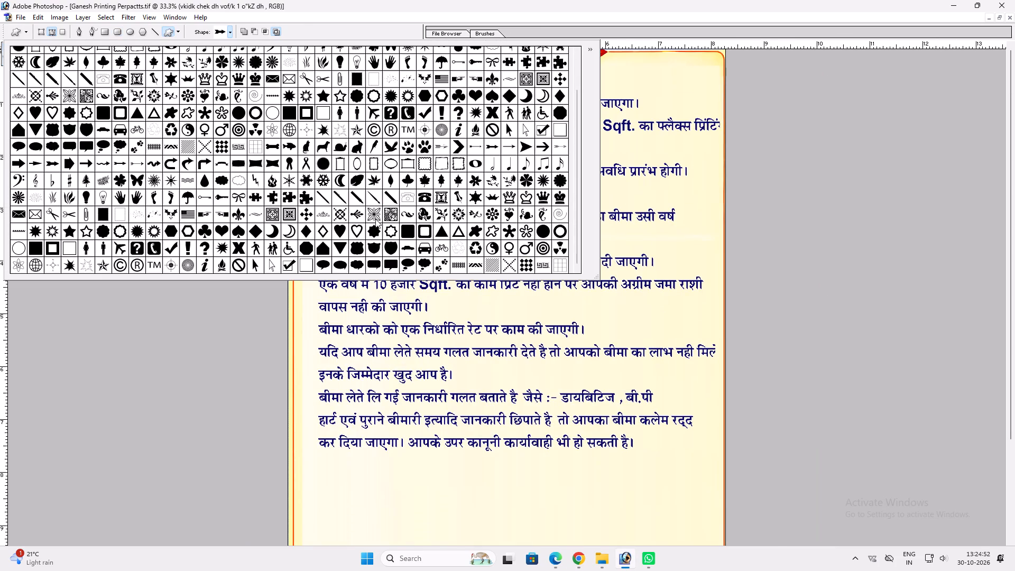
pyautogui.click(288, 264)
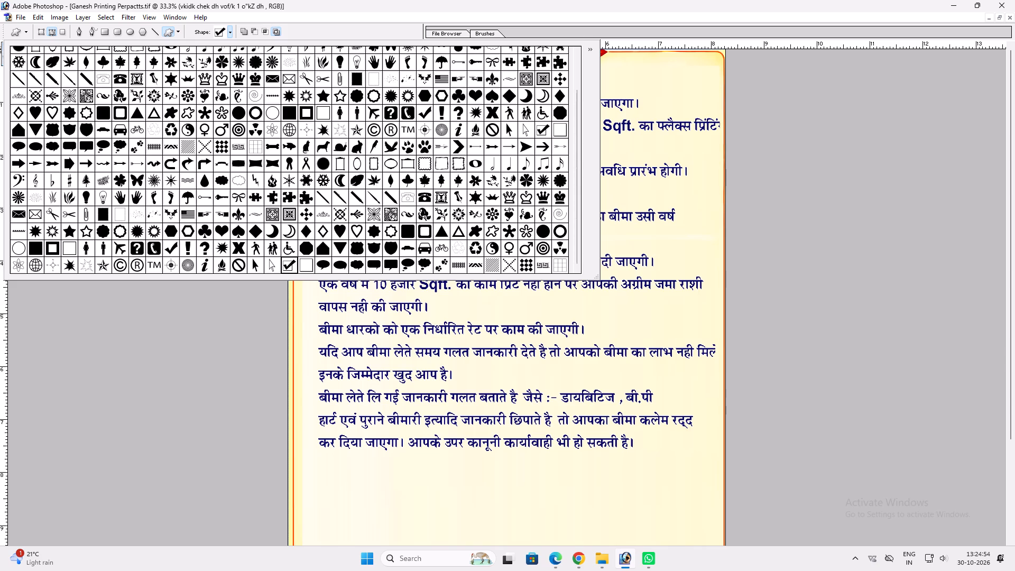
pyautogui.click(343, 472)
pyautogui.keyDown('shift'); pyautogui.moveTo(335, 463); pyautogui.dragTo(365, 481); pyautogui.keyUp('shift')
pyautogui.hotkey('ctrl', 'Return')
pyautogui.press('v')
pyautogui.rightClick(365, 481)
pyautogui.click(391, 495)
pyautogui.hotkey('ctrl', 'c')
pyautogui.hotkey('ctrl', 'v')
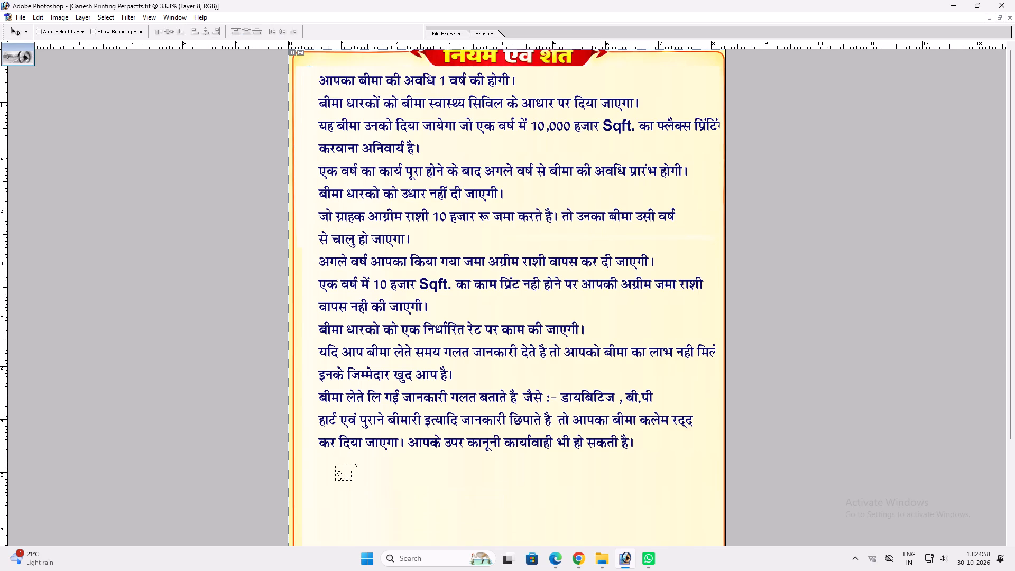
# Bring the checkbox layer to the front and give it a Color Overlay in the navy blue sampled from the terms text.
pyautogui.hotkey('ctrl', 'shift', ']')
pyautogui.press('v')
pyautogui.hotkey('alt', 'l')
pyautogui.write('yn')
pyautogui.click(302, 417)
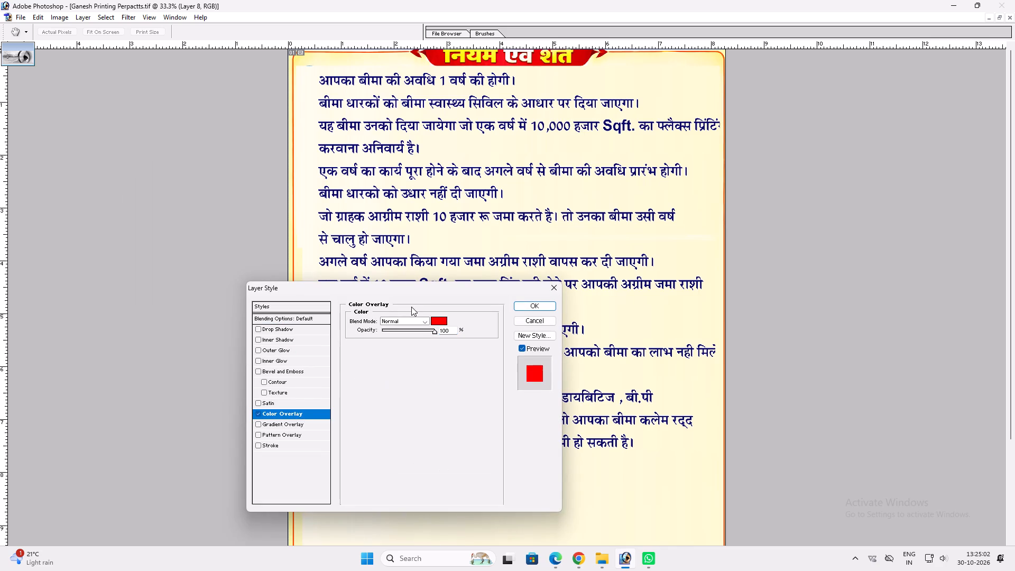
pyautogui.click(441, 320)
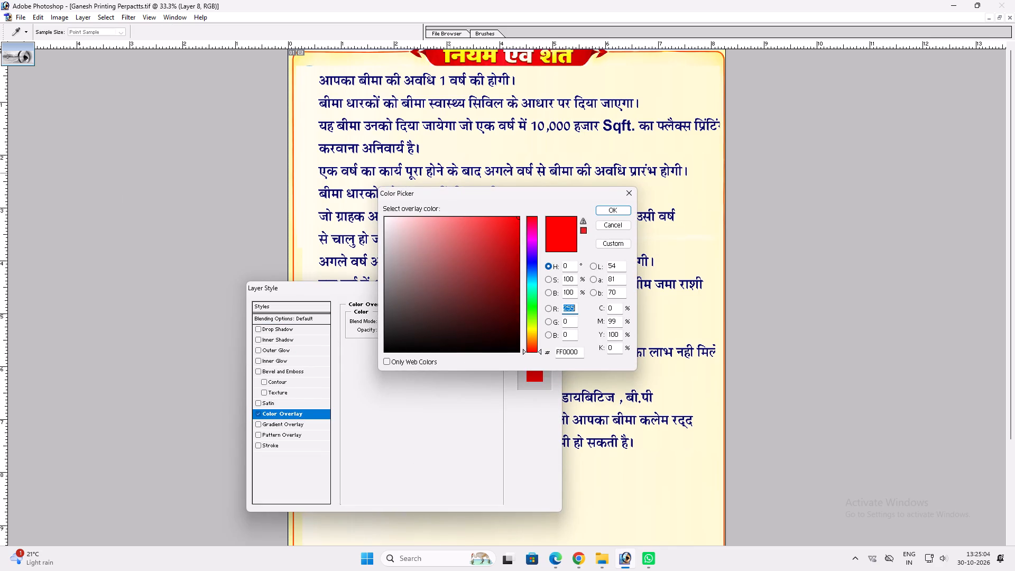
pyautogui.click(451, 173)
pyautogui.press('Return')
pyautogui.press('Return')
pyautogui.press('v')
# Move the checkbox in front of the first line, आपका बीमा की अवधि, and scale it down slightly to the text height.
pyautogui.moveTo(360, 476); pyautogui.dragTo(326, 115)
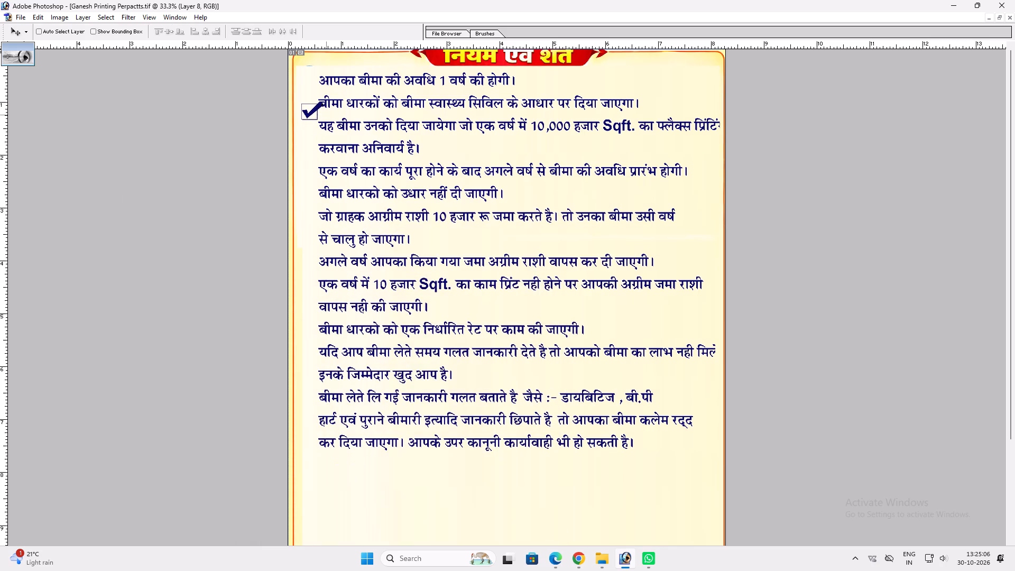
pyautogui.moveTo(326, 115); pyautogui.dragTo(326, 87)
pyautogui.hotkey('ctrl', 't')
pyautogui.keyDown('shift'); pyautogui.moveTo(321, 97); pyautogui.dragTo(317, 87); pyautogui.keyUp('shift')
pyautogui.press('Return')
pyautogui.press('v')
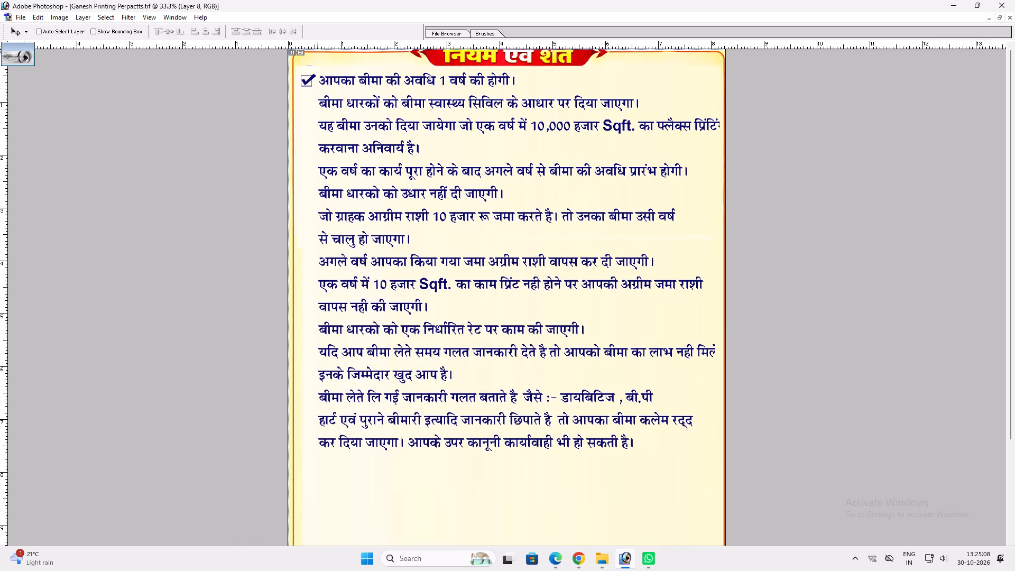
# Place copies of the checkbox beside the second and third lines, बीमा धारकों को and यह बीमा उनको.
pyautogui.keyDown('shift'); pyautogui.click(316, 89); pyautogui.keyUp('shift')
pyautogui.keyDown('alt'); pyautogui.keyDown('shift'); pyautogui.moveTo(309, 89); pyautogui.dragTo(310, 107); pyautogui.keyUp('shift'); pyautogui.keyUp('alt')
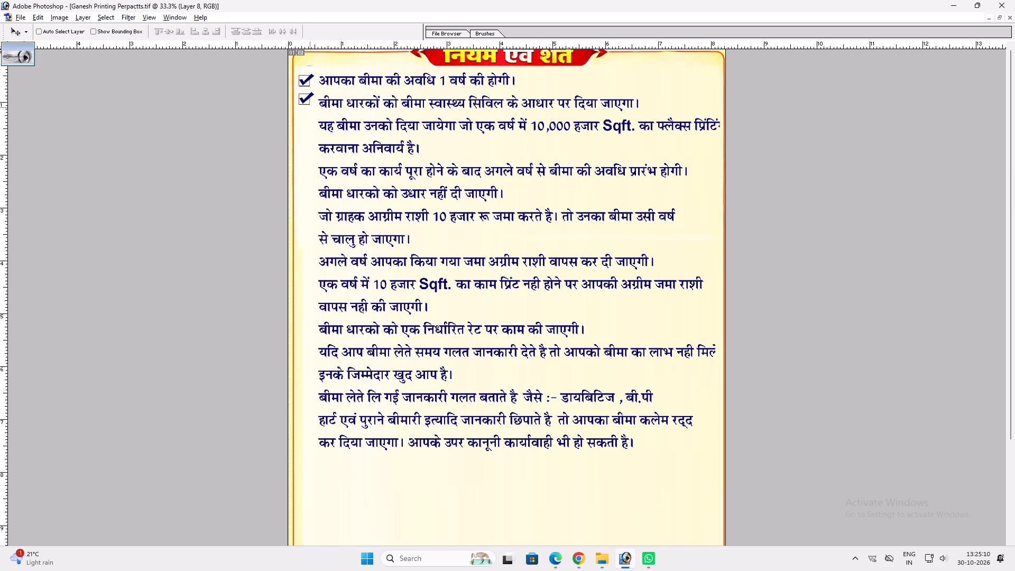
pyautogui.keyDown('alt'); pyautogui.keyDown('shift'); pyautogui.moveTo(310, 107); pyautogui.dragTo(310, 110); pyautogui.keyUp('shift'); pyautogui.keyUp('alt')
pyautogui.keyDown('alt'); pyautogui.keyDown('shift'); pyautogui.moveTo(308, 105); pyautogui.dragTo(308, 120); pyautogui.keyUp('shift'); pyautogui.keyUp('alt')
pyautogui.keyDown('alt'); pyautogui.keyDown('shift'); pyautogui.moveTo(308, 120); pyautogui.dragTo(309, 128); pyautogui.keyUp('shift'); pyautogui.keyUp('alt')
# Place checkbox copies beside the lines starting एक वर्ष का कार्य, जो ग्राहक and अगले वर्ष आपका.
pyautogui.keyDown('alt'); pyautogui.keyDown('shift'); pyautogui.moveTo(307, 126); pyautogui.dragTo(314, 164); pyautogui.keyUp('shift'); pyautogui.keyUp('alt')
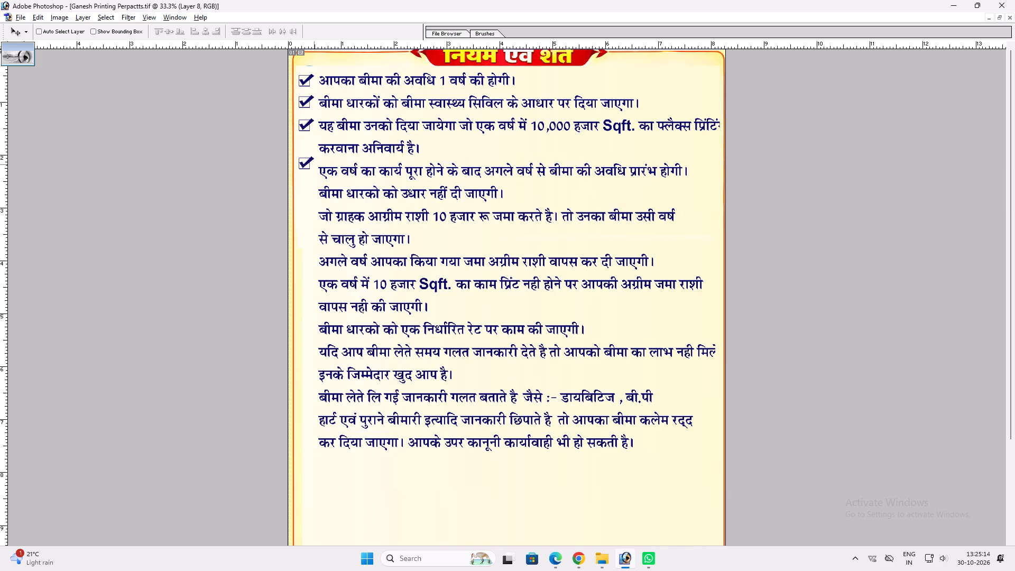
pyautogui.keyDown('alt'); pyautogui.keyDown('shift'); pyautogui.moveTo(314, 164); pyautogui.dragTo(315, 173); pyautogui.keyUp('shift'); pyautogui.keyUp('alt')
pyautogui.keyDown('alt'); pyautogui.keyDown('shift'); pyautogui.moveTo(306, 176); pyautogui.dragTo(309, 213); pyautogui.keyUp('shift'); pyautogui.keyUp('alt')
pyautogui.keyDown('alt'); pyautogui.keyDown('shift'); pyautogui.moveTo(309, 213); pyautogui.dragTo(309, 218); pyautogui.keyUp('shift'); pyautogui.keyUp('alt')
pyautogui.keyDown('alt'); pyautogui.keyDown('shift'); pyautogui.moveTo(302, 220); pyautogui.dragTo(310, 268); pyautogui.keyUp('shift'); pyautogui.keyUp('alt')
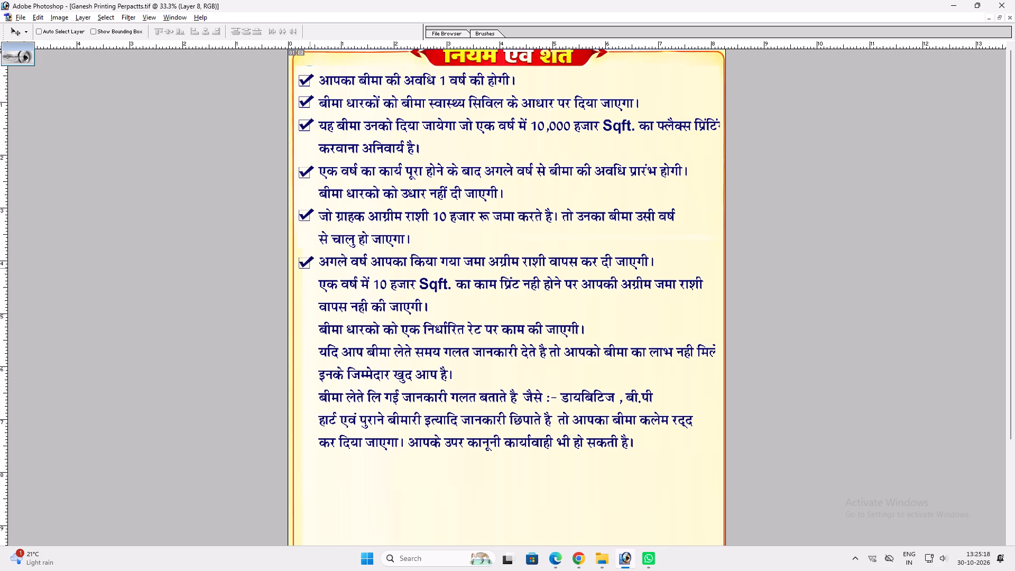
pyautogui.keyDown('alt'); pyautogui.keyDown('shift'); pyautogui.moveTo(310, 268); pyautogui.dragTo(311, 266); pyautogui.keyUp('shift'); pyautogui.keyUp('alt')
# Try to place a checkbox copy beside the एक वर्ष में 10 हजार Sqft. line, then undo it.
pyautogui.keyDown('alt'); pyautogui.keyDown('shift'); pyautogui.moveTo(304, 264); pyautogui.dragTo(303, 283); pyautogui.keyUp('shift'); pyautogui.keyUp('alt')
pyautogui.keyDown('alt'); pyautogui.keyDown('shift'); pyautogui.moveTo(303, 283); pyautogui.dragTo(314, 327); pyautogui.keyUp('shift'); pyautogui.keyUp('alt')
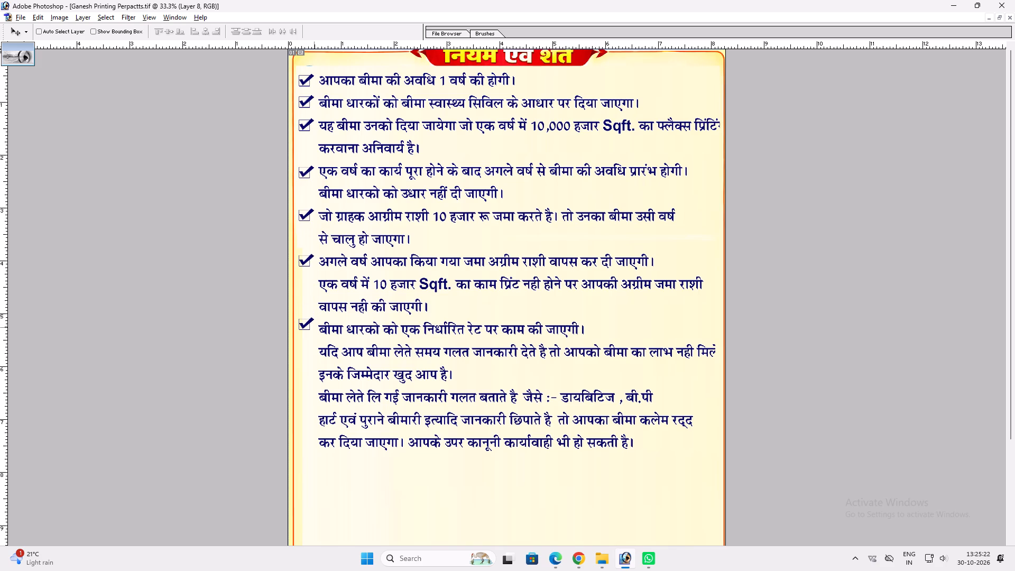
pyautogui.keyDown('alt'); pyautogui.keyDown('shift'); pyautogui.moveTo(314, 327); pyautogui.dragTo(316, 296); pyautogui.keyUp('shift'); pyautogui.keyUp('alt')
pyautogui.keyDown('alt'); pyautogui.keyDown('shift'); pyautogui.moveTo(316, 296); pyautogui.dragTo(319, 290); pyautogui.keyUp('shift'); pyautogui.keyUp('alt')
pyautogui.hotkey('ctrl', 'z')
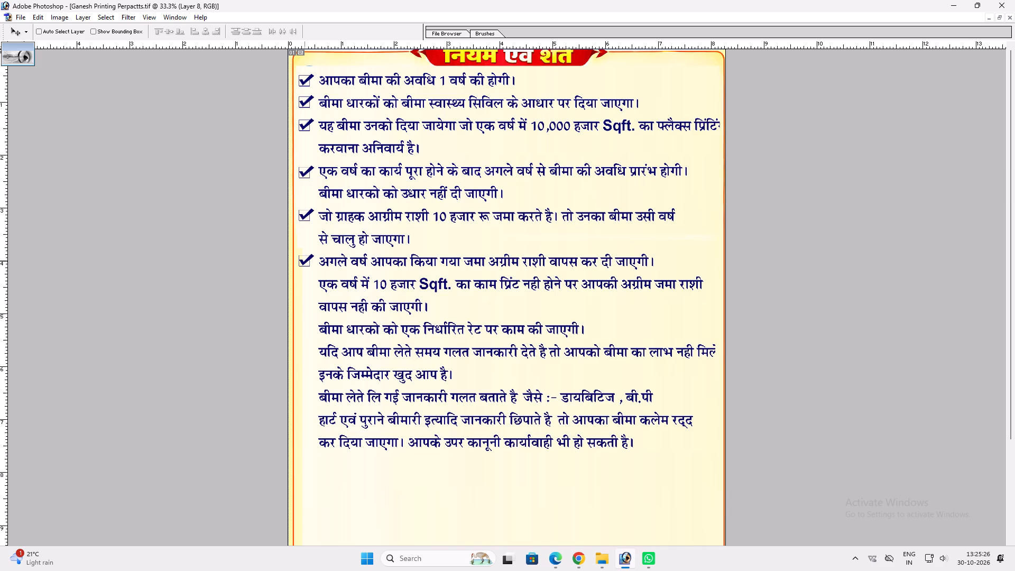
# Place checkbox copies beside the एक वर्ष में 10 हजार Sqft. line and the बीमा धारको को एक निर्धारित रेट line.
pyautogui.keyDown('ctrl'); pyautogui.click(304, 261); pyautogui.keyUp('ctrl')
pyautogui.keyDown('ctrl'); pyautogui.click(302, 261); pyautogui.keyUp('ctrl')
pyautogui.keyDown('alt'); pyautogui.moveTo(302, 261); pyautogui.dragTo(303, 286); pyautogui.keyUp('alt')
pyautogui.keyDown('alt'); pyautogui.keyDown('shift'); pyautogui.moveTo(303, 286); pyautogui.dragTo(311, 328); pyautogui.keyUp('shift'); pyautogui.keyUp('alt')
pyautogui.press('Return')
# Open the kunal Mobile 10x2 file from the ok Print folder, check its image size, close it and return to the terms page.
pyautogui.hotkey('ctrl', 'o')
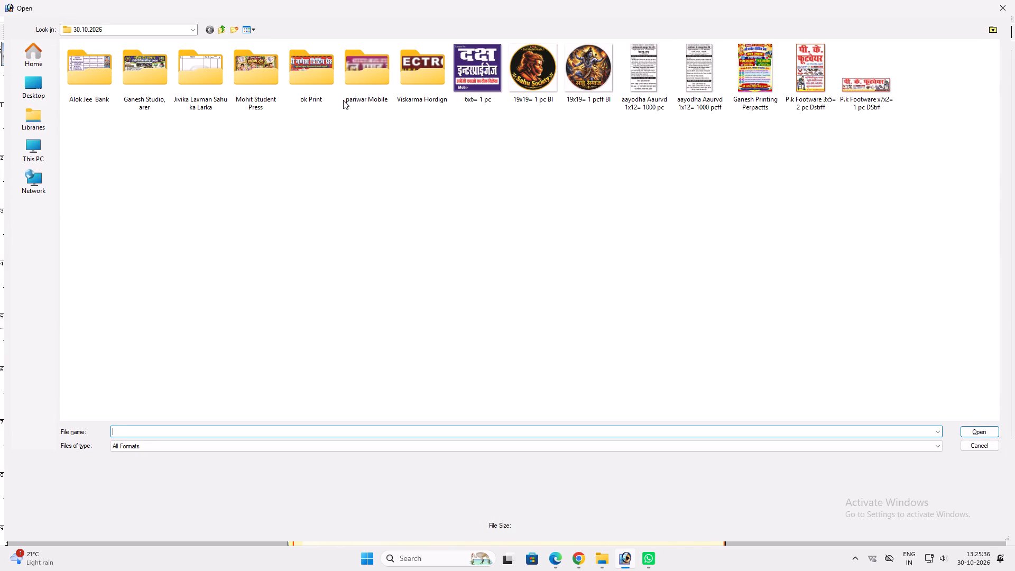
pyautogui.click(417, 80)
pyautogui.doubleClick(308, 77)
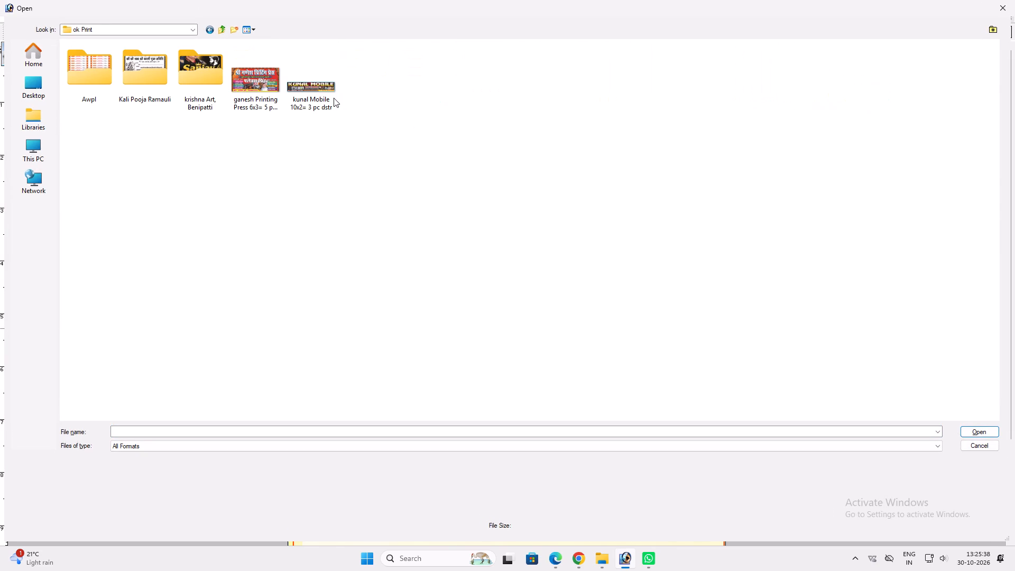
pyautogui.click(334, 98)
pyautogui.press('Return')
pyautogui.press('space')
pyautogui.click(317, 93)
pyautogui.press('Return')
pyautogui.press('space')
pyautogui.hotkey('alt', 'i')
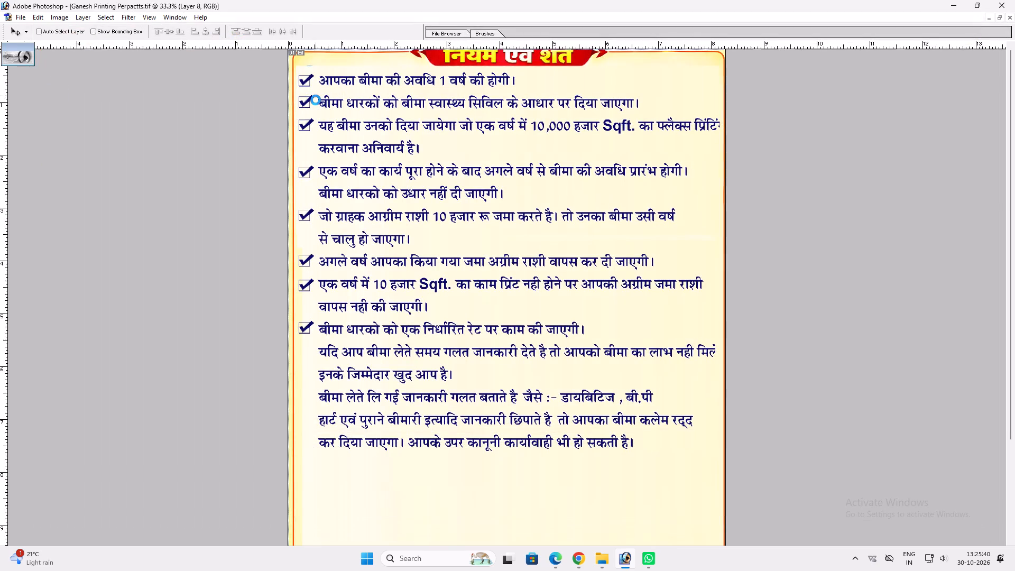
pyautogui.hotkey('alt', 'i')
pyautogui.hotkey('alt', 'i')
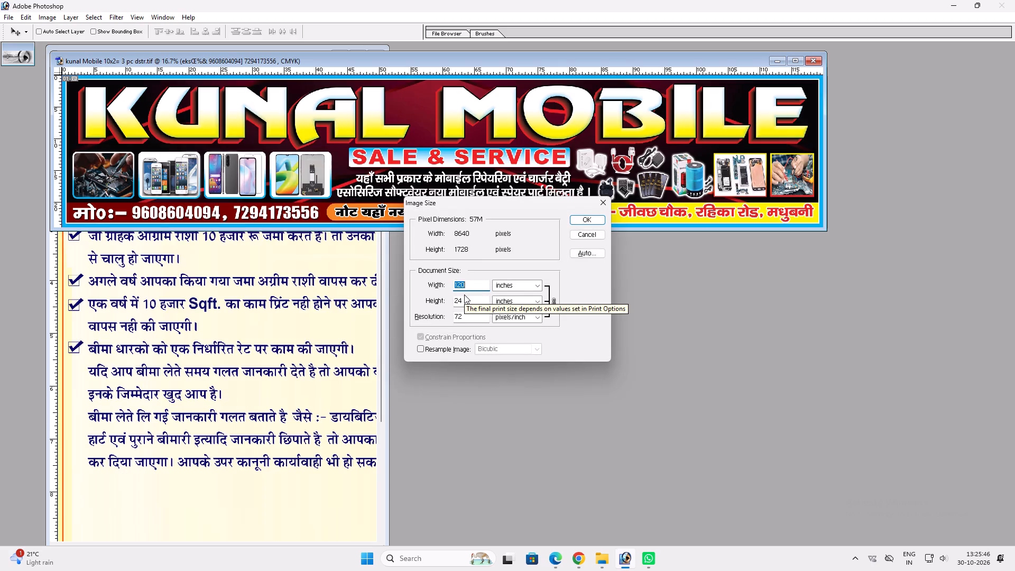
pyautogui.press('Return')
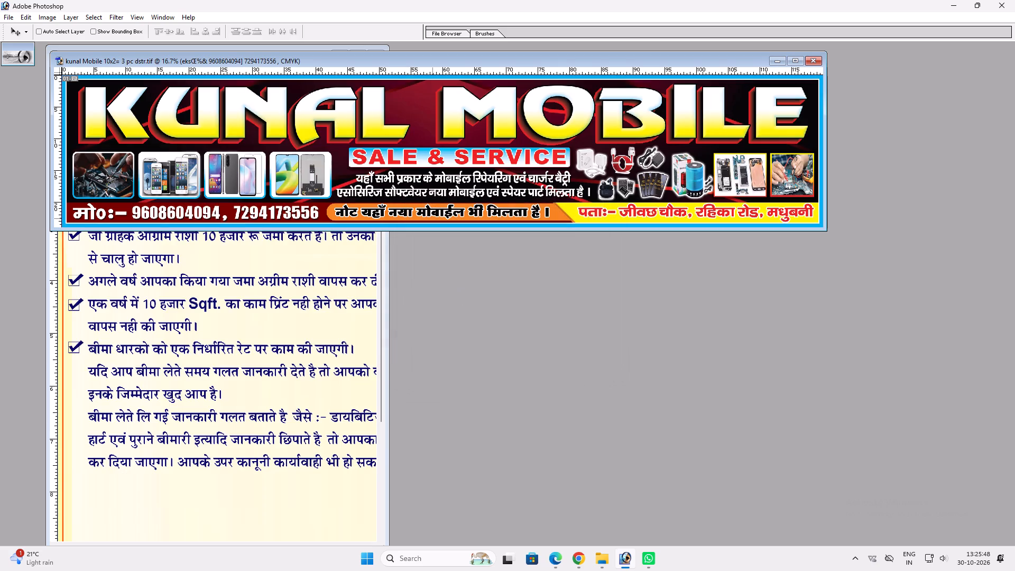
pyautogui.hotkey('ctrl', 'w')
pyautogui.click(364, 51)
pyautogui.press('v')
pyautogui.press('v')
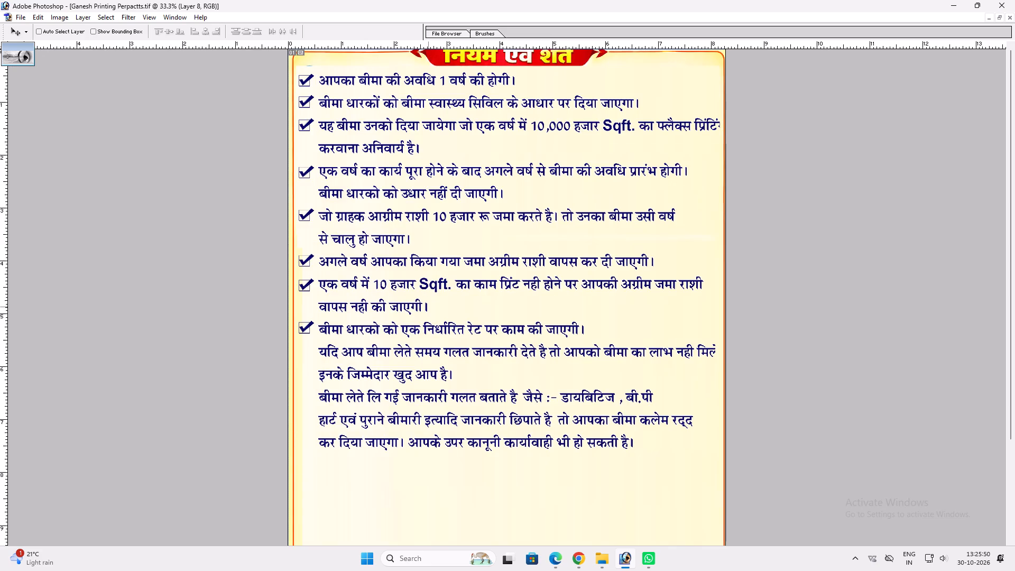
# Place a checkbox copy beside the line starting यदि आप बीमा लेते समय.
pyautogui.keyDown('ctrl'); pyautogui.click(310, 323); pyautogui.keyUp('ctrl')
pyautogui.keyDown('alt'); pyautogui.keyDown('shift'); pyautogui.moveTo(308, 328); pyautogui.dragTo(300, 368); pyautogui.keyUp('shift'); pyautogui.keyUp('alt')
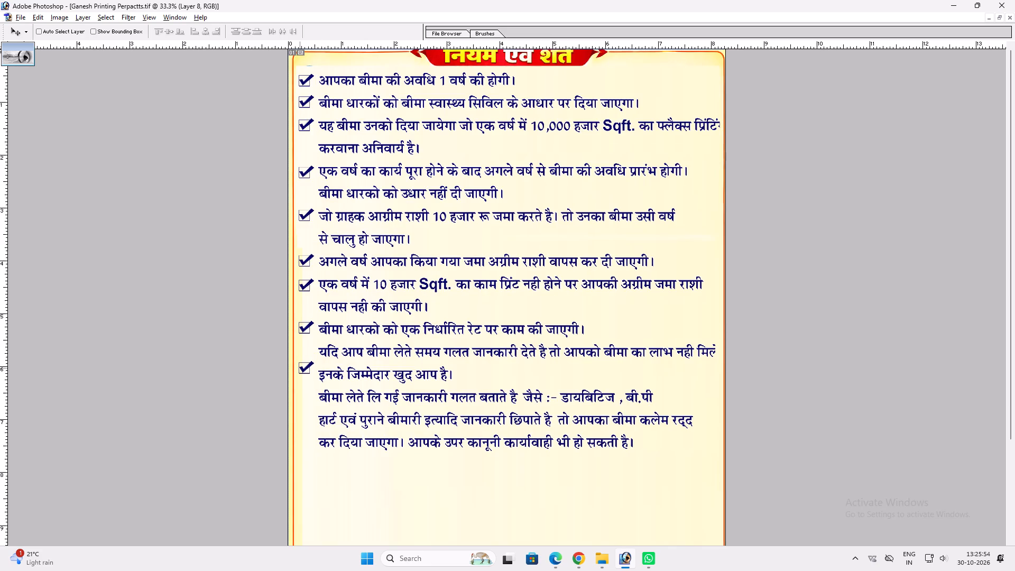
pyautogui.keyDown('alt'); pyautogui.keyDown('shift'); pyautogui.moveTo(300, 368); pyautogui.dragTo(300, 351); pyautogui.keyUp('shift'); pyautogui.keyUp('alt')
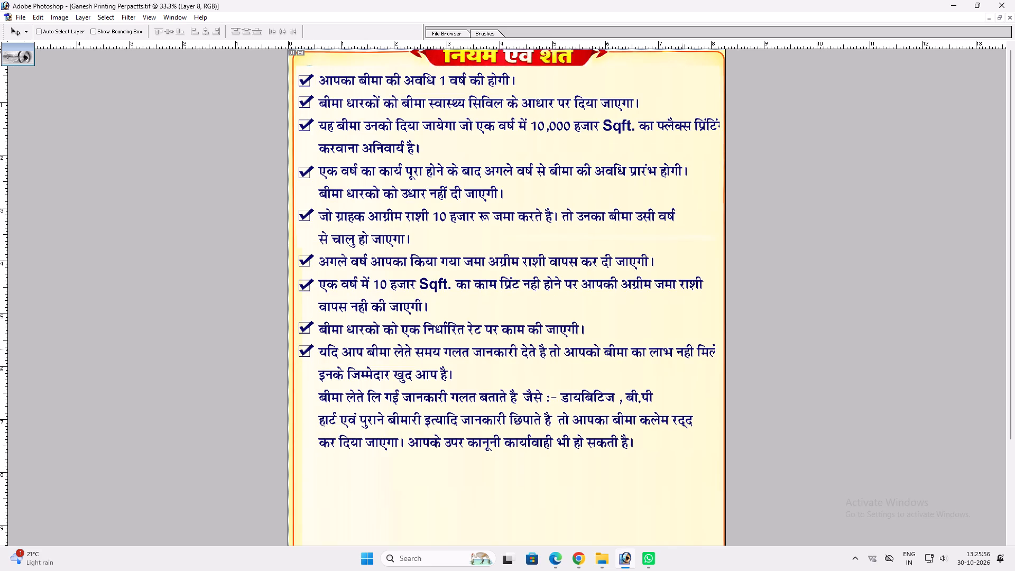
# Narrow the terms text block to about 96% width with Free Transform so its longest line fits inside the page's right border.
pyautogui.keyDown('ctrl'); pyautogui.click(684, 349); pyautogui.keyUp('ctrl')
pyautogui.keyDown('ctrl'); pyautogui.click(683, 348); pyautogui.keyUp('ctrl')
pyautogui.hotkey('ctrl', 't')
pyautogui.keyDown('shift'); pyautogui.moveTo(728, 343); pyautogui.dragTo(722, 342); pyautogui.keyUp('shift')
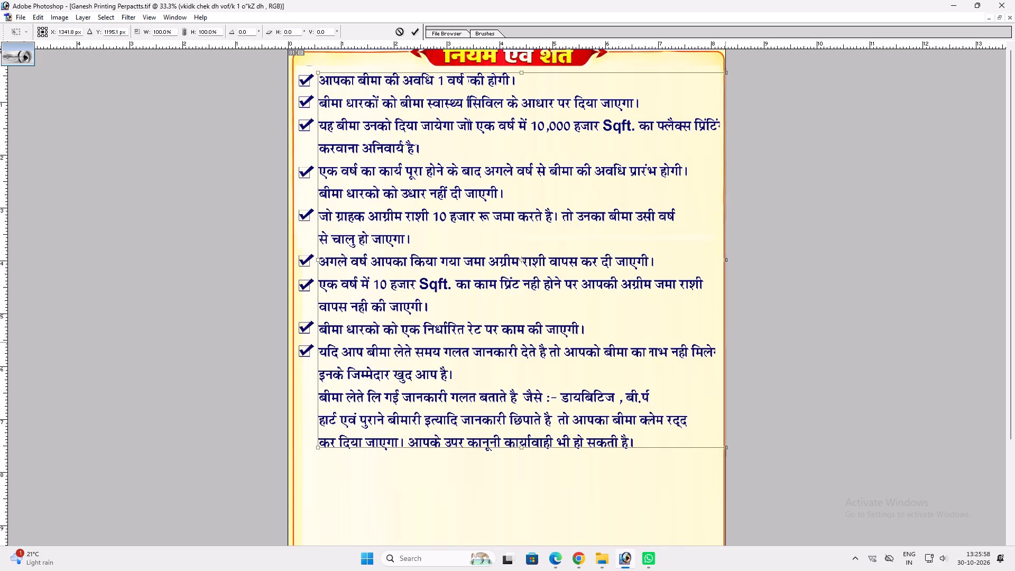
pyautogui.keyDown('shift'); pyautogui.moveTo(722, 342); pyautogui.dragTo(712, 342); pyautogui.keyUp('shift')
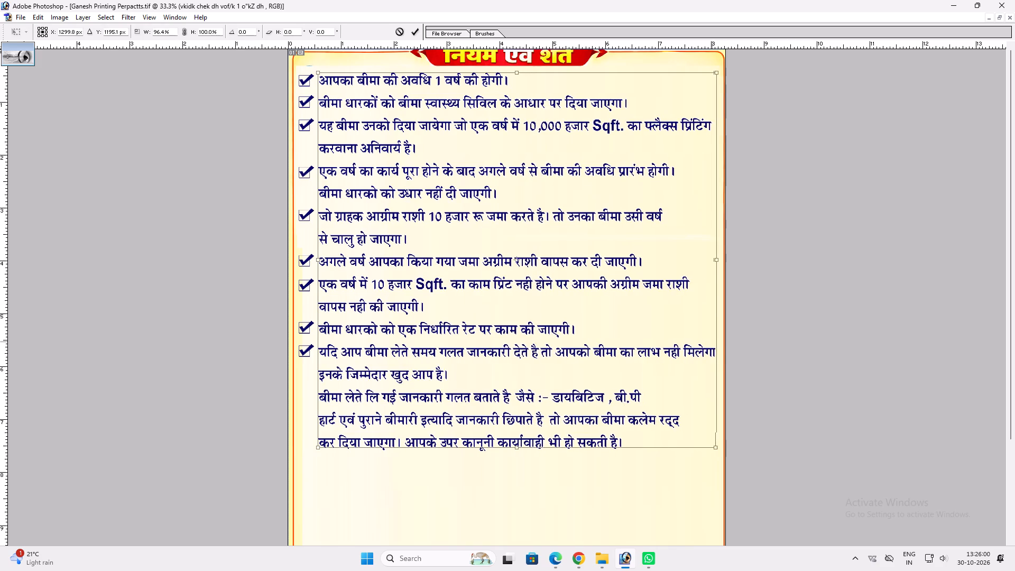
pyautogui.keyDown('shift'); pyautogui.moveTo(712, 342); pyautogui.dragTo(714, 341); pyautogui.keyUp('shift')
pyautogui.hotkey('shift', 'Return')
pyautogui.press('v')
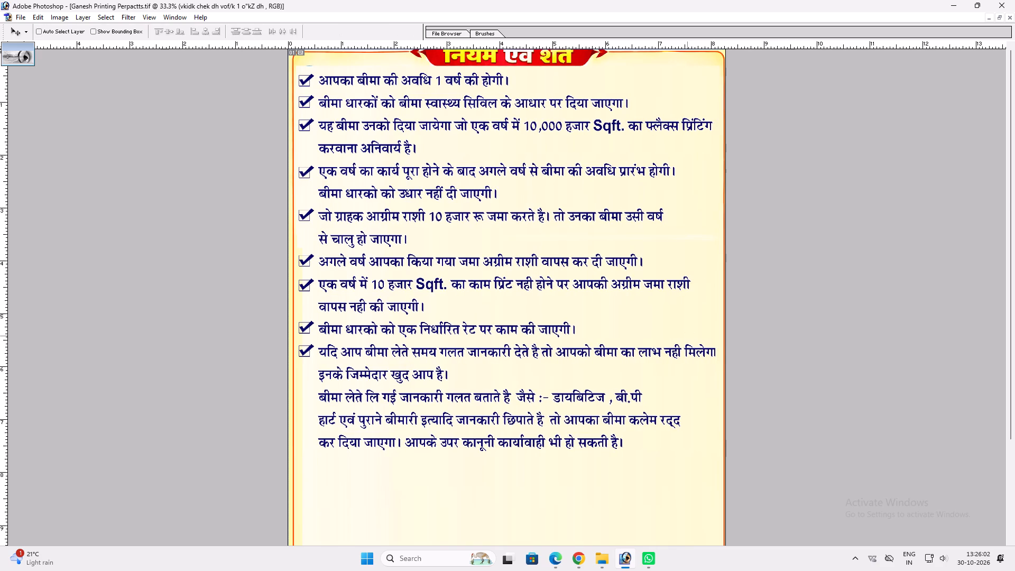
# Bring the terms text layer to the front and nudge it slightly right and up to align with the checkboxes.
pyautogui.hotkey('ctrl', 'shift', ']')
pyautogui.press('v')
pyautogui.press('Right')
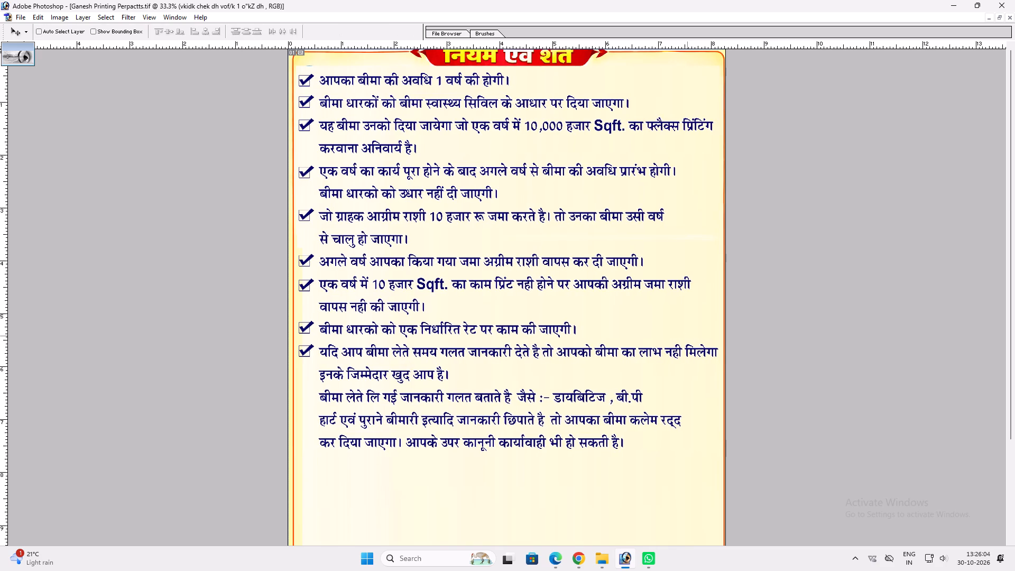
pyautogui.press('v')
pyautogui.press('Up')
pyautogui.press('Up')
pyautogui.press('Up')
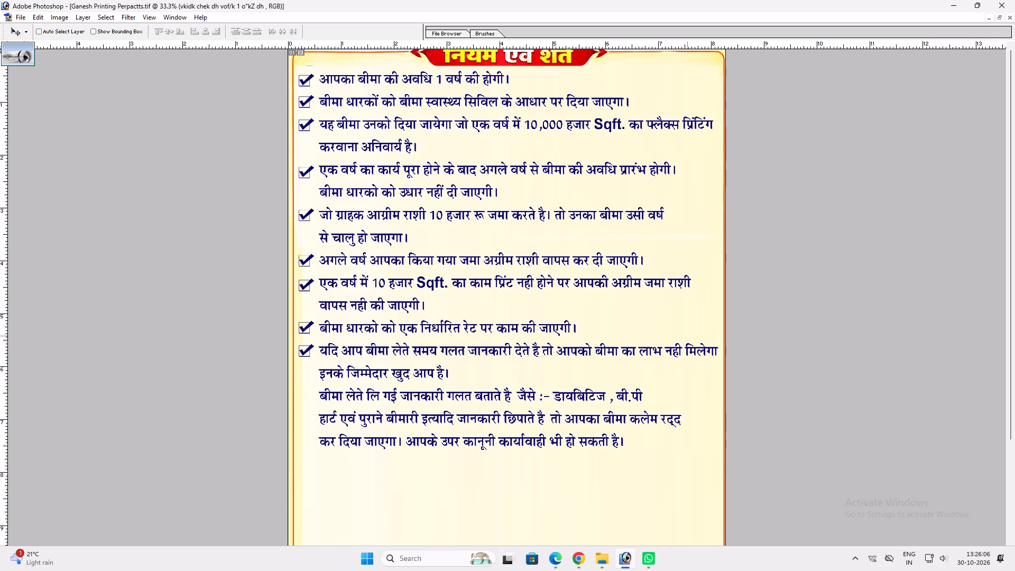
pyautogui.press('Up')
pyautogui.press('Down')
pyautogui.press('Down')
pyautogui.press('Down')
pyautogui.press('v')
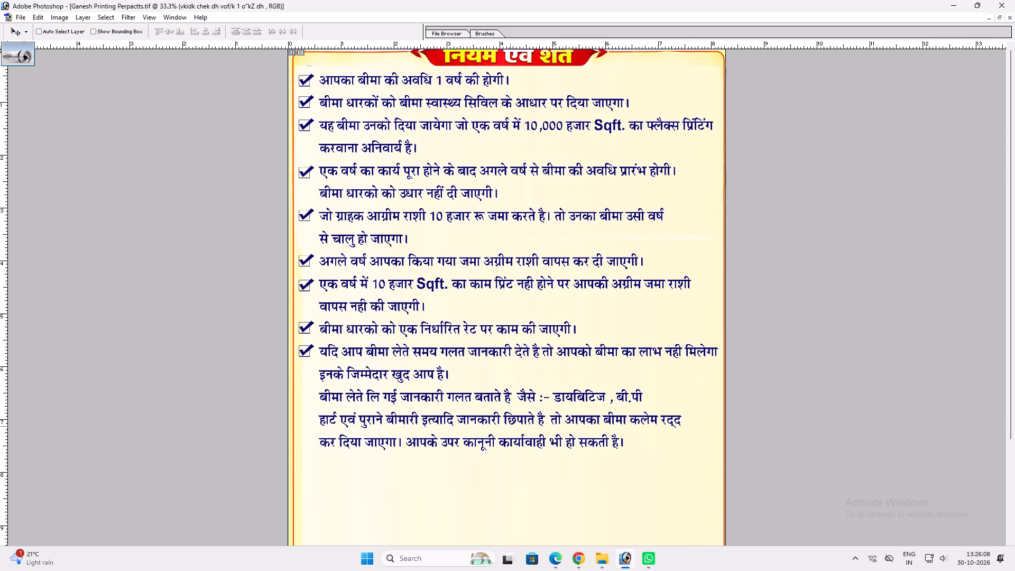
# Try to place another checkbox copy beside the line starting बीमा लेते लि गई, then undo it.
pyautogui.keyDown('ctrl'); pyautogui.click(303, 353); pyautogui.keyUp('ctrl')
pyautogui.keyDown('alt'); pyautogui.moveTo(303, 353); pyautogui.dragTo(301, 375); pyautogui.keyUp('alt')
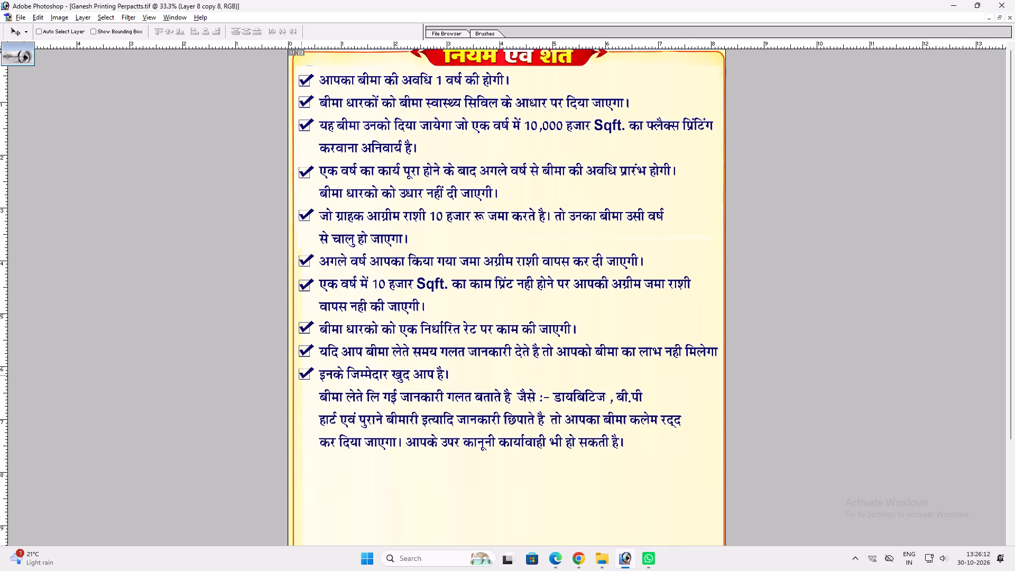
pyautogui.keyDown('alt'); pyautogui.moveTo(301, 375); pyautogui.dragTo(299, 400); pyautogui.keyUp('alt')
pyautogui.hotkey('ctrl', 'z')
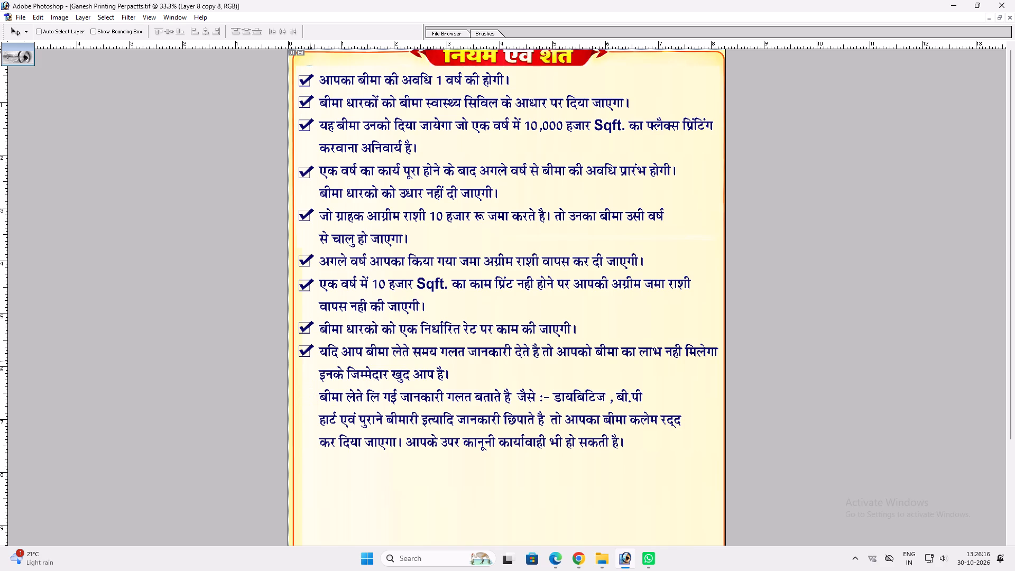
# Shift the checkbox beside the यदि आप बीमा लेते समय line slightly downward.
pyautogui.keyDown('ctrl'); pyautogui.doubleClick(310, 348); pyautogui.keyUp('ctrl')
pyautogui.press('space')
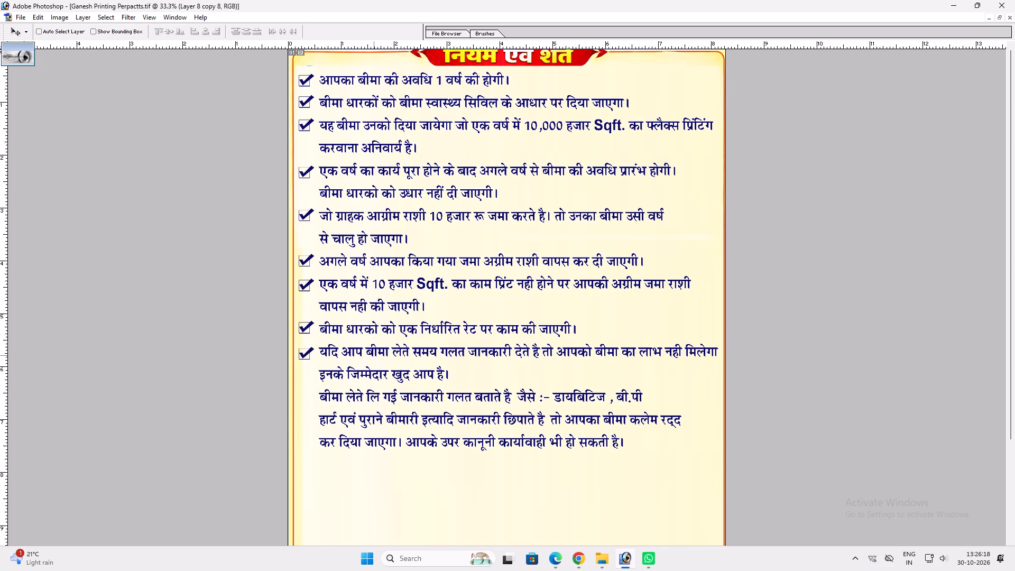
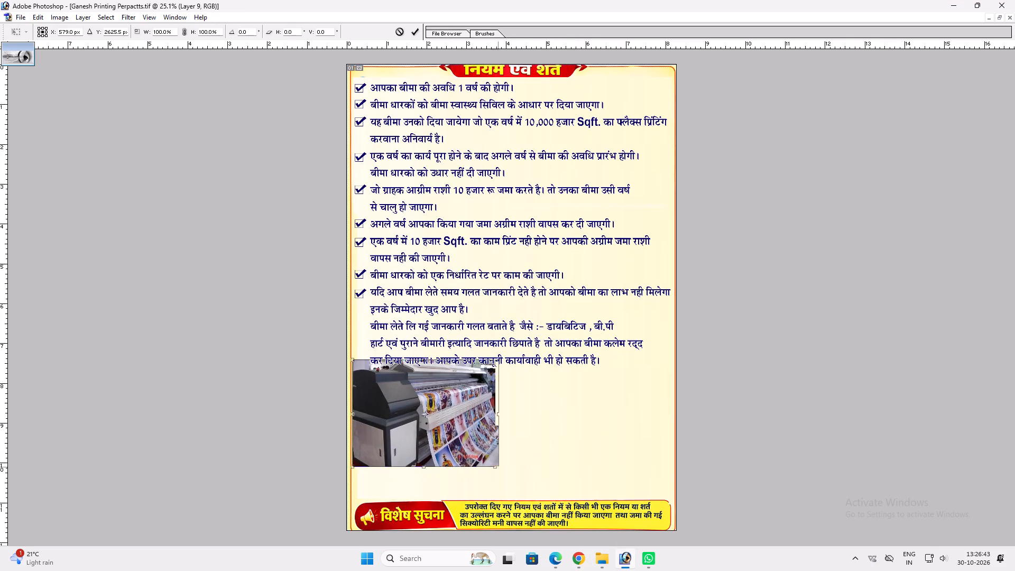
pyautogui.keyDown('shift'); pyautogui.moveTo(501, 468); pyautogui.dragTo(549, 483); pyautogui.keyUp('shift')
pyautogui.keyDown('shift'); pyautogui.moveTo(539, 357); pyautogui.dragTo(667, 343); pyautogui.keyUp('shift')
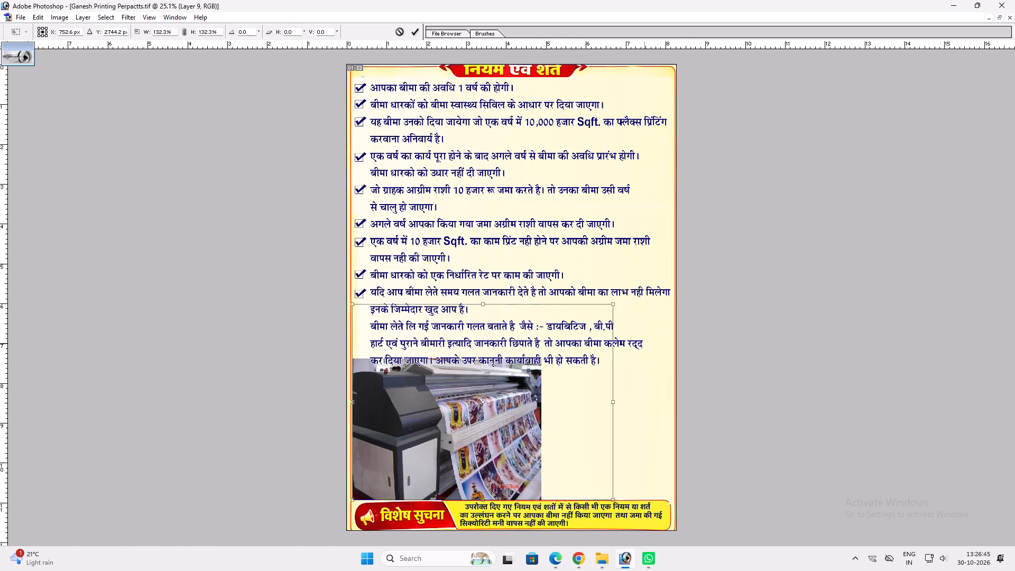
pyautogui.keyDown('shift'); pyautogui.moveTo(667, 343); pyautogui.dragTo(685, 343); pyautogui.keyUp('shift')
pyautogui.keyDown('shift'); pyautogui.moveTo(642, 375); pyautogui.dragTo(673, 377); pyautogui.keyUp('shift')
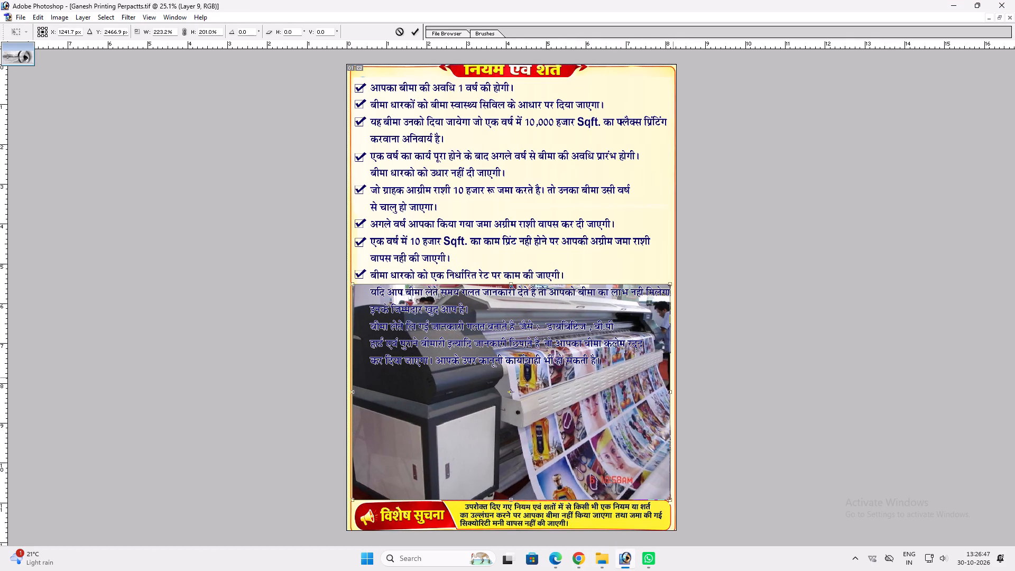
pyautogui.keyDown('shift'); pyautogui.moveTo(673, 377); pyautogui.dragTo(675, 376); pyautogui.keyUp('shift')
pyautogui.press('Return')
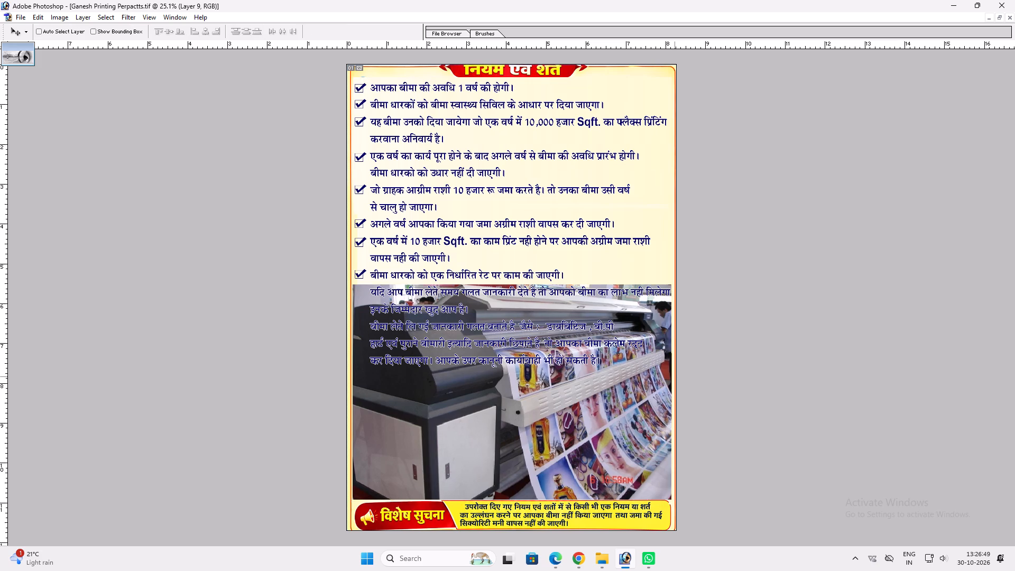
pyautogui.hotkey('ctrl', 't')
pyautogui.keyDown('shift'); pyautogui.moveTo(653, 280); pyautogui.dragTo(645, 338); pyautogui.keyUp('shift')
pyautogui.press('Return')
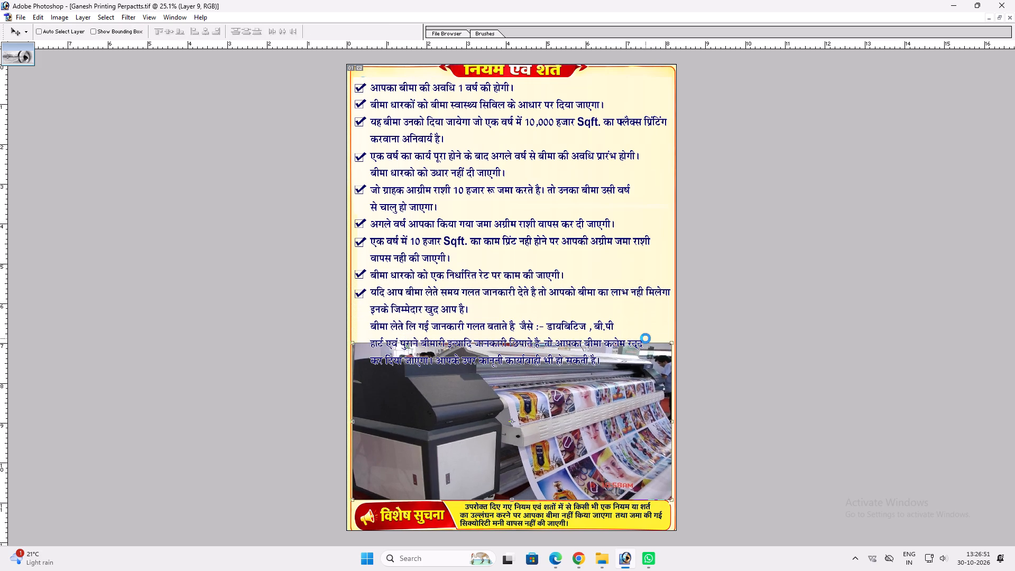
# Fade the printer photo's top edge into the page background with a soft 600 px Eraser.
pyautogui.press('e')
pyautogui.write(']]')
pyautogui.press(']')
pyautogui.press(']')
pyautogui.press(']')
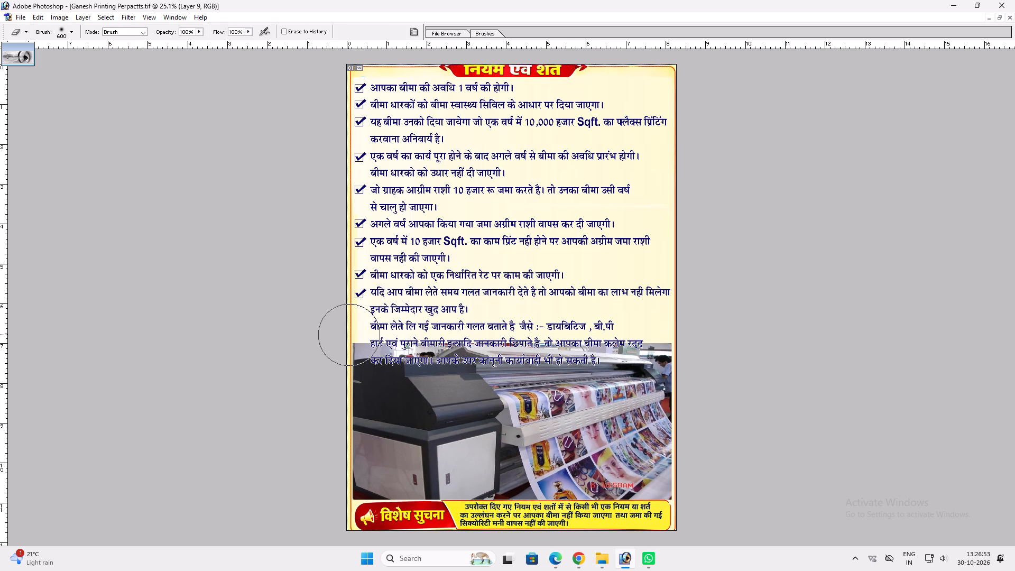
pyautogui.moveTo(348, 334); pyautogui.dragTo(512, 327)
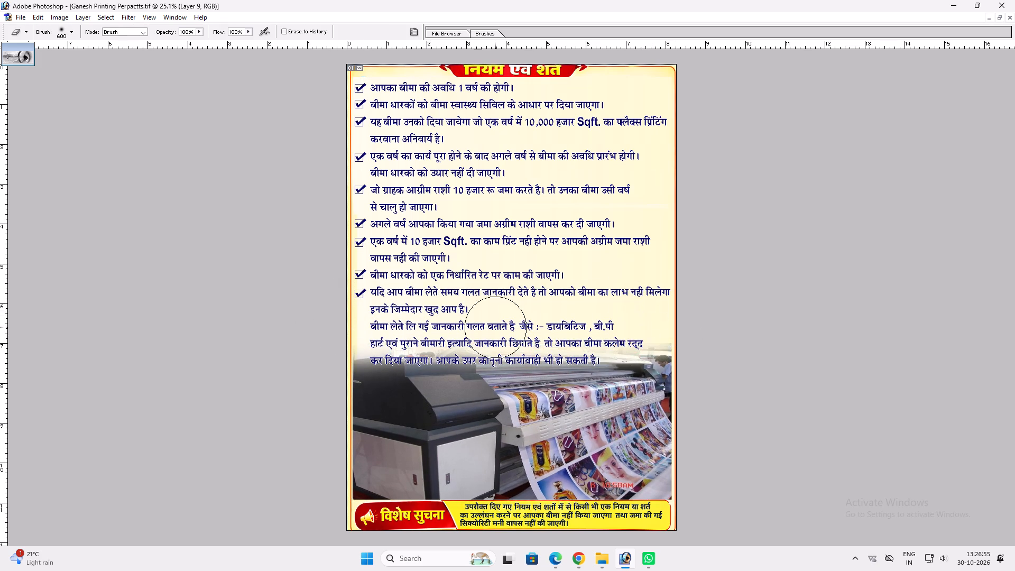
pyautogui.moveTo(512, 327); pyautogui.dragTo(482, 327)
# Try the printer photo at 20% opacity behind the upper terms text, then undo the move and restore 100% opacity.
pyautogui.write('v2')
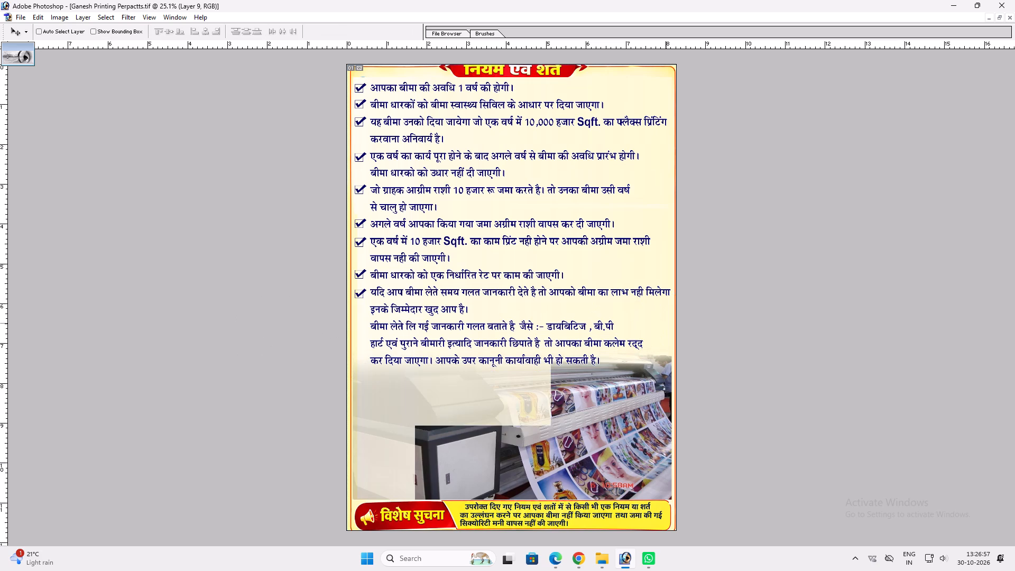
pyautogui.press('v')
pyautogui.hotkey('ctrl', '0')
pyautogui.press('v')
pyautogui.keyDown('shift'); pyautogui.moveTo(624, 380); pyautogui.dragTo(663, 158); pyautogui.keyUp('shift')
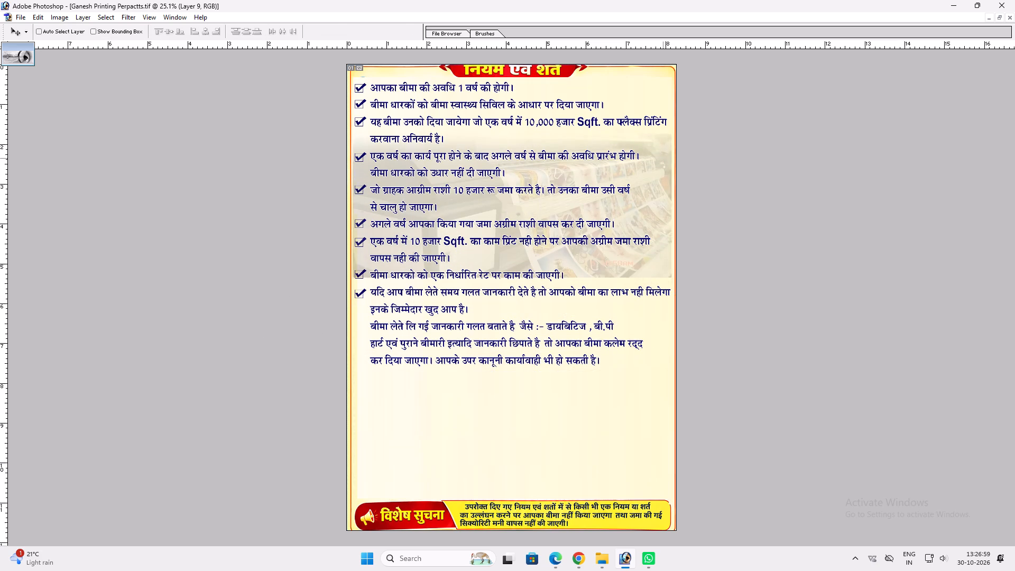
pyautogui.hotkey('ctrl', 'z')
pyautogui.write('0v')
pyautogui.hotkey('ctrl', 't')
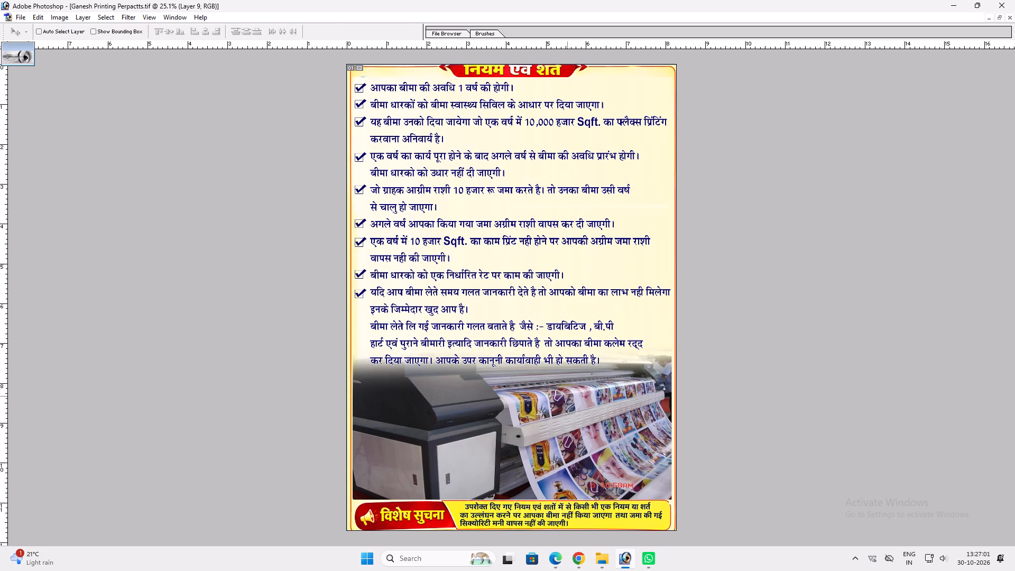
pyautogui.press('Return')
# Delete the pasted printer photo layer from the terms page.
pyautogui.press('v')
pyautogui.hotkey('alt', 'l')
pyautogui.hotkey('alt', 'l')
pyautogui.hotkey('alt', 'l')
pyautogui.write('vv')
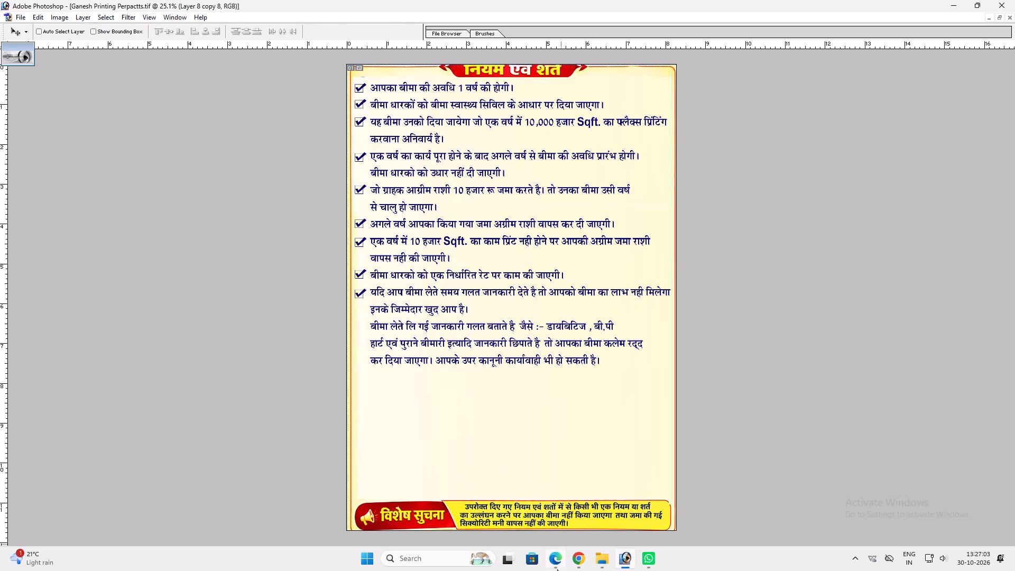
# Switch to the Chrome image results and copy the Magnific photo of the dark printer with the rainbow-coloured print.
pyautogui.click(583, 564)
pyautogui.scroll(-3, 796, 230)
pyautogui.scroll(-3, 722, 319)
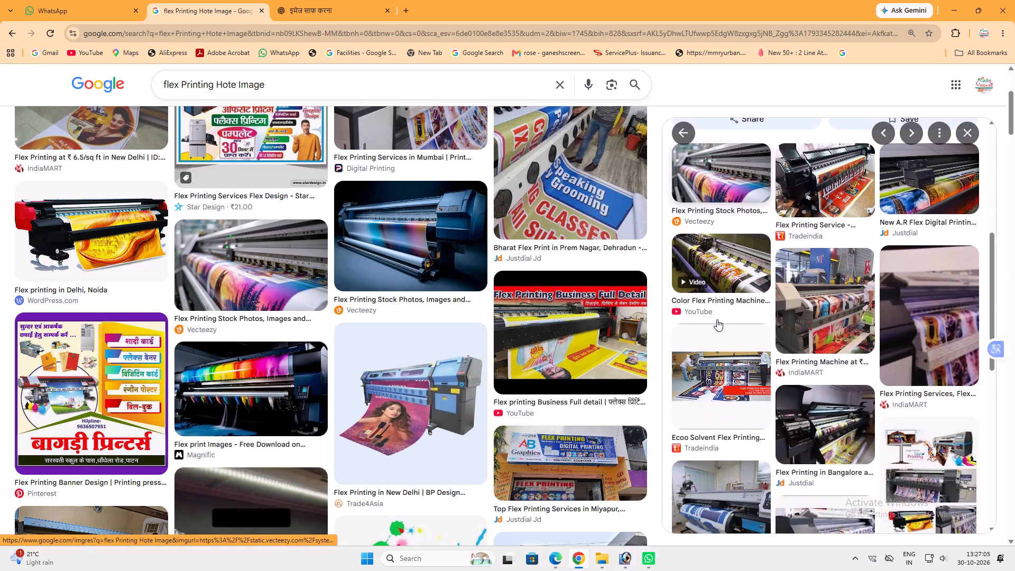
pyautogui.click(800, 300)
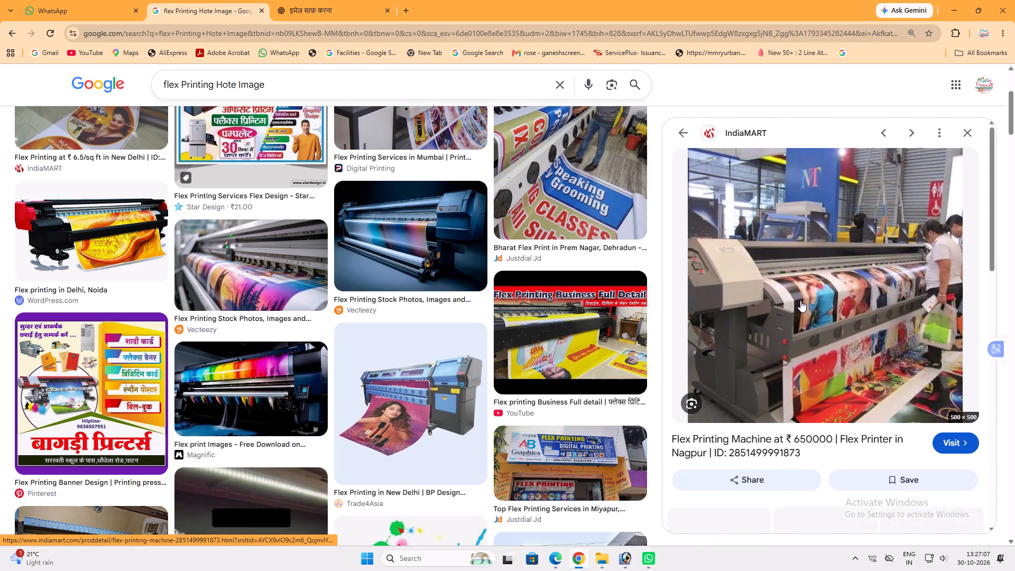
pyautogui.scroll(-5, 782, 307)
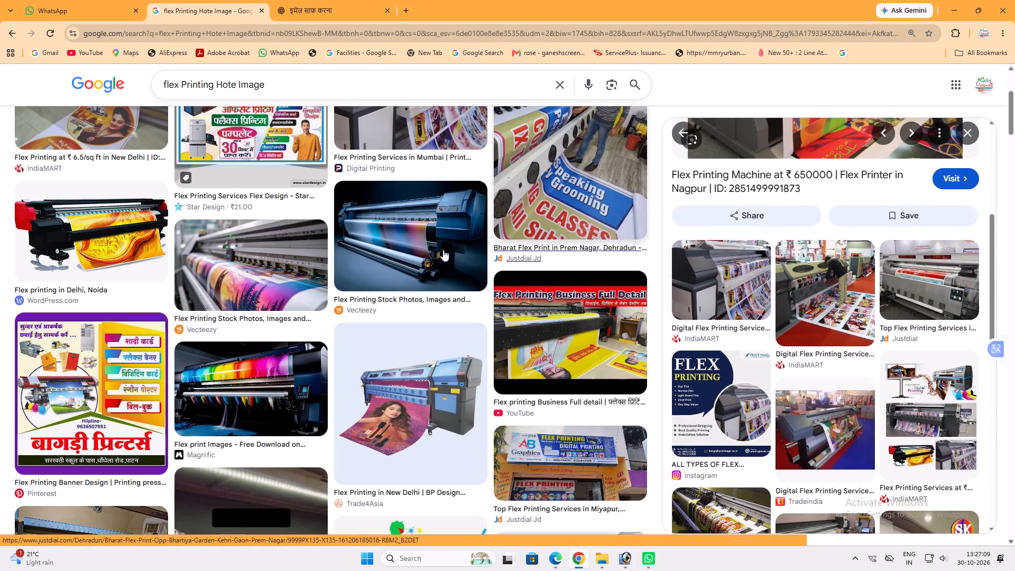
pyautogui.click(310, 353)
pyautogui.rightClick(800, 230)
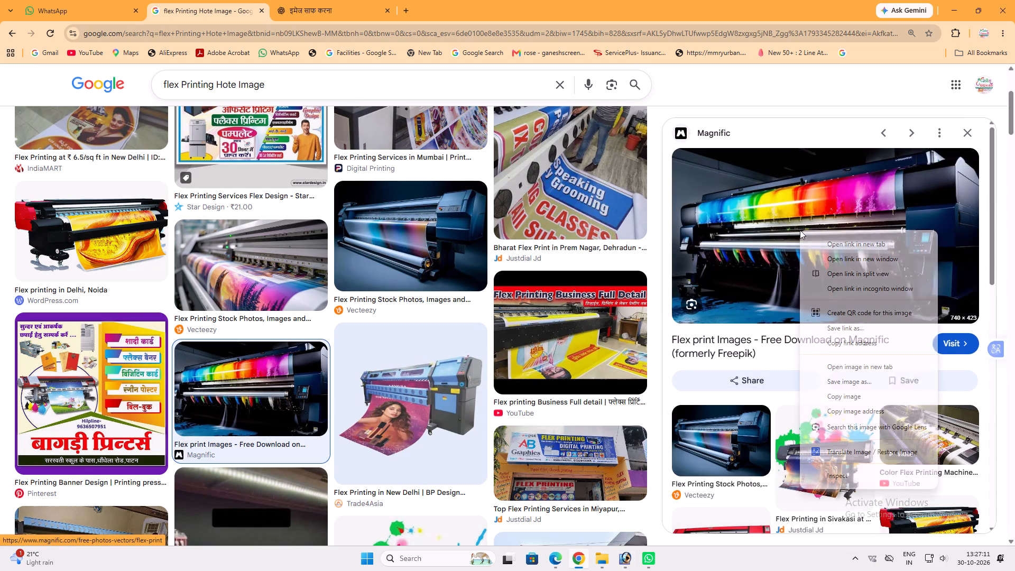
pyautogui.click(845, 393)
# Paste the copied photo into the Photoshop terms page and place it below the text beside the page's left border.
pyautogui.click(631, 557)
pyautogui.hotkey('ctrl', 'v')
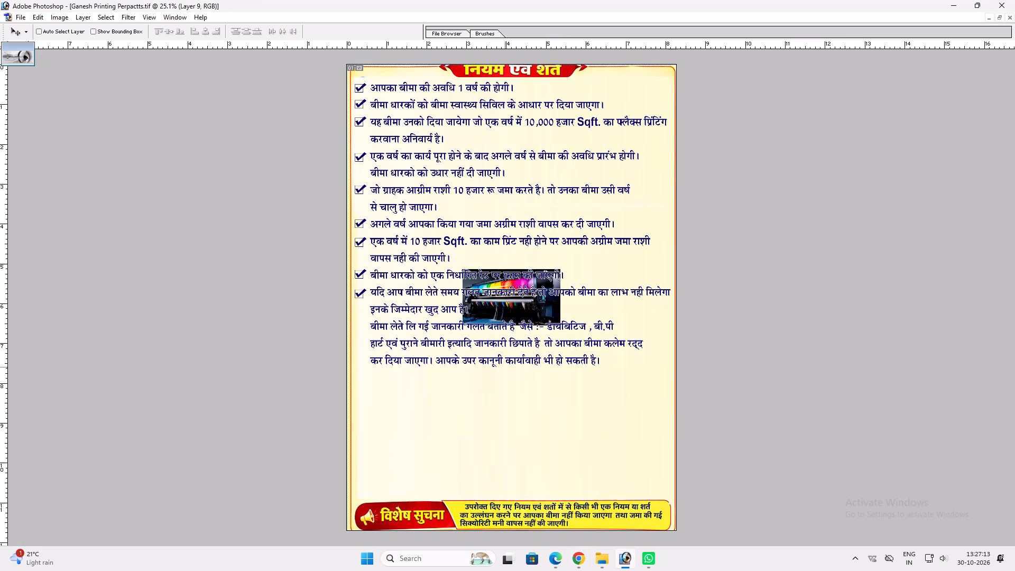
pyautogui.moveTo(503, 347); pyautogui.dragTo(419, 503)
pyautogui.moveTo(474, 451); pyautogui.dragTo(451, 472)
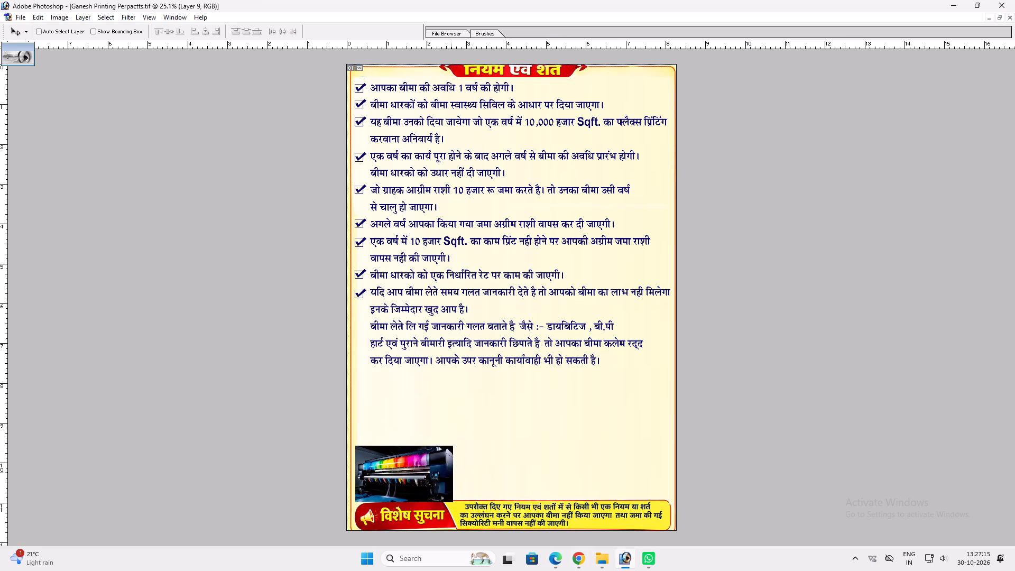
pyautogui.moveTo(451, 472); pyautogui.dragTo(448, 389)
# Enlarge the rainbow printer photo to about 324% width and 247% height, filling the space above the विशेष सूचना banner.
pyautogui.hotkey('ctrl', 't')
pyautogui.keyDown('shift'); pyautogui.moveTo(452, 421); pyautogui.dragTo(615, 466); pyautogui.keyUp('shift')
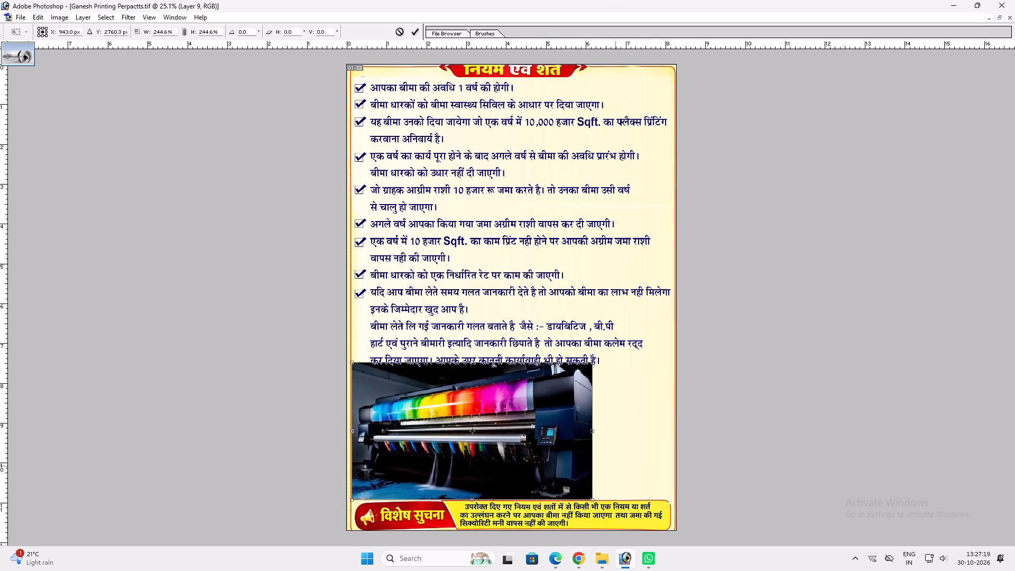
pyautogui.keyDown('shift'); pyautogui.moveTo(615, 466); pyautogui.dragTo(618, 466); pyautogui.keyUp('shift')
pyautogui.keyDown('shift'); pyautogui.moveTo(598, 458); pyautogui.dragTo(673, 457); pyautogui.keyUp('shift')
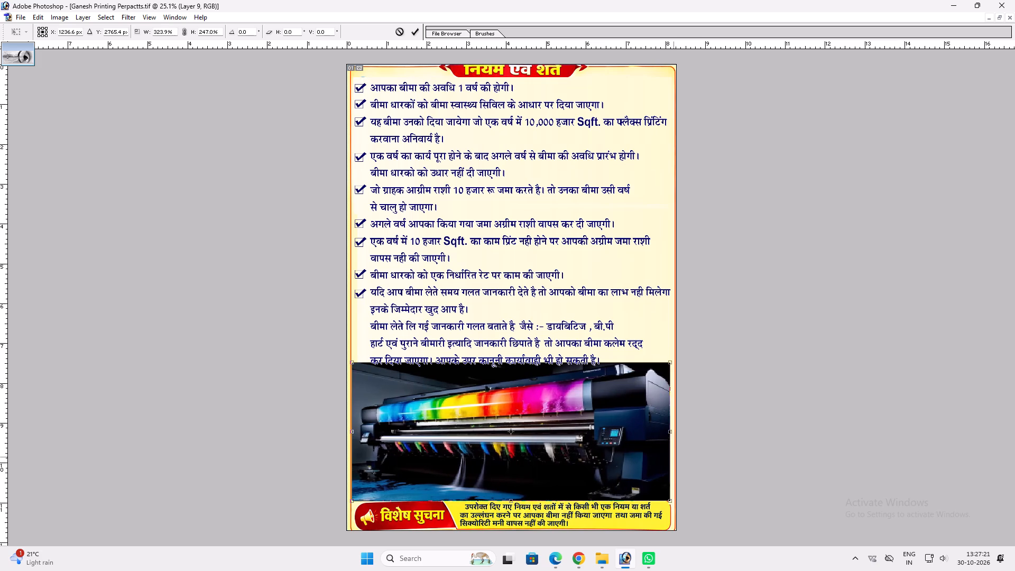
pyautogui.keyDown('shift'); pyautogui.moveTo(673, 457); pyautogui.dragTo(676, 456); pyautogui.keyUp('shift')
pyautogui.press('Return')
# Nudge the rainbow printer photo slightly left towards the page's left border line.
pyautogui.press('z')
pyautogui.moveTo(657, 337); pyautogui.dragTo(759, 559)
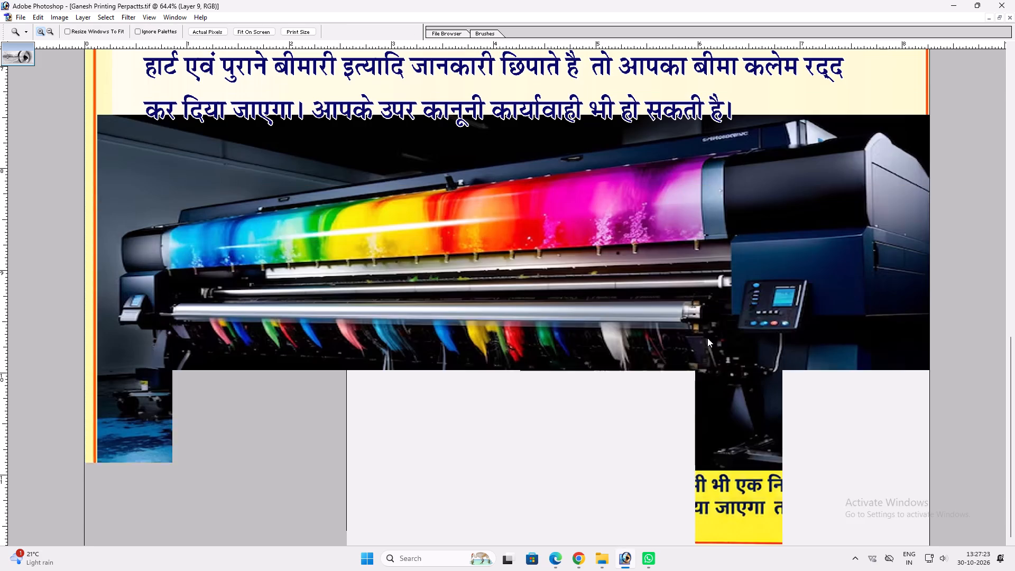
pyautogui.hotkey('ctrl', 't')
pyautogui.keyDown('shift'); pyautogui.click(929, 223); pyautogui.keyUp('shift')
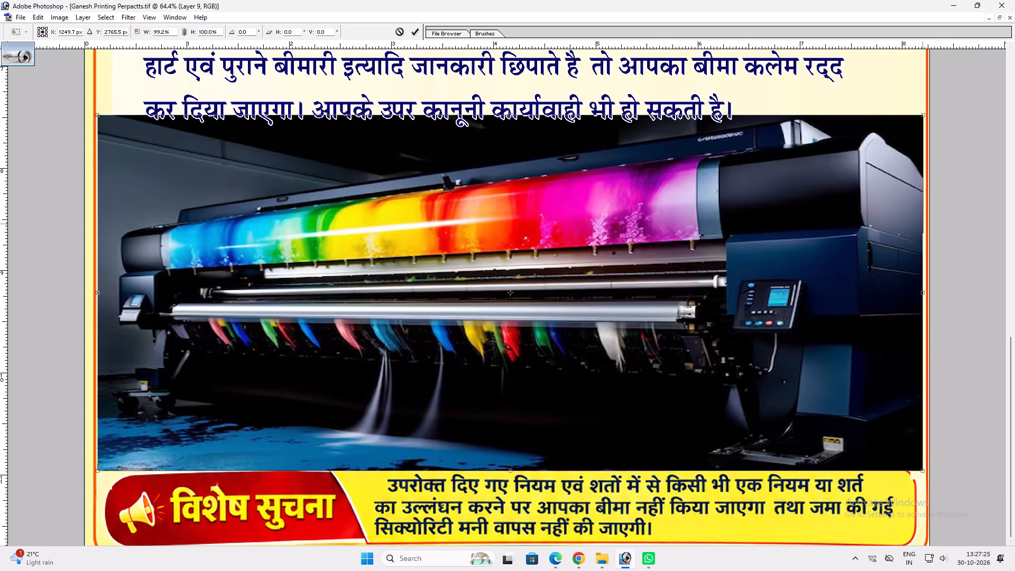
pyautogui.press('Return')
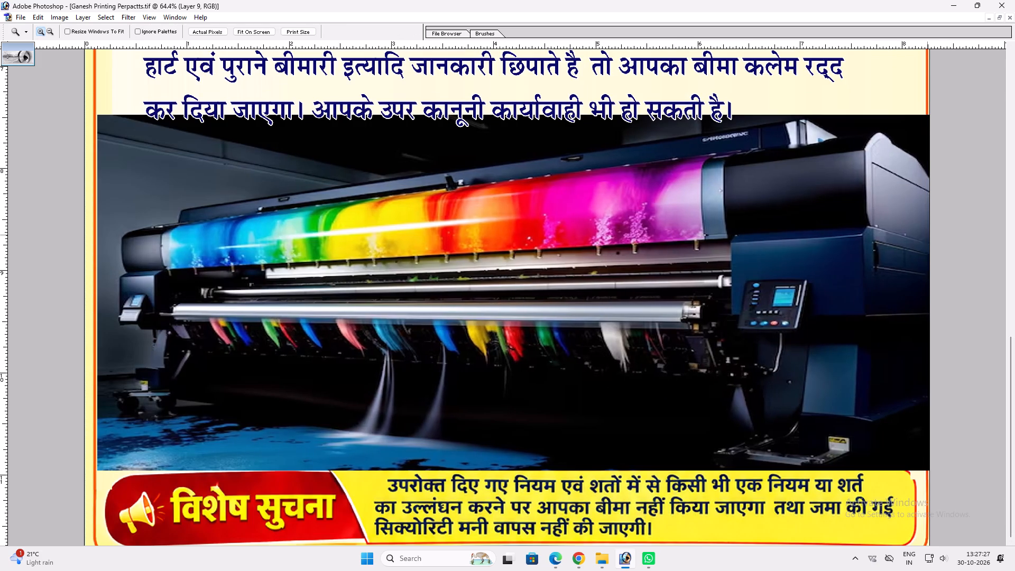
pyautogui.press('Left')
pyautogui.press('Left')
pyautogui.press('Left')
pyautogui.press('Left')
pyautogui.press('Left')
pyautogui.press('v')
pyautogui.press('Left')
pyautogui.press('Left')
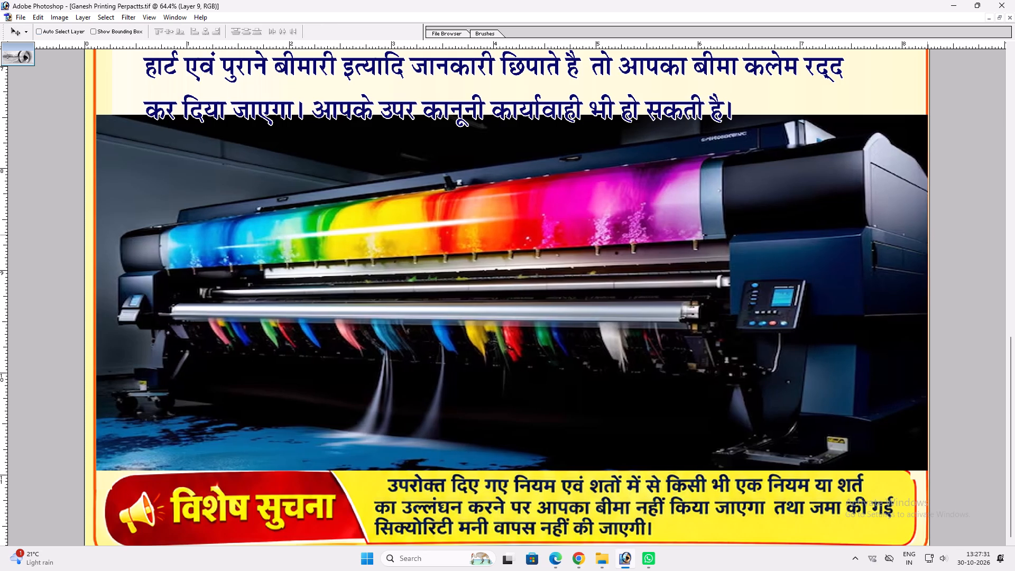
pyautogui.press('Left')
# Fit the printer photo between the side borders by narrowing it to 99.6%, nudging it right and widening its left side to 100.3%.
pyautogui.hotkey('ctrl', 't')
pyautogui.click(925, 227)
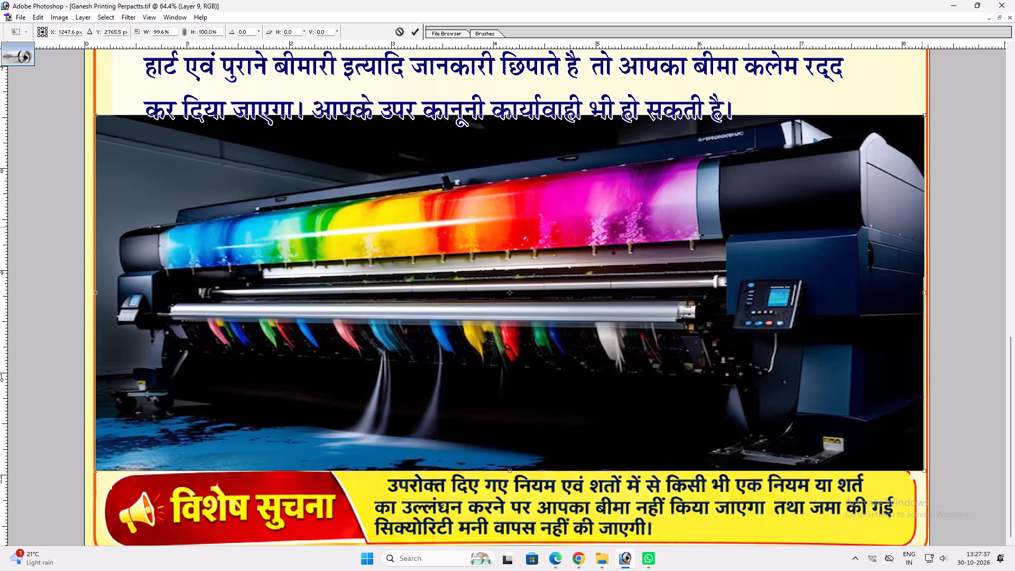
pyautogui.press('Return')
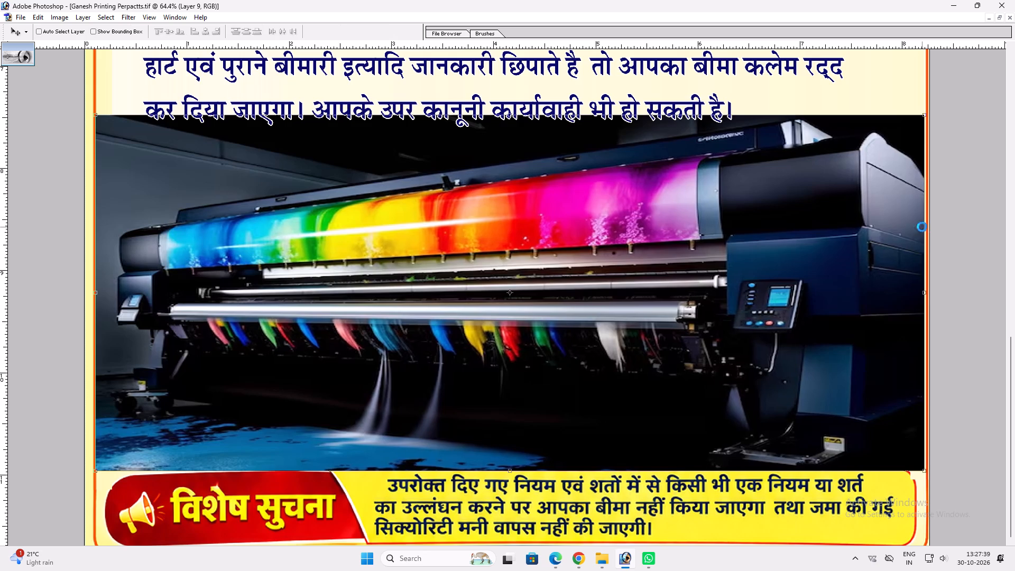
pyautogui.press('Right')
pyautogui.press('Right')
pyautogui.hotkey('ctrl', 't')
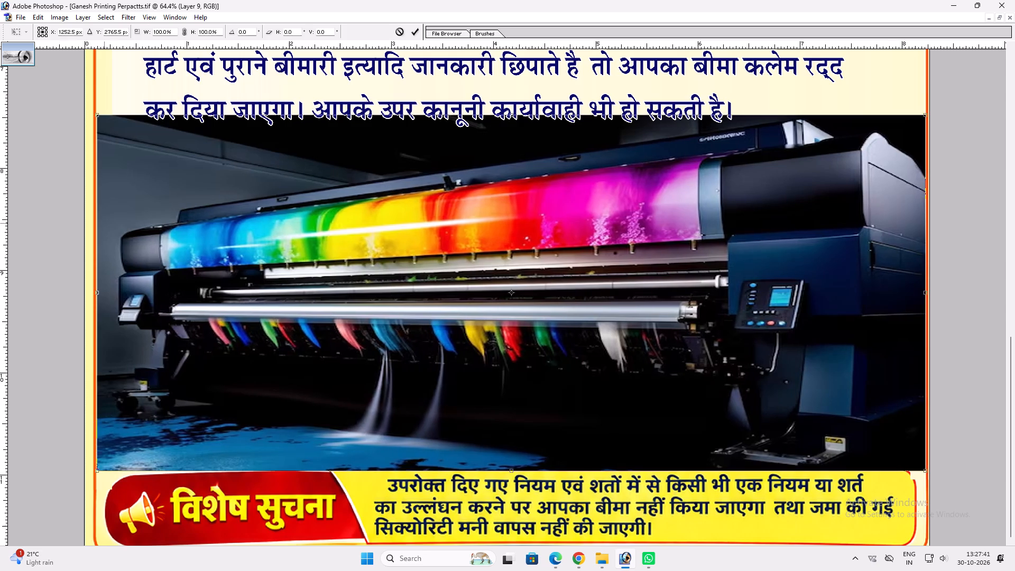
pyautogui.click(95, 220)
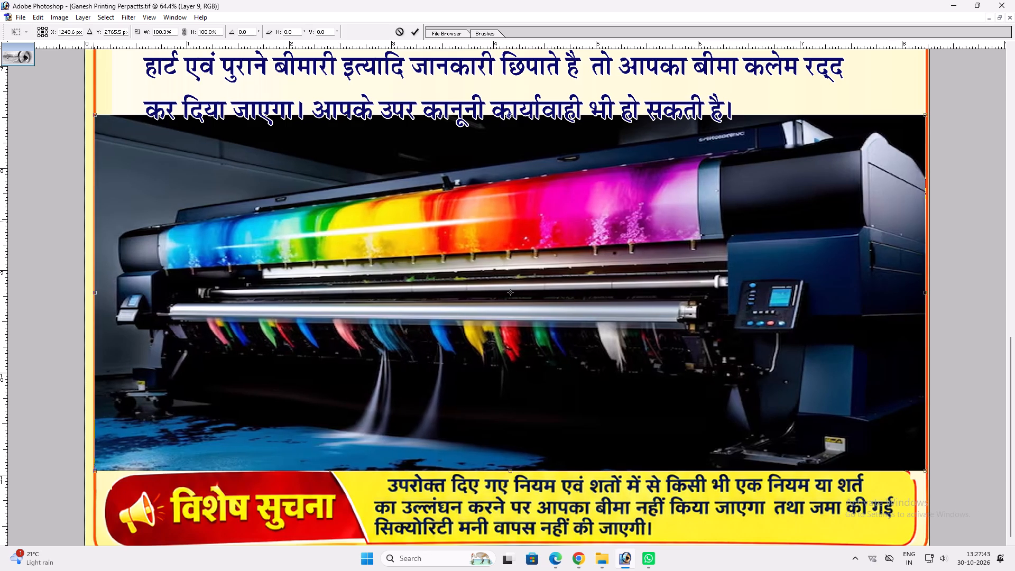
pyautogui.press('Return')
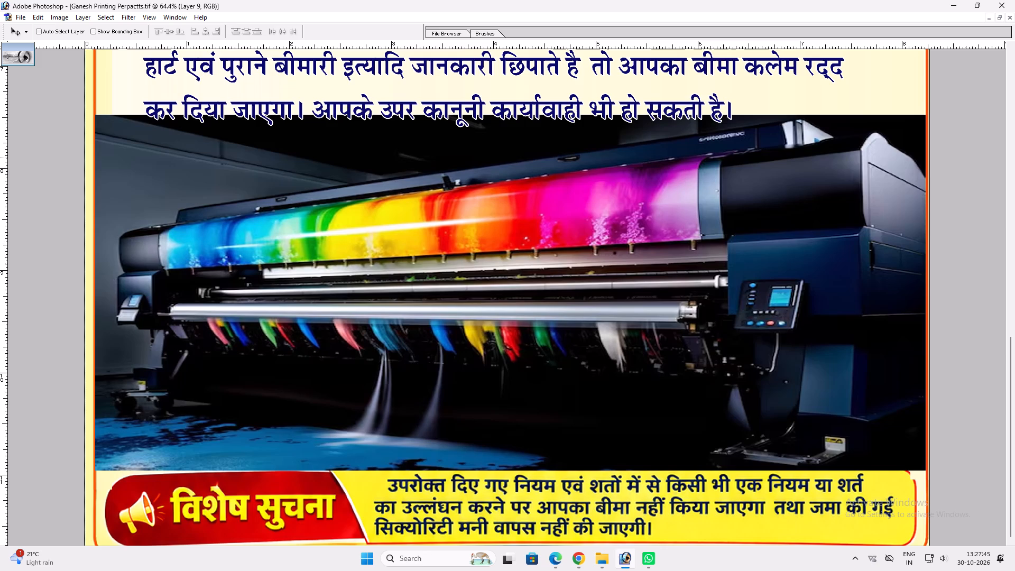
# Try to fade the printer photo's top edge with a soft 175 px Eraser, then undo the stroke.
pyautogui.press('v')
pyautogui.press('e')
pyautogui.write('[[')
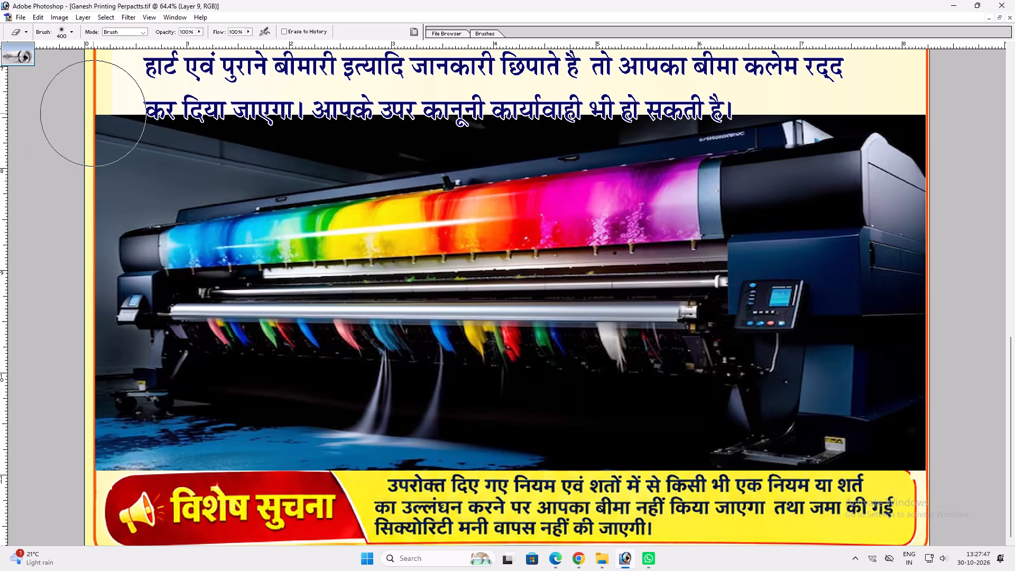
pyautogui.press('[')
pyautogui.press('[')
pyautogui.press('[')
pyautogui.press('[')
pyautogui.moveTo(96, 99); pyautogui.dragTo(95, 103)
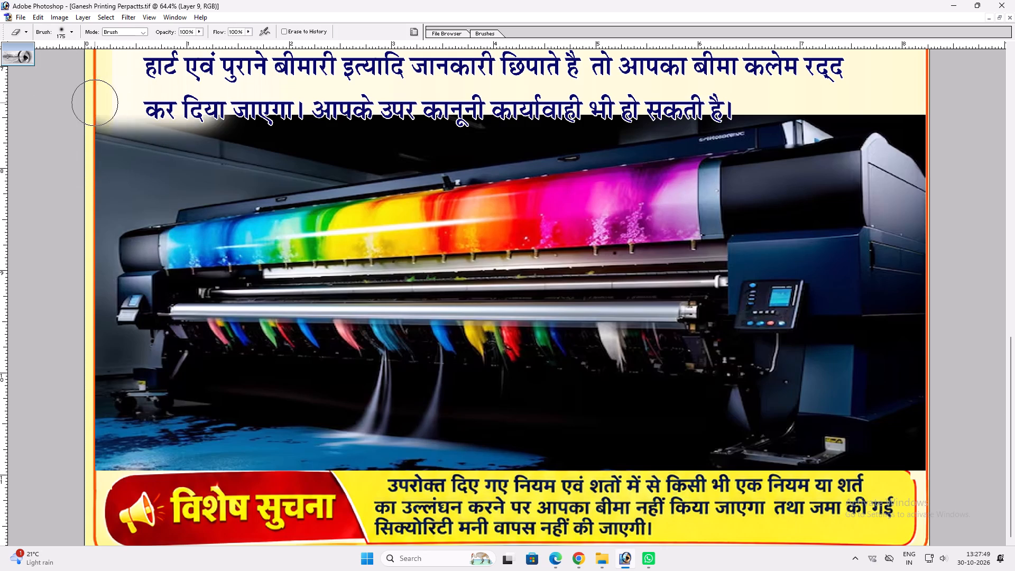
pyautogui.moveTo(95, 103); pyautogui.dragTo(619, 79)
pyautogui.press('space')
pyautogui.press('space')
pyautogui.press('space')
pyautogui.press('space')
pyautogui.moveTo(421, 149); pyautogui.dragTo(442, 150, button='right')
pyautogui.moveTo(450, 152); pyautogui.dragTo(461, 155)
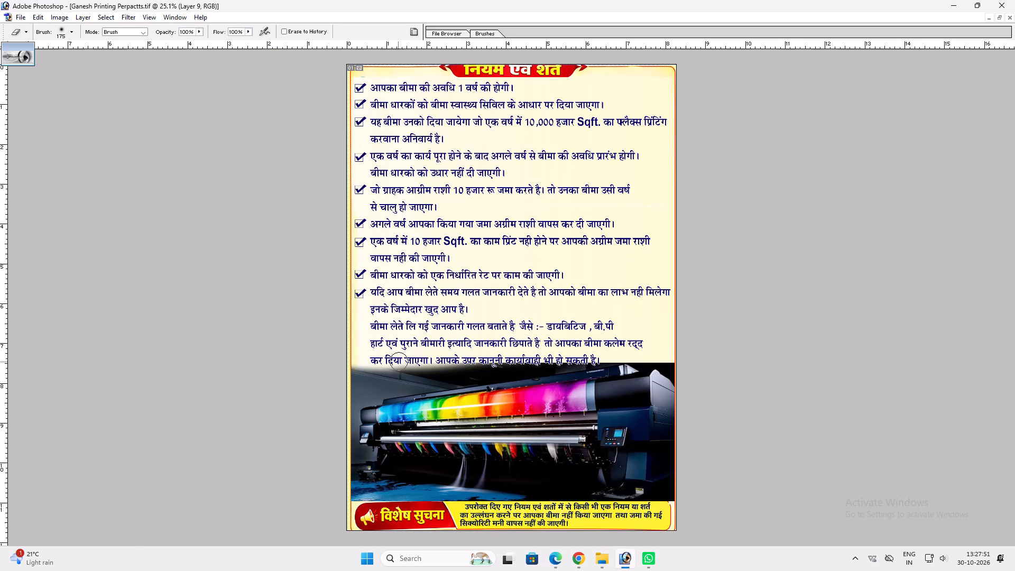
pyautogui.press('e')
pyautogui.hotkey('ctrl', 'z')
# Fade the printer photo's top edge into the cream background below the last terms line with a soft 600 px Eraser.
pyautogui.press('e')
pyautogui.press('e')
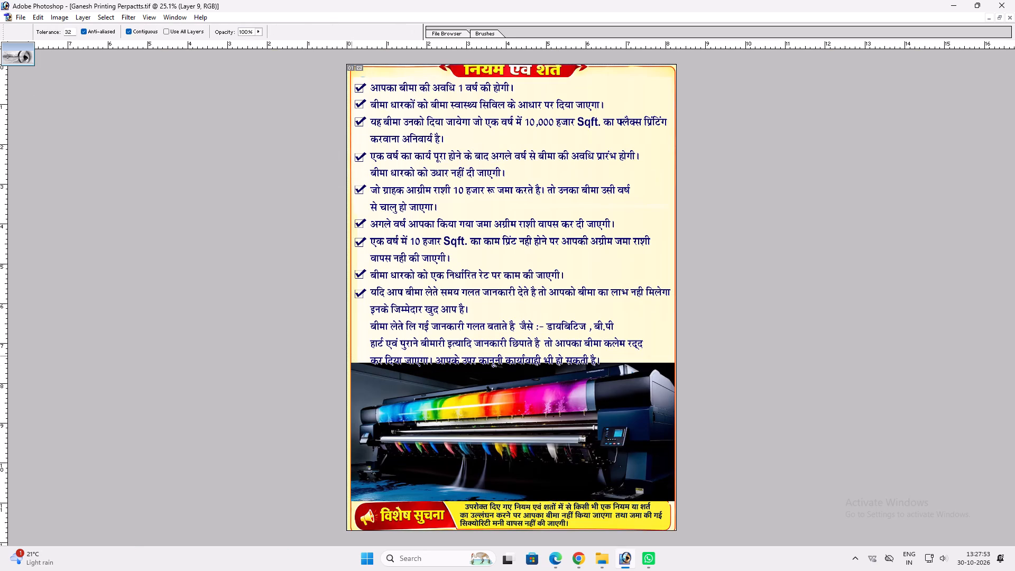
pyautogui.press(']')
pyautogui.press(']')
pyautogui.press(']')
pyautogui.press(']')
pyautogui.press(']')
pyautogui.press(']')
pyautogui.press(']')
pyautogui.press(']')
pyautogui.press(']')
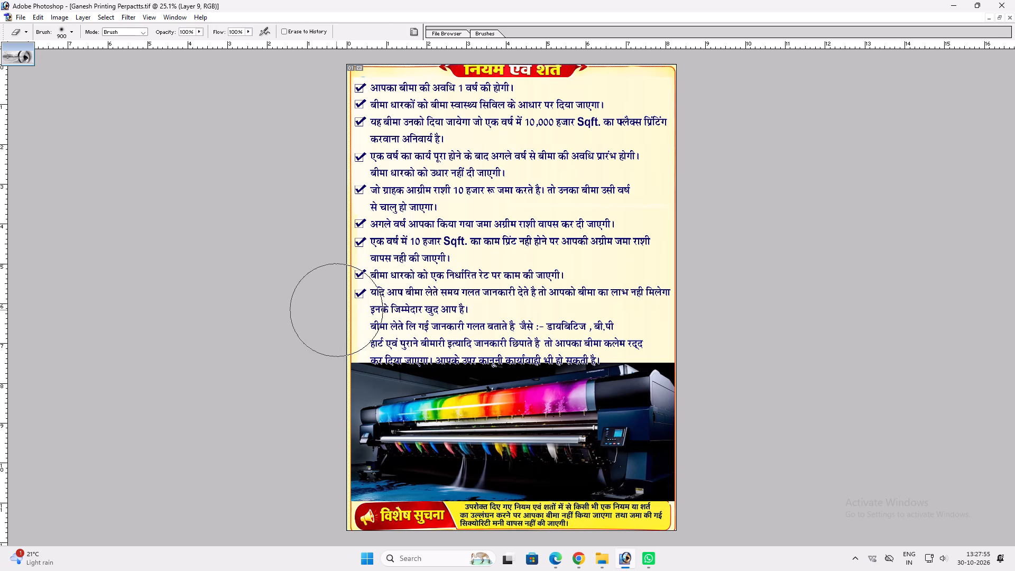
pyautogui.write('[[[')
pyautogui.moveTo(328, 336); pyautogui.dragTo(331, 317)
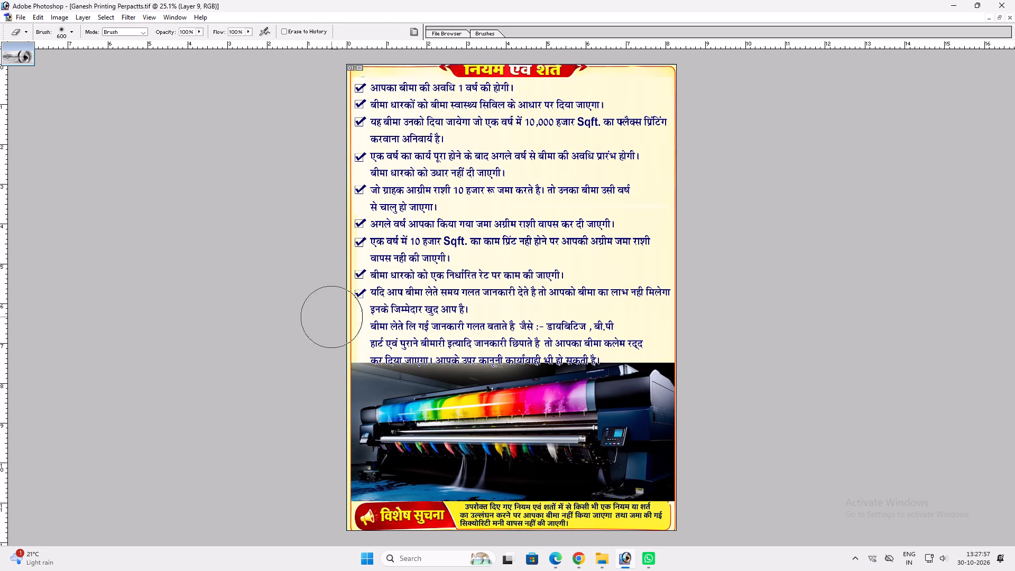
pyautogui.moveTo(331, 317); pyautogui.dragTo(618, 336)
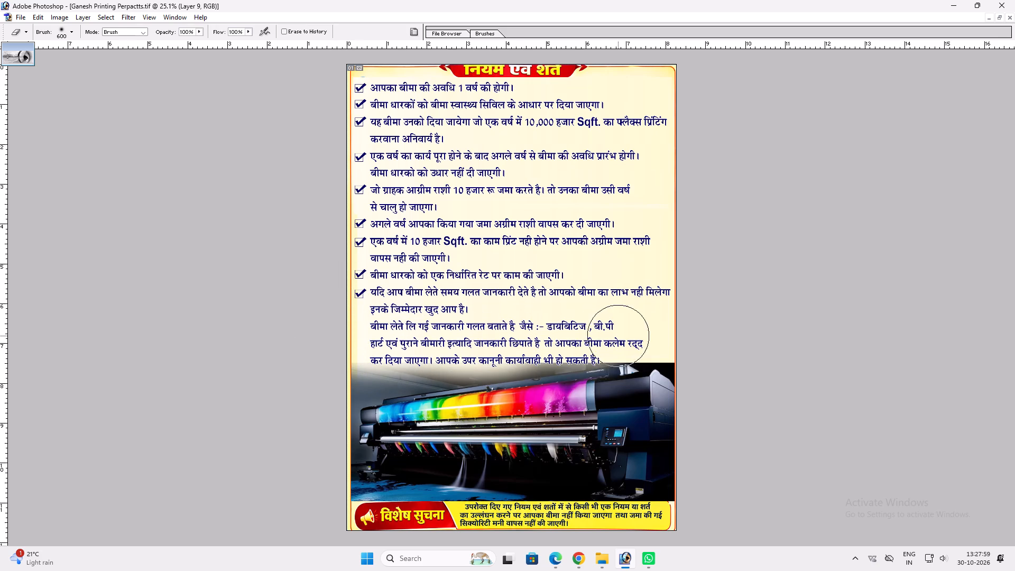
pyautogui.moveTo(618, 336); pyautogui.dragTo(609, 342)
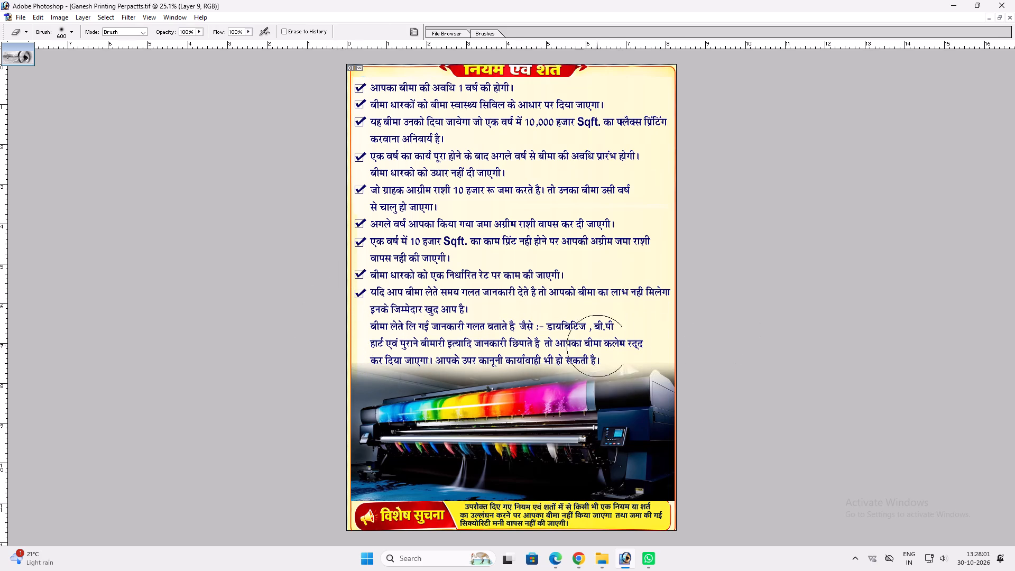
pyautogui.moveTo(609, 342); pyautogui.dragTo(334, 340)
# Send the printer photo layer to the back, raise it one level behind the page frame, and nudge it slightly down.
pyautogui.press('v')
pyautogui.press('v')
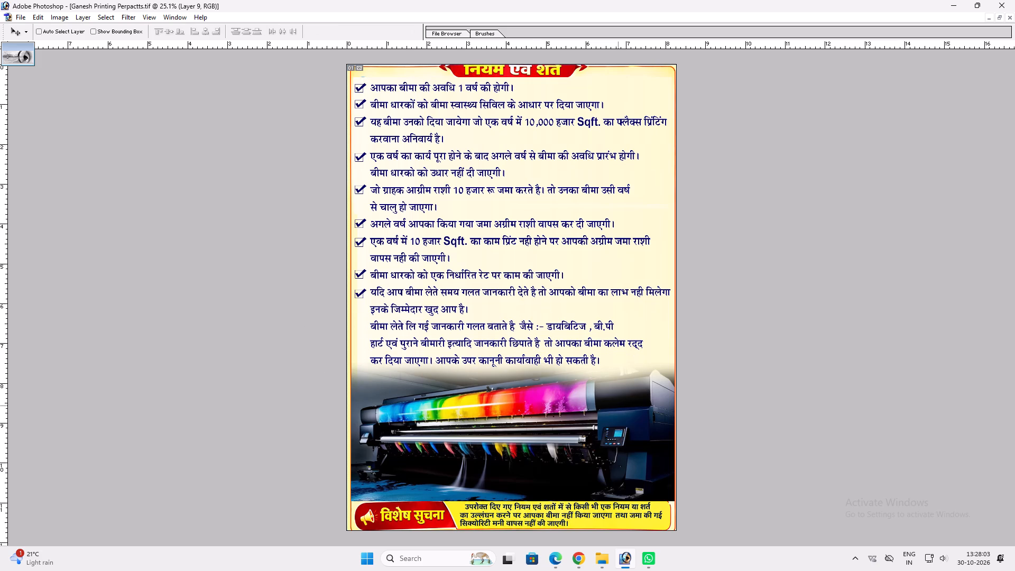
pyautogui.press('v')
pyautogui.hotkey('ctrl', 'shift', '[')
pyautogui.hotkey('ctrl', ']')
pyautogui.press('Down')
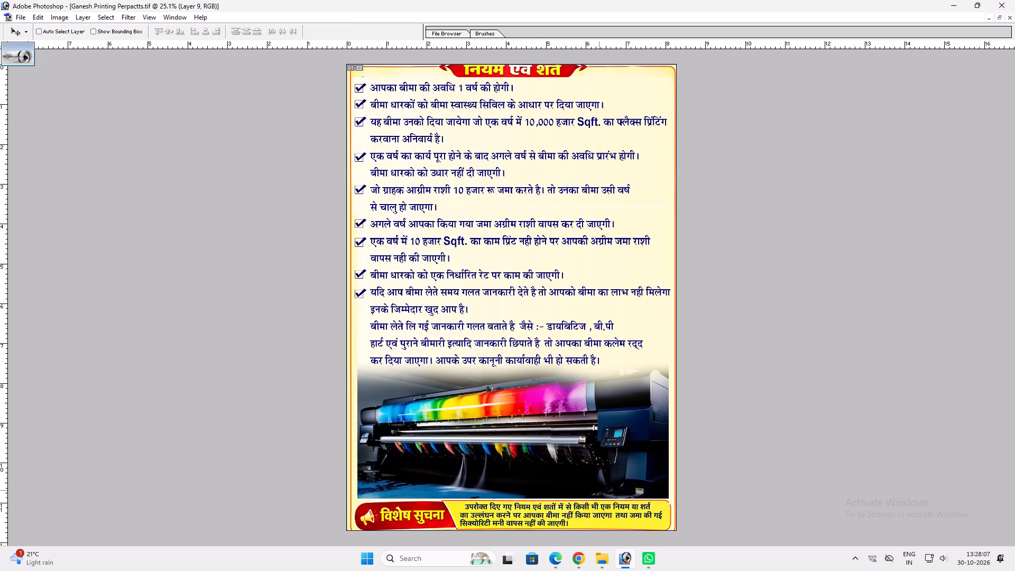
pyautogui.press('Down')
pyautogui.press('Down')
pyautogui.press('Down')
pyautogui.press('Down')
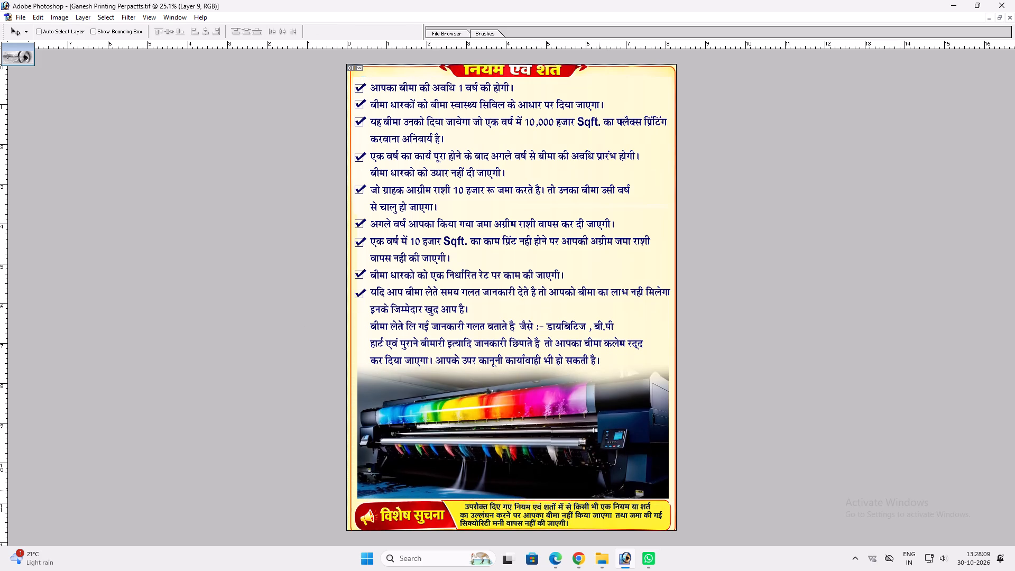
# Widen the printer photo evenly on both sides so it reaches past the page's side border lines.
pyautogui.hotkey('ctrl', 't')
pyautogui.keyDown('alt'); pyautogui.keyDown('shift'); pyautogui.moveTo(673, 405); pyautogui.dragTo(678, 403); pyautogui.keyUp('shift'); pyautogui.keyUp('alt')
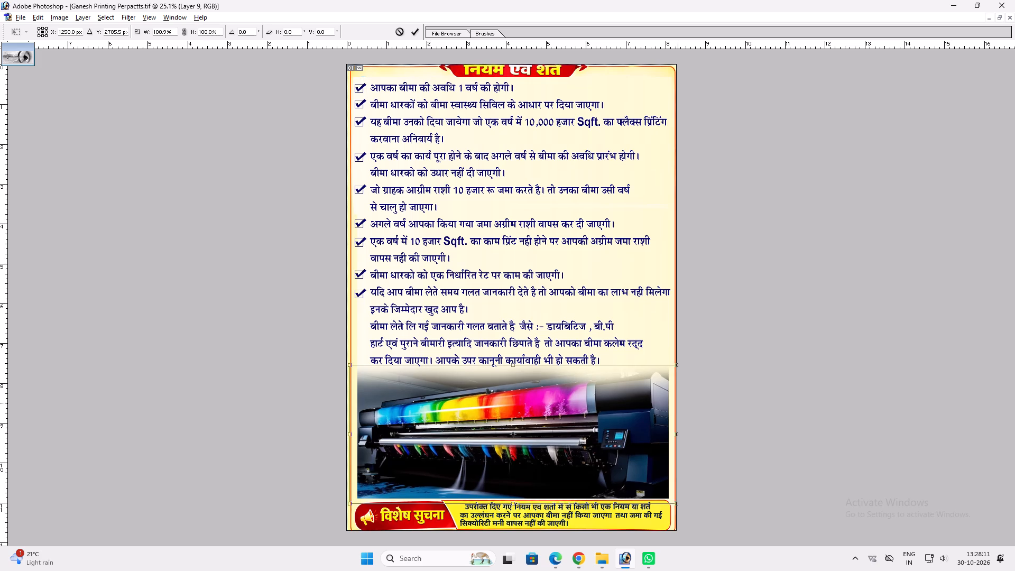
pyautogui.keyDown('alt'); pyautogui.keyDown('shift'); pyautogui.moveTo(678, 403); pyautogui.dragTo(681, 403); pyautogui.keyUp('shift'); pyautogui.keyUp('alt')
pyautogui.press('Return')
pyautogui.press('v')
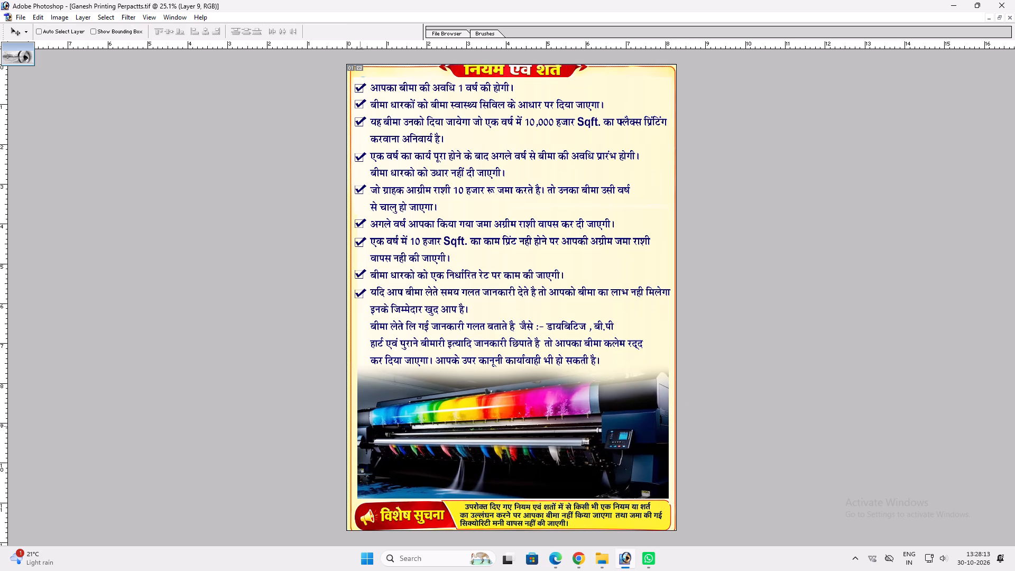
# Delete the frame layer's cream strips between the printer photo and both side borders using Magic Wand selections.
pyautogui.keyDown('ctrl'); pyautogui.click(355, 421); pyautogui.keyUp('ctrl')
pyautogui.press('w')
pyautogui.click(355, 421)
pyautogui.press('Delete')
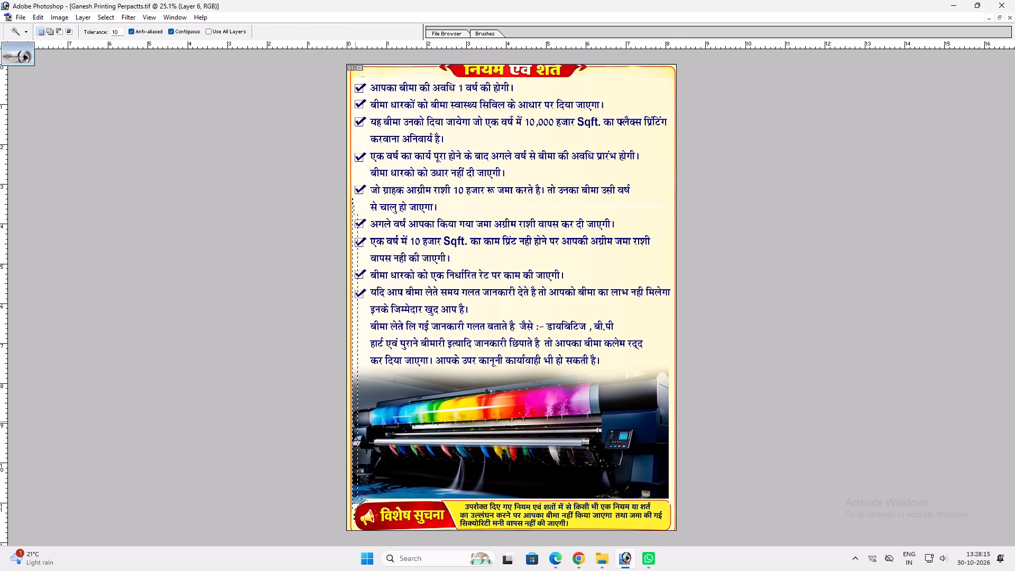
pyautogui.hotkey('ctrl', 'd')
pyautogui.press('v')
pyautogui.press('w')
pyautogui.click(670, 441)
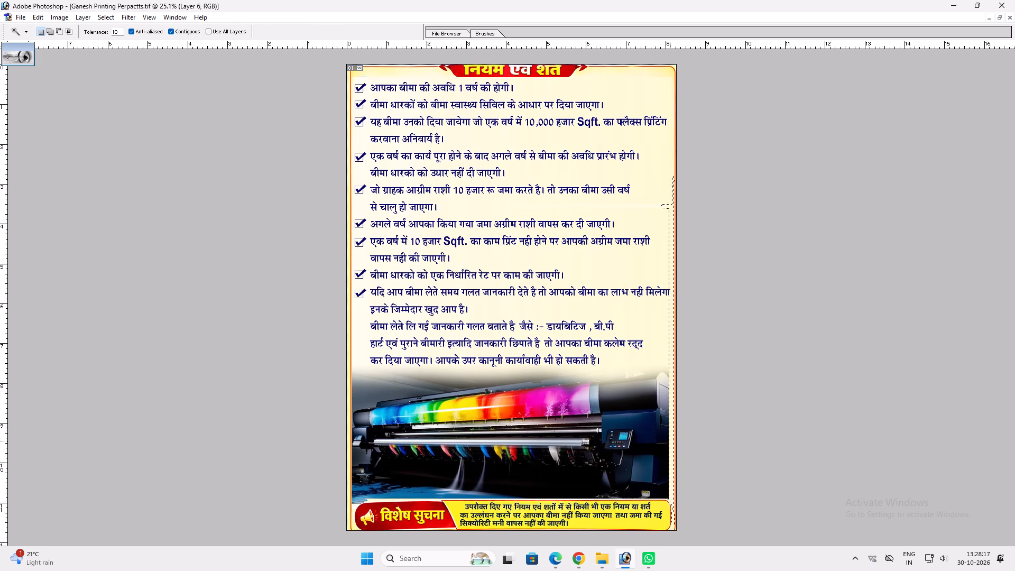
pyautogui.press('Delete')
pyautogui.hotkey('ctrl', 'd')
pyautogui.press('v')
# Erase the printer photo's dark corner remnant at the border beside the विशेष सुचना banner with a 150 px Eraser.
pyautogui.keyDown('ctrl'); pyautogui.click(672, 498); pyautogui.keyUp('ctrl')
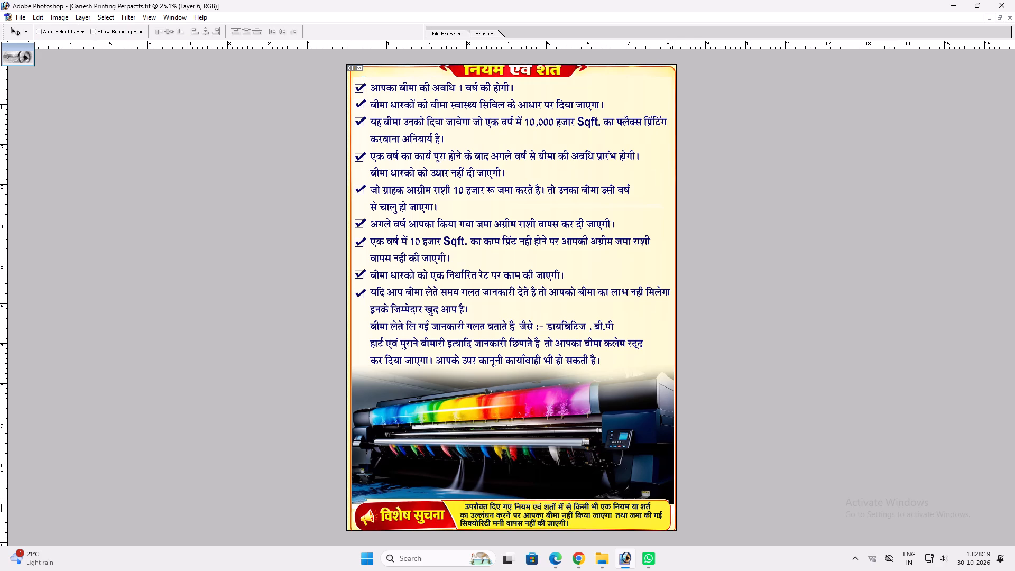
pyautogui.press('e')
pyautogui.press('[')
pyautogui.press('[')
pyautogui.press('[')
pyautogui.press('[')
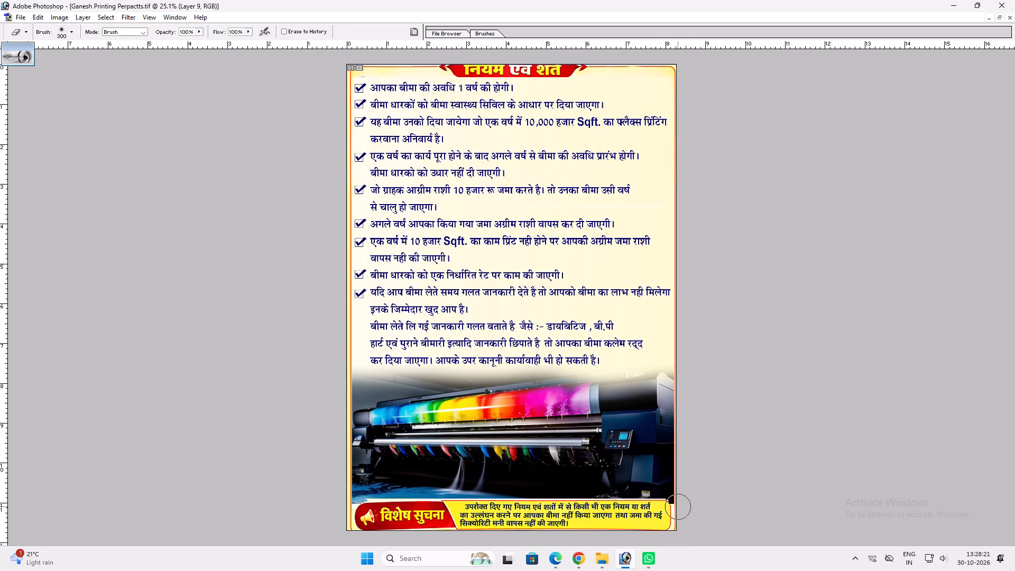
pyautogui.press('[')
pyautogui.press('[')
pyautogui.press('[')
pyautogui.click(673, 508)
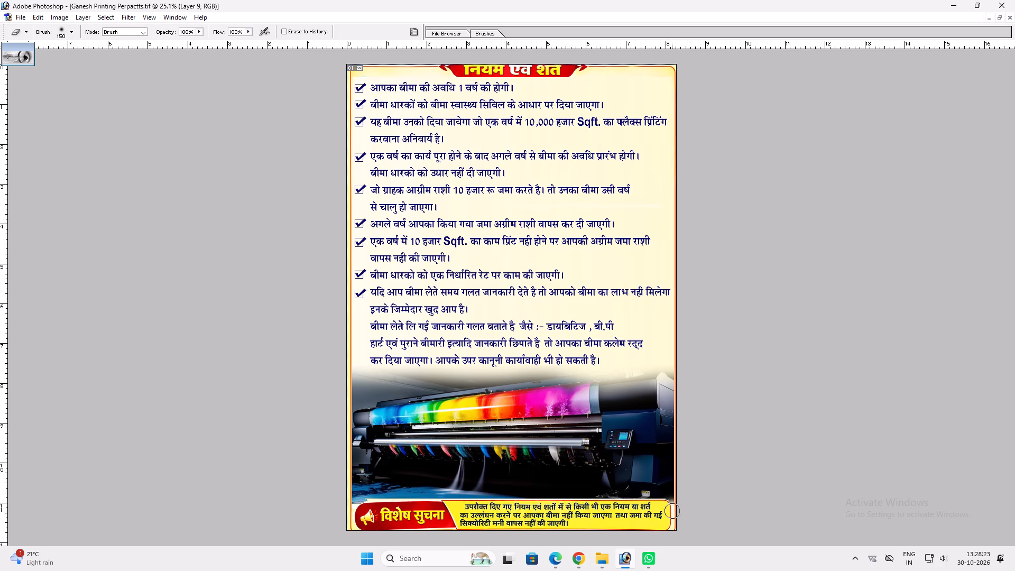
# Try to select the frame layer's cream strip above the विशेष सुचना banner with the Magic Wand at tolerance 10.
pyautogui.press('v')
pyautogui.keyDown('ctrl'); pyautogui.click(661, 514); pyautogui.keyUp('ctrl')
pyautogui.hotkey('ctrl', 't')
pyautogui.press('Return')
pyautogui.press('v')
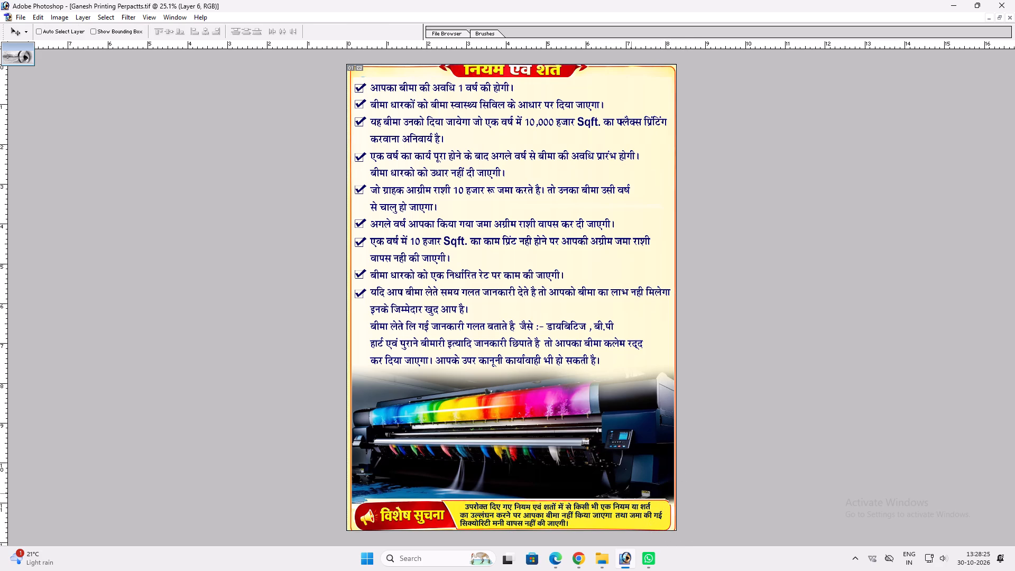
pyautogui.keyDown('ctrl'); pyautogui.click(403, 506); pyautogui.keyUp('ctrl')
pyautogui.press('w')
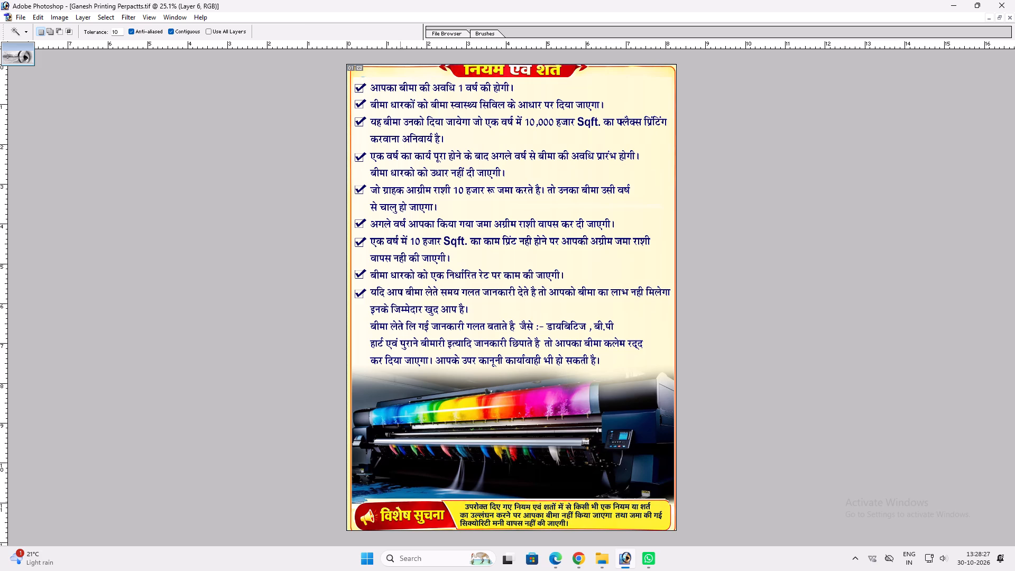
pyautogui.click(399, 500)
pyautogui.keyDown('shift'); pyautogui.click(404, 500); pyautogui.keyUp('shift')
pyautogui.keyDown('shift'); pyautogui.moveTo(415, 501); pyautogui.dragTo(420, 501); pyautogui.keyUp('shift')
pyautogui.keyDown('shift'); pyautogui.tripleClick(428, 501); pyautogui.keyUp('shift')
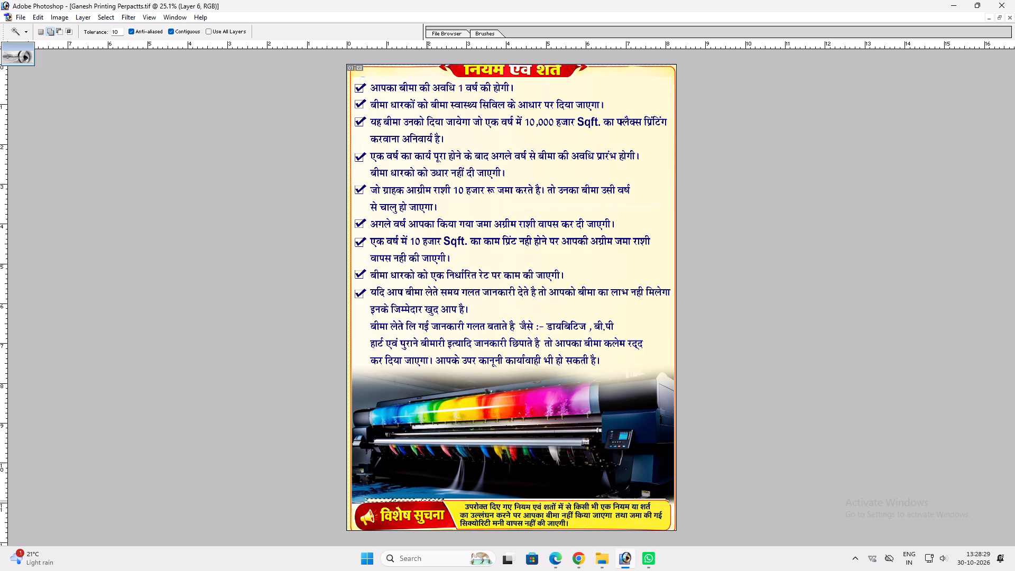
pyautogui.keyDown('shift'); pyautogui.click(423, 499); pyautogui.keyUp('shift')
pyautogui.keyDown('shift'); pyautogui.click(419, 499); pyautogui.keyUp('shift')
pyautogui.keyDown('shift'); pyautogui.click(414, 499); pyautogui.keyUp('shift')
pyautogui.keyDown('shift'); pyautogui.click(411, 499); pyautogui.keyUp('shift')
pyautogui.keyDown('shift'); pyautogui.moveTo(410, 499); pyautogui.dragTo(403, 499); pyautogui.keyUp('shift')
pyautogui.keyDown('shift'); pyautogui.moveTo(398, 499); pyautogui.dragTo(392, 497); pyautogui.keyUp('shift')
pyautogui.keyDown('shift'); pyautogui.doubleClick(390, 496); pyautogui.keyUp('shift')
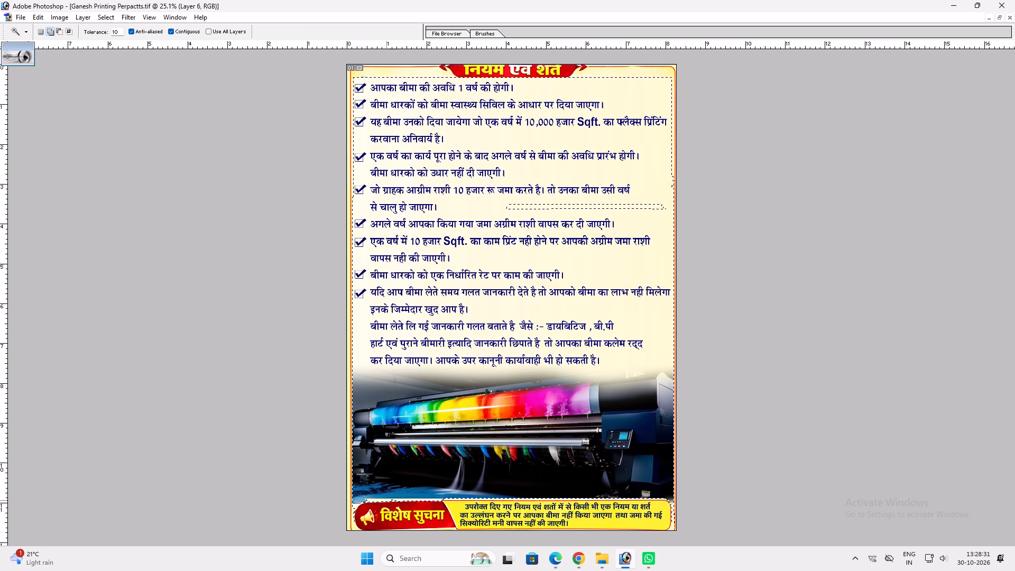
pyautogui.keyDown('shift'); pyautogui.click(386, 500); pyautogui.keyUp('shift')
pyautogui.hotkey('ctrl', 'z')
# Delete the frame layer's cream strip between the printer photo and the विशेष सुचना banner using a Magic Wand tolerance of 60.
pyautogui.press('z')
pyautogui.moveTo(352, 468); pyautogui.dragTo(571, 564)
pyautogui.press('v')
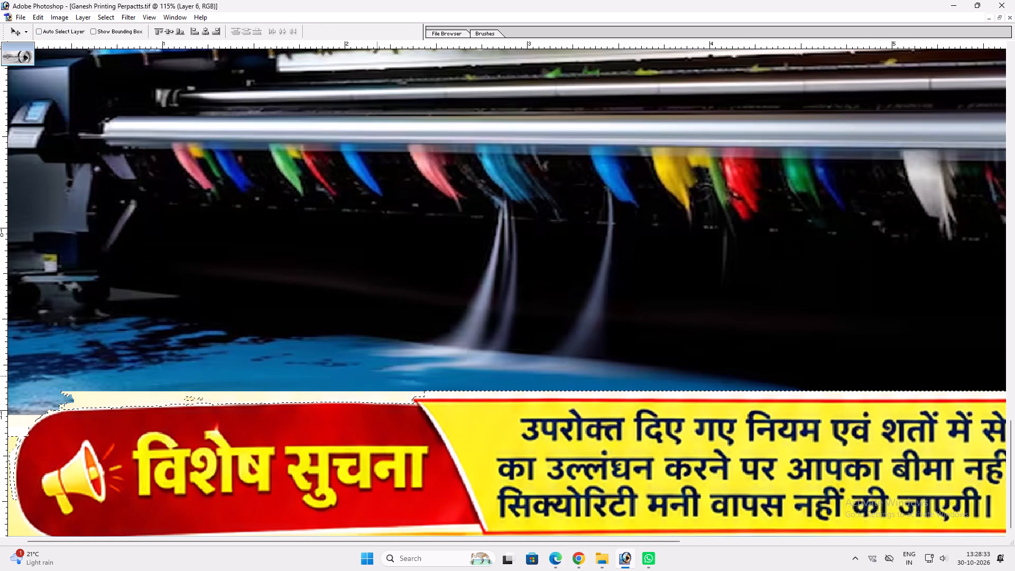
pyautogui.hotkey('ctrl', 'd')
pyautogui.press('v')
pyautogui.rightClick(372, 411)
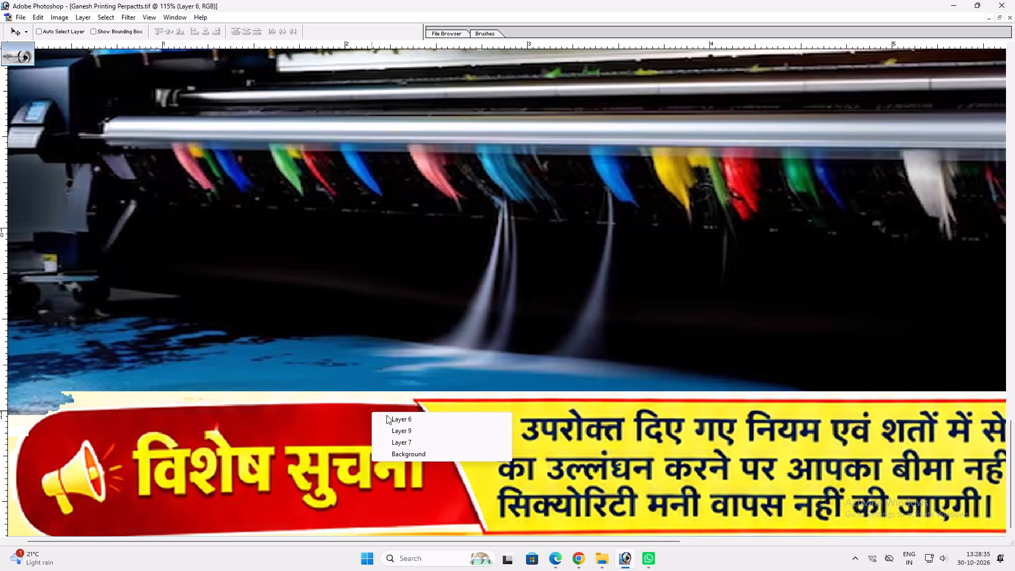
pyautogui.click(389, 416)
pyautogui.press('w')
pyautogui.click(380, 402)
pyautogui.moveTo(117, 32); pyautogui.dragTo(0, 6)
pyautogui.write('60')
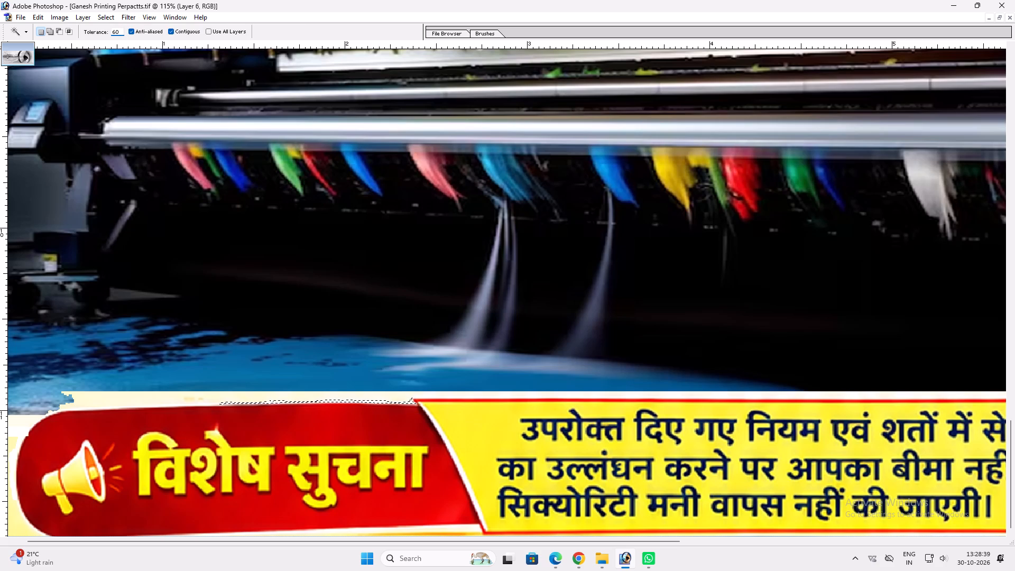
pyautogui.click(251, 395)
pyautogui.keyDown('shift'); pyautogui.click(249, 394); pyautogui.keyUp('shift')
pyautogui.press('Delete')
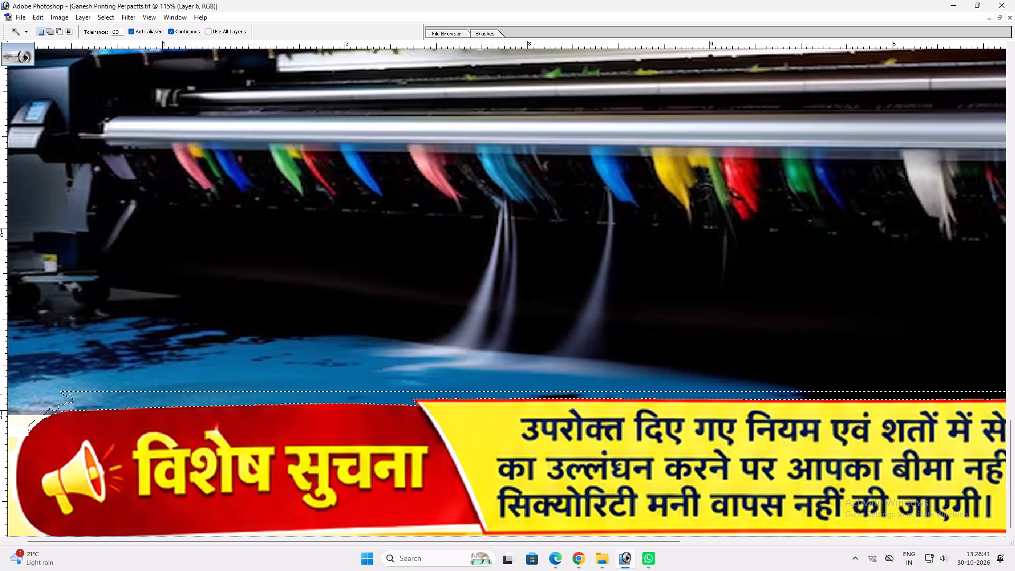
pyautogui.hotkey('ctrl', 'd')
# Stretch the printer photo's height slightly by pulling its top edge up towards the last terms line.
pyautogui.press('space')
pyautogui.press('space')
pyautogui.rightClick(358, 389)
pyautogui.moveTo(378, 396); pyautogui.dragTo(385, 398)
pyautogui.press('v')
pyautogui.press('v')
pyautogui.keyDown('ctrl'); pyautogui.click(457, 421); pyautogui.keyUp('ctrl')
pyautogui.hotkey('ctrl', 't')
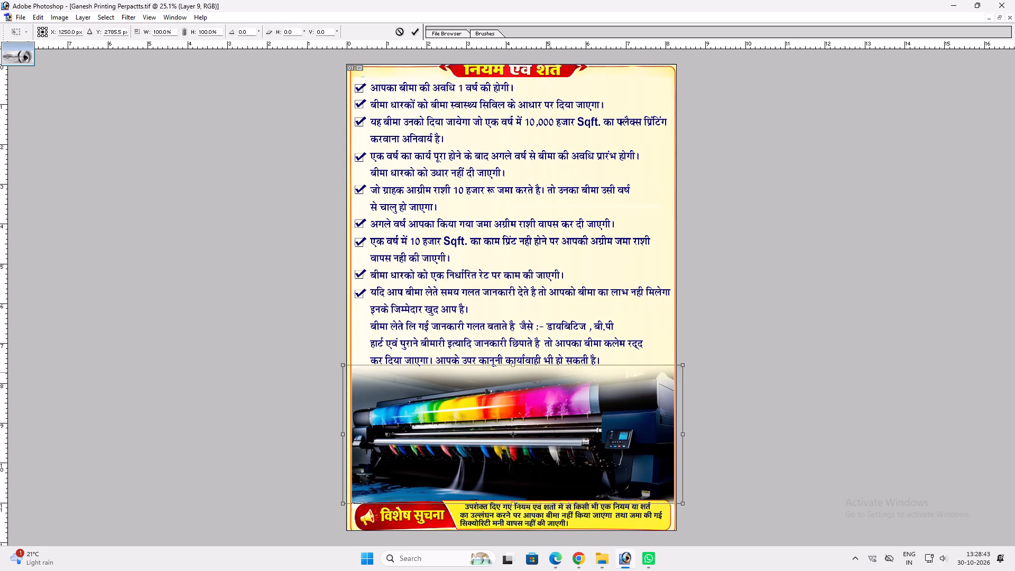
pyautogui.keyDown('shift'); pyautogui.moveTo(549, 361); pyautogui.dragTo(548, 354); pyautogui.keyUp('shift')
pyautogui.hotkey('shift', 'Return')
pyautogui.press('v')
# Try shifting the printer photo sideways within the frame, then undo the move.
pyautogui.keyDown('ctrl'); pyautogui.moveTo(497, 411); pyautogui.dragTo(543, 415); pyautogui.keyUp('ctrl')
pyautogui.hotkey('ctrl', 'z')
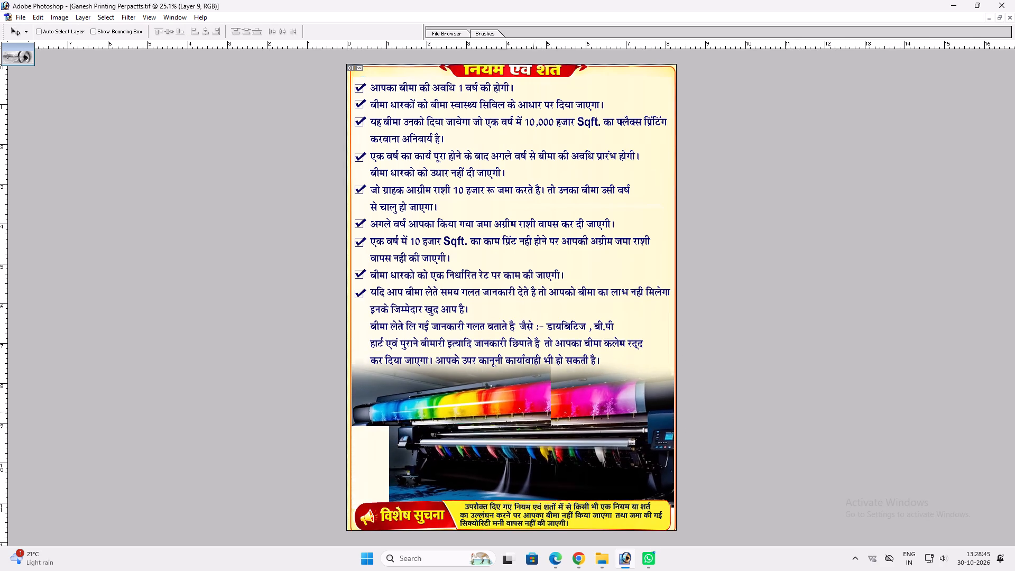
# Examine the printer photo's blend with the terms text, side borders and विशेष सुचना banner at close range.
pyautogui.hotkey('ctrl', '+')
pyautogui.press('space')
pyautogui.press('space')
pyautogui.moveTo(482, 413); pyautogui.dragTo(499, 286)
pyautogui.press('v')
pyautogui.press('v')
pyautogui.click(661, 555)
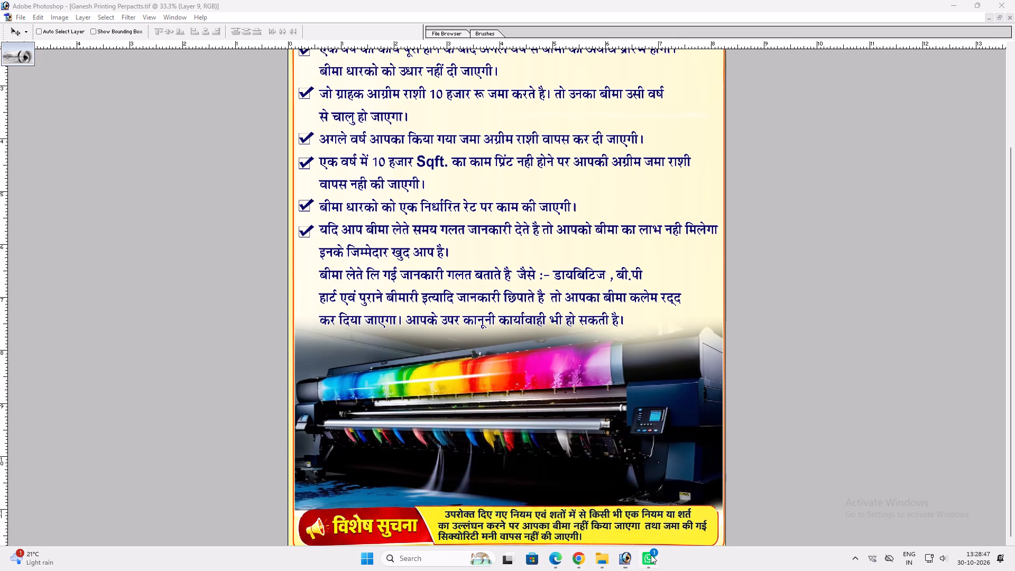
pyautogui.click(479, 409)
pyautogui.press('space')
pyautogui.press('space')
pyautogui.press('space')
pyautogui.press('space')
pyautogui.press('space')
pyautogui.rightClick(468, 386)
pyautogui.moveTo(488, 391); pyautogui.dragTo(499, 394)
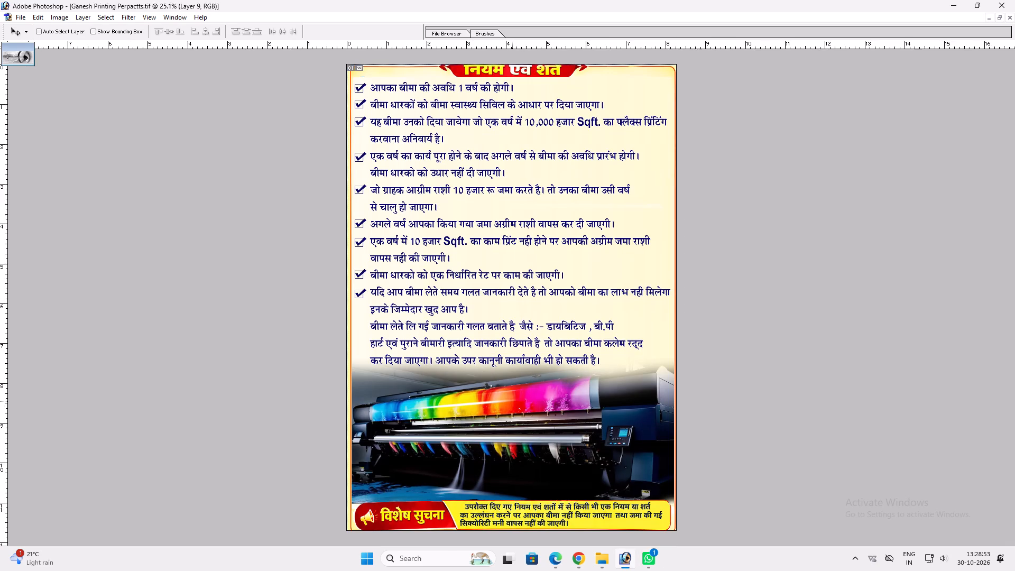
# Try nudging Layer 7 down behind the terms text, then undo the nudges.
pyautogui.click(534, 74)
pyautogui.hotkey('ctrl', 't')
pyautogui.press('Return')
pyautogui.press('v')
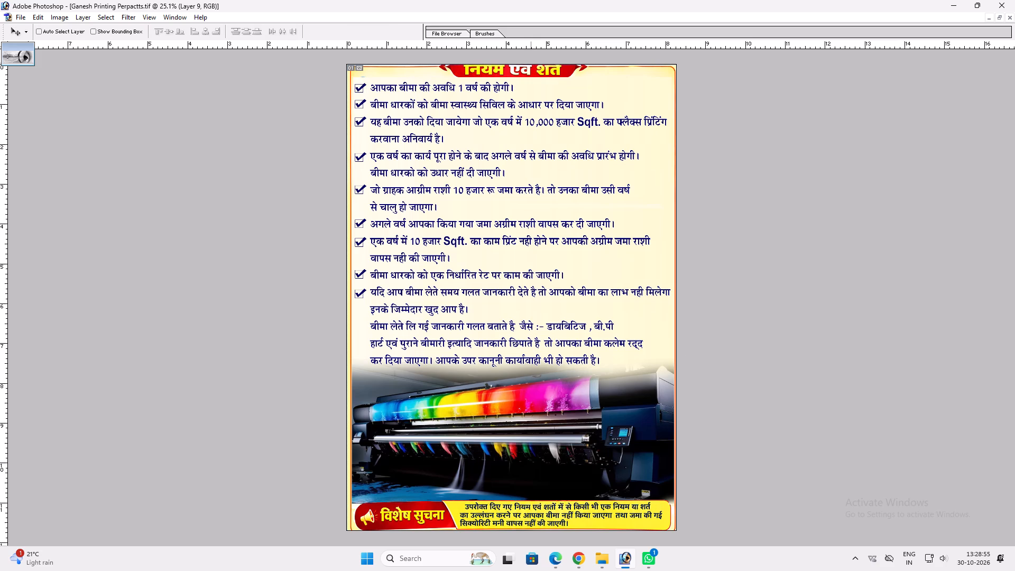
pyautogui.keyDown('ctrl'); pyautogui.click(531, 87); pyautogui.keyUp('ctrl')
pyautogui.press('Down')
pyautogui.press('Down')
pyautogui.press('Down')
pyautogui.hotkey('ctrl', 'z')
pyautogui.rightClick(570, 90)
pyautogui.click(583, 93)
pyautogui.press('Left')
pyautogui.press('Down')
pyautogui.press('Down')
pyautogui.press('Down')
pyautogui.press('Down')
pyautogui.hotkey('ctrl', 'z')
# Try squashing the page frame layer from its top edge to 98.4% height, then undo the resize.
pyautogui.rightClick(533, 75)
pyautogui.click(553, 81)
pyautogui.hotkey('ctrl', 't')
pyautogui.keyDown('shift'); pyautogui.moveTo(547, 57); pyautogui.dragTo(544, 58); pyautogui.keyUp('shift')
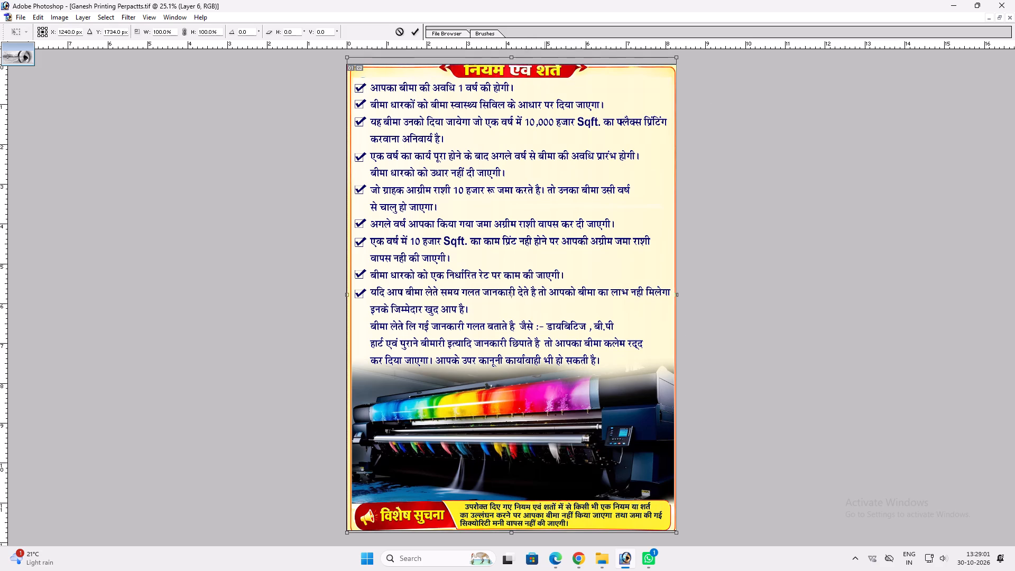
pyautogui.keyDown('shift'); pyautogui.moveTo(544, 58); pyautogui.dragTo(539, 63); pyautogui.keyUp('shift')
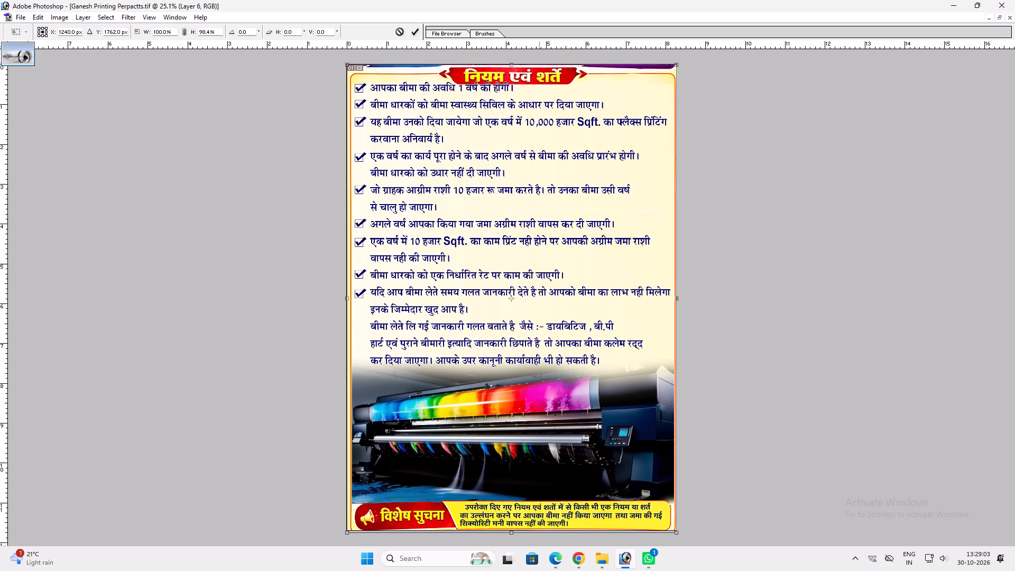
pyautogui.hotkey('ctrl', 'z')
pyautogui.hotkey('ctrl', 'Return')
# Nudge the page frame layer down until the whole नियम एवं शर्ते heading banner sits inside the page top.
pyautogui.press('v')
pyautogui.press('Down')
pyautogui.press('Down')
pyautogui.press('Down')
pyautogui.press('Down')
pyautogui.press('Down')
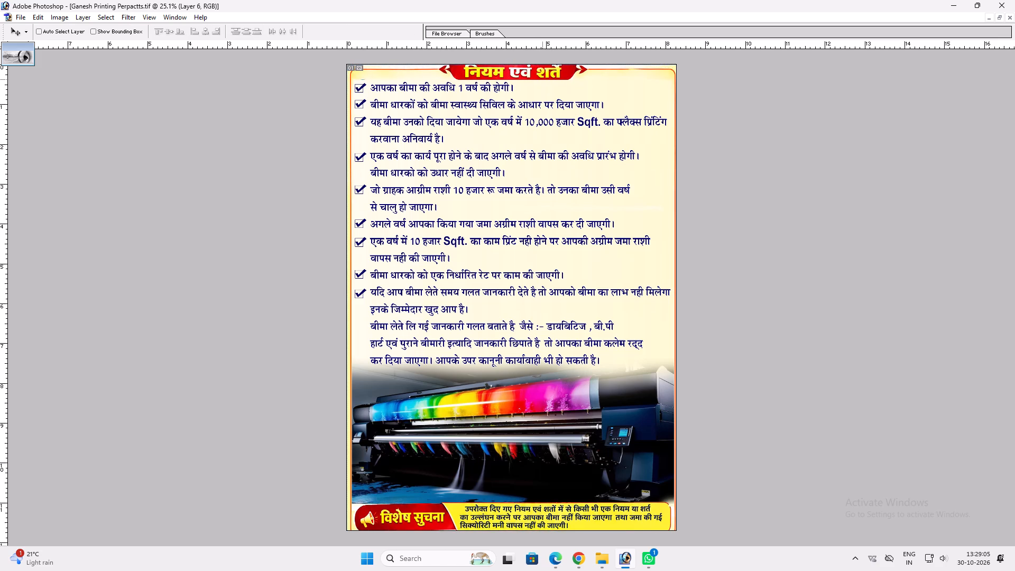
pyautogui.press('Down')
pyautogui.press('Down')
pyautogui.press('Down')
pyautogui.press('Down')
pyautogui.press('Down')
pyautogui.press('Down')
pyautogui.press('Down')
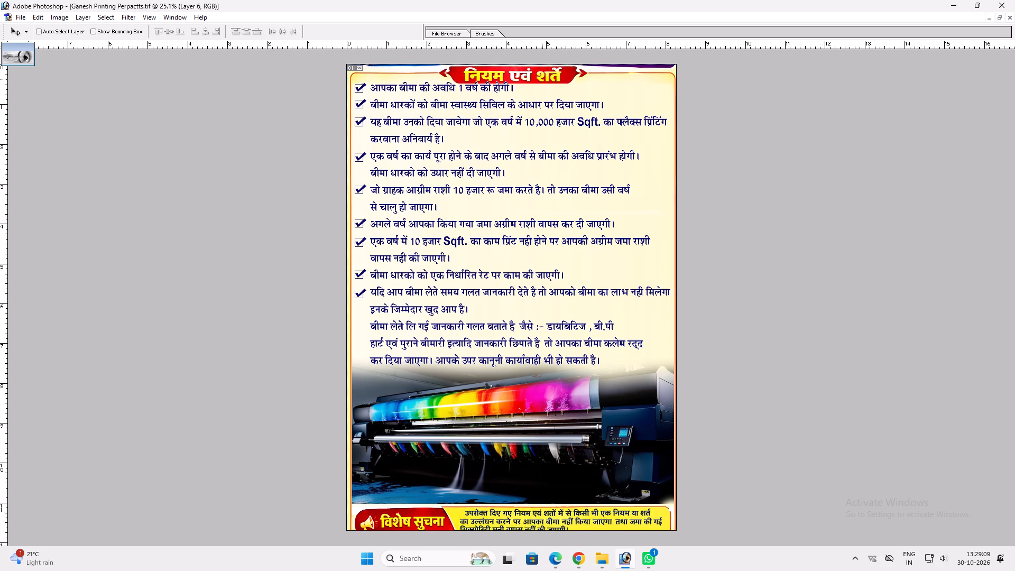
# Select the page frame's thin strip above the border, before the नियम एवं शर्ते heading, and stretch it upward past the page edge.
pyautogui.keyDown('ctrl'); pyautogui.click(416, 68); pyautogui.keyUp('ctrl')
pyautogui.press('m')
pyautogui.moveTo(348, 70); pyautogui.dragTo(432, 68)
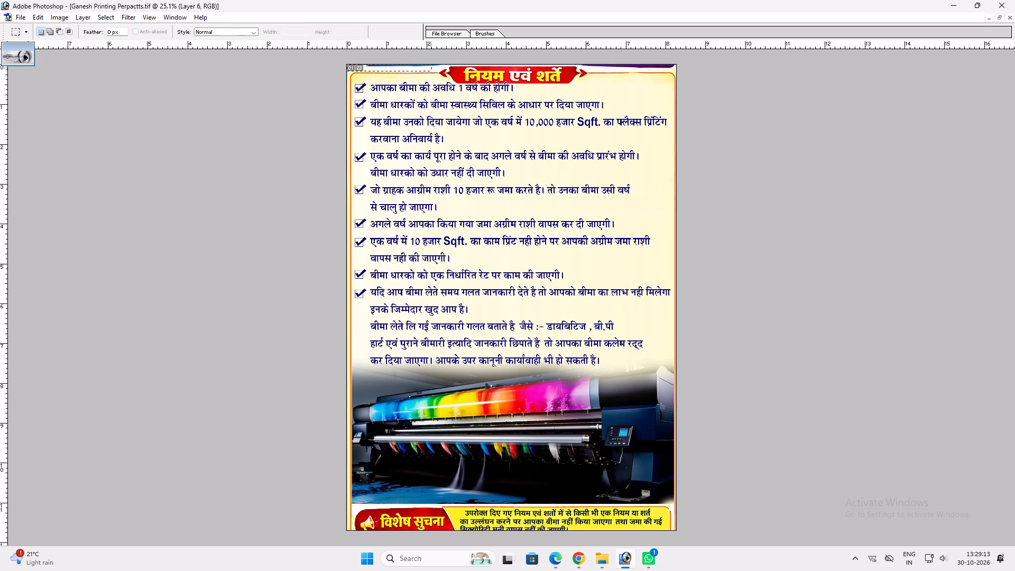
pyautogui.moveTo(432, 68); pyautogui.dragTo(434, 70)
pyautogui.hotkey('ctrl', 't')
pyautogui.moveTo(425, 69); pyautogui.dragTo(425, 46)
pyautogui.hotkey('ctrl', 'Return')
pyautogui.hotkey('ctrl', 'd')
pyautogui.hotkey('ctrl', 'z')
pyautogui.hotkey('ctrl', 't')
pyautogui.keyDown('shift'); pyautogui.moveTo(433, 66); pyautogui.dragTo(439, 64); pyautogui.keyUp('shift')
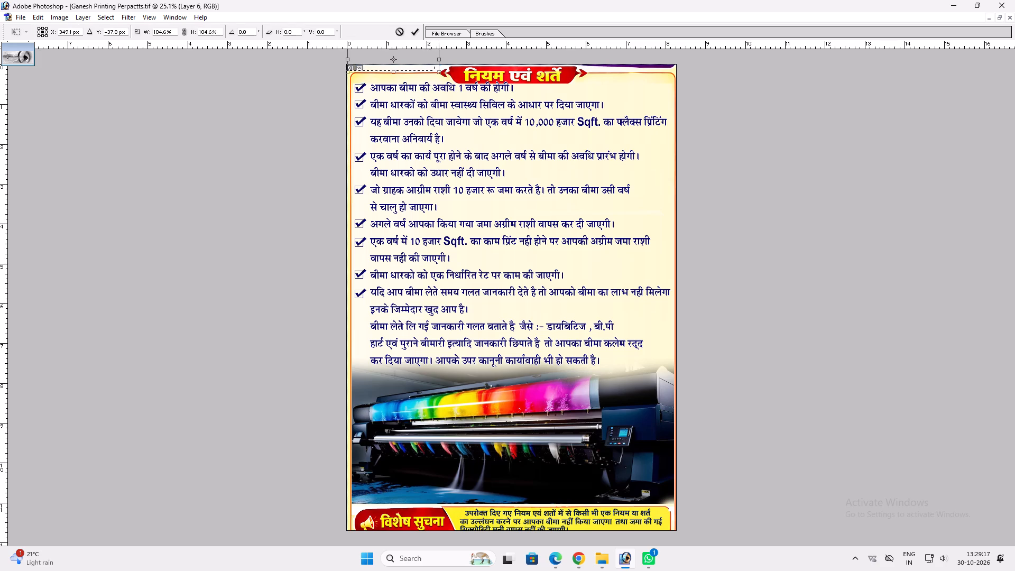
pyautogui.keyDown('shift'); pyautogui.moveTo(439, 64); pyautogui.dragTo(439, 63); pyautogui.keyUp('shift')
pyautogui.press('Return')
pyautogui.hotkey('ctrl', 'd')
# Select the matching top strip after the नियम एवं शर्ते heading and stretch it upward over the remaining purple edge.
pyautogui.moveTo(586, 68); pyautogui.dragTo(586, 68)
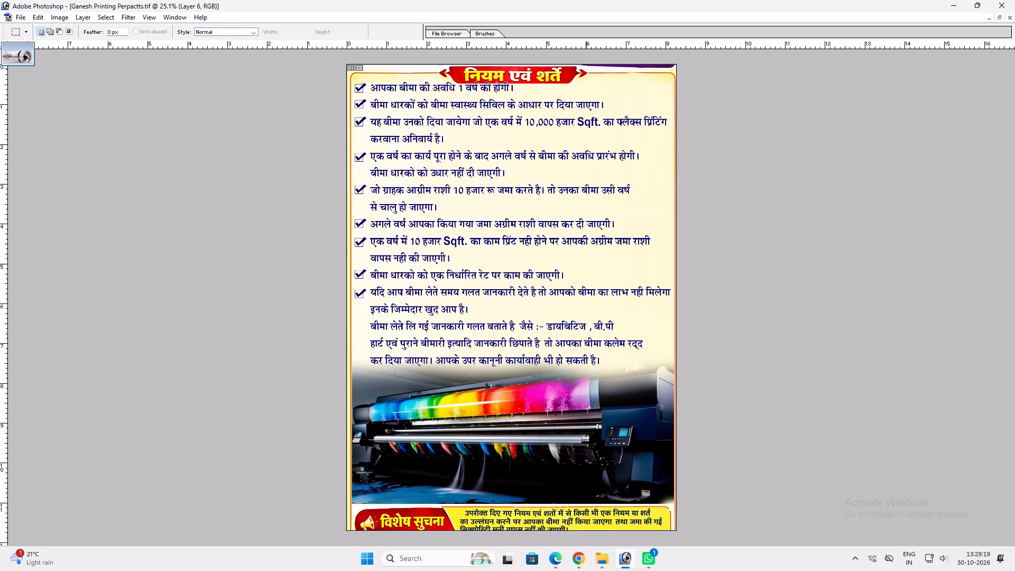
pyautogui.moveTo(586, 68); pyautogui.dragTo(676, 66)
pyautogui.moveTo(676, 66); pyautogui.dragTo(677, 66)
pyautogui.press('Down')
pyautogui.press('Down')
pyautogui.press('Down')
pyautogui.press('Down')
pyautogui.press('Down')
pyautogui.press('Down')
pyautogui.press('Down')
pyautogui.hotkey('ctrl', 't')
pyautogui.moveTo(656, 68); pyautogui.dragTo(653, 51)
pyautogui.hotkey('ctrl', 'Return')
pyautogui.hotkey('ctrl', 'd')
pyautogui.press('v')
pyautogui.press('v')
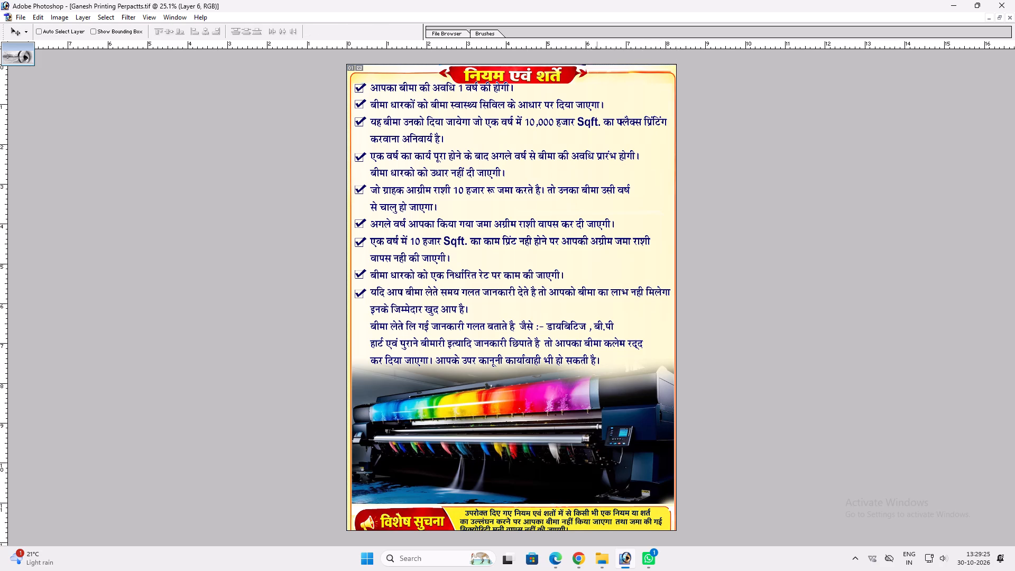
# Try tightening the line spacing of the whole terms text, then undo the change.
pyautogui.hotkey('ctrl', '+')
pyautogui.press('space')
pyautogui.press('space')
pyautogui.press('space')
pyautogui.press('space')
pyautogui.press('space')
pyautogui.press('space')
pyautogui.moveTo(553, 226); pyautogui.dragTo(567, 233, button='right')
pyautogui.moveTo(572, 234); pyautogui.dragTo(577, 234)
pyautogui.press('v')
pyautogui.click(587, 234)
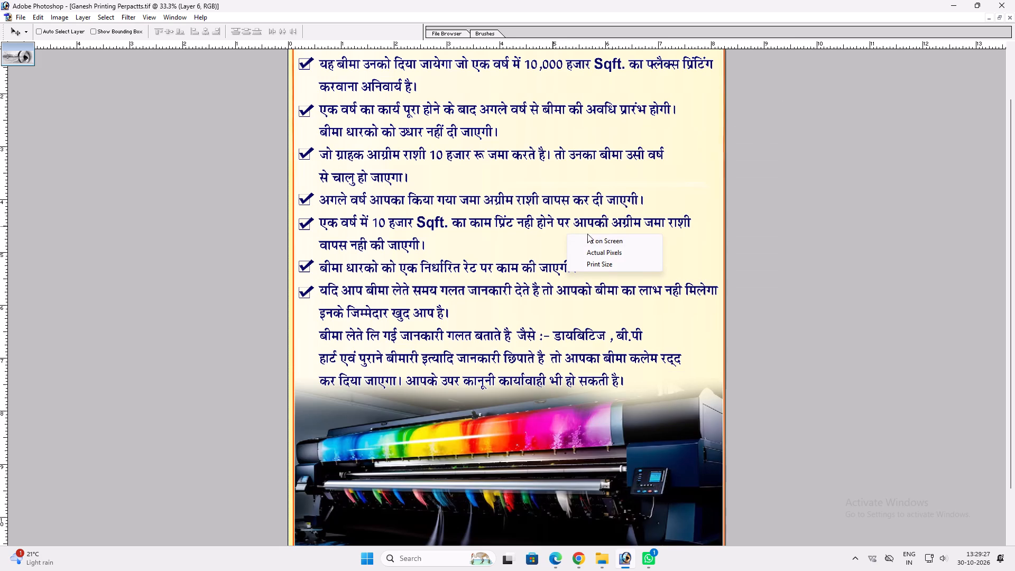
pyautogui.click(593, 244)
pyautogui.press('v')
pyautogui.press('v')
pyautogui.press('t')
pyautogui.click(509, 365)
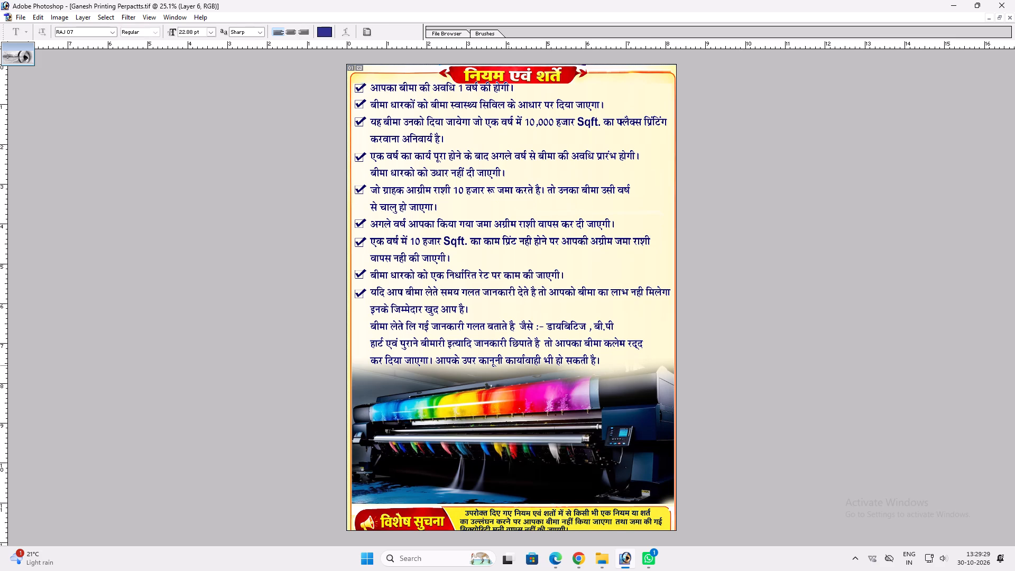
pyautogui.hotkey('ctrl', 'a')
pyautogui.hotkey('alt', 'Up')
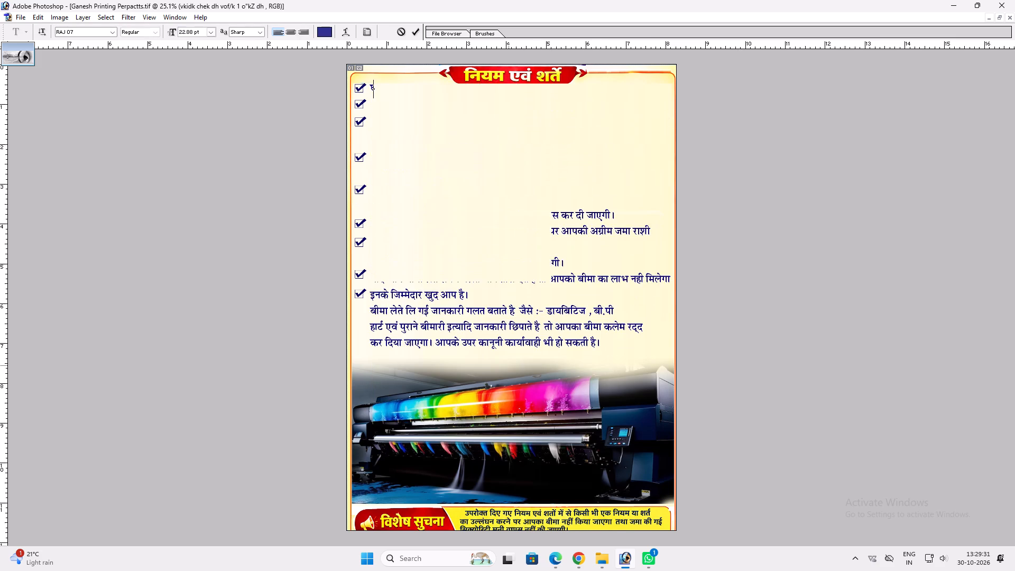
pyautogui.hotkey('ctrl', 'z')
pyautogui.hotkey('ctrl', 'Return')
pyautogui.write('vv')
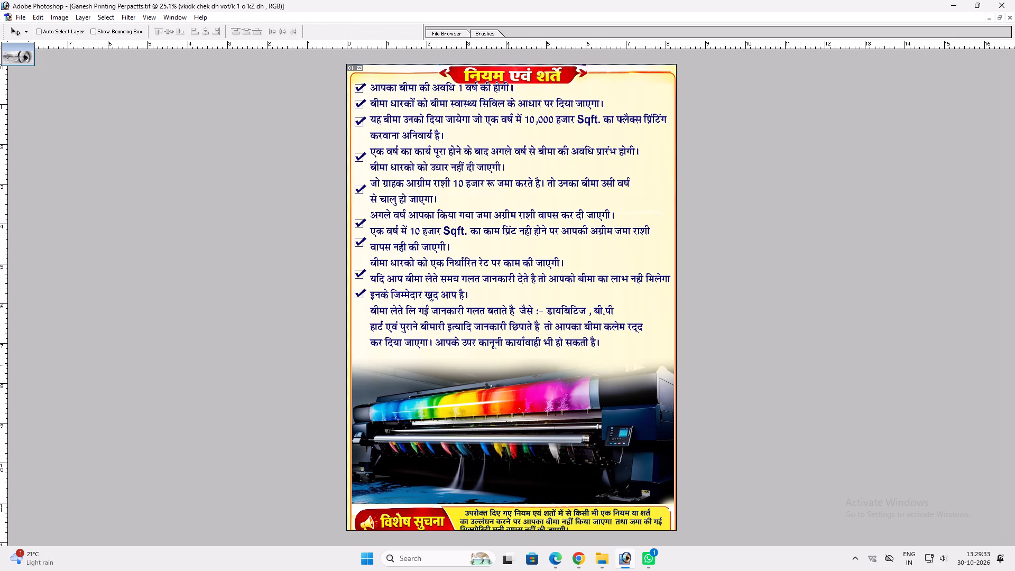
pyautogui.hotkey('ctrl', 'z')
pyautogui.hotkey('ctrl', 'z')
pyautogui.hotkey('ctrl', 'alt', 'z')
# Set the text colour of "10,000" in the third term to red D30001.
pyautogui.hotkey('ctrl', '+')
pyautogui.press('space')
pyautogui.press('space')
pyautogui.press('space')
pyautogui.press('space')
pyautogui.press('space')
pyautogui.press('space')
pyautogui.press('space')
pyautogui.press('space')
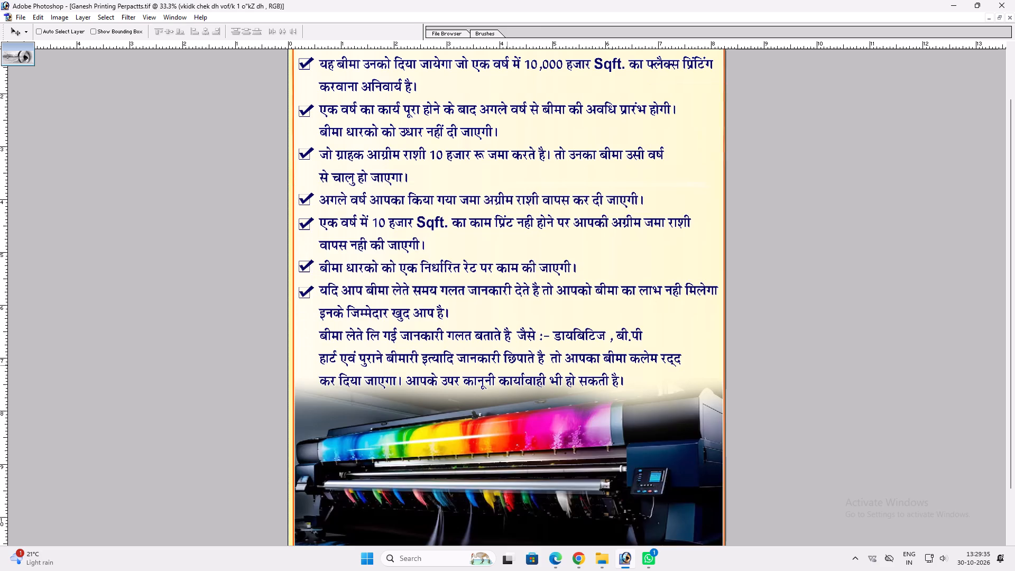
pyautogui.moveTo(456, 290); pyautogui.dragTo(490, 531)
pyautogui.press('t')
pyautogui.moveTo(524, 122); pyautogui.dragTo(560, 121)
pyautogui.click(324, 29)
pyautogui.click(578, 59)
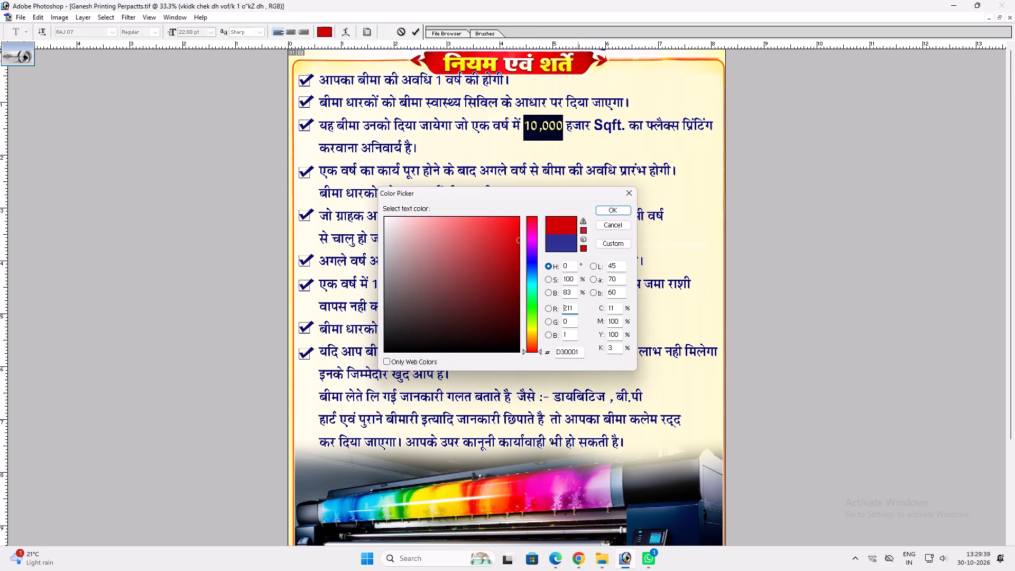
pyautogui.press('Return')
pyautogui.press('Return')
pyautogui.press('Return')
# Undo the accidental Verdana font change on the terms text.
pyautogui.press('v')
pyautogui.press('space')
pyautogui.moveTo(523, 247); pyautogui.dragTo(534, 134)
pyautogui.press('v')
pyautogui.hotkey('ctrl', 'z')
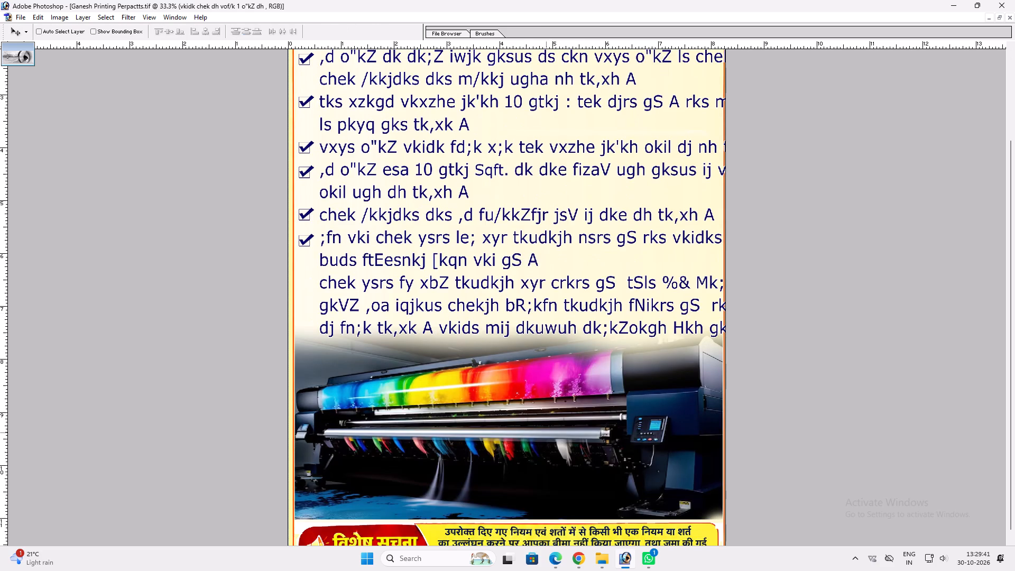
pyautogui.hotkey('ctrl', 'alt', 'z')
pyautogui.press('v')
# Remove the flex printer photo from below the terms text.
pyautogui.keyDown('ctrl'); pyautogui.click(528, 432); pyautogui.keyUp('ctrl')
pyautogui.hotkey('alt', 'l')
pyautogui.hotkey('alt', 'l')
pyautogui.hotkey('alt', 'l')
pyautogui.write('v')
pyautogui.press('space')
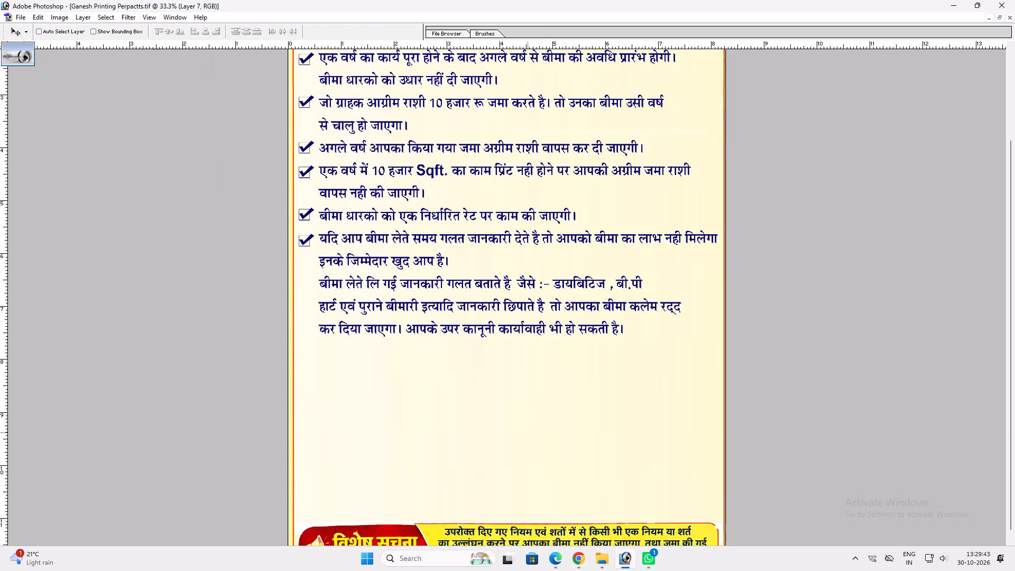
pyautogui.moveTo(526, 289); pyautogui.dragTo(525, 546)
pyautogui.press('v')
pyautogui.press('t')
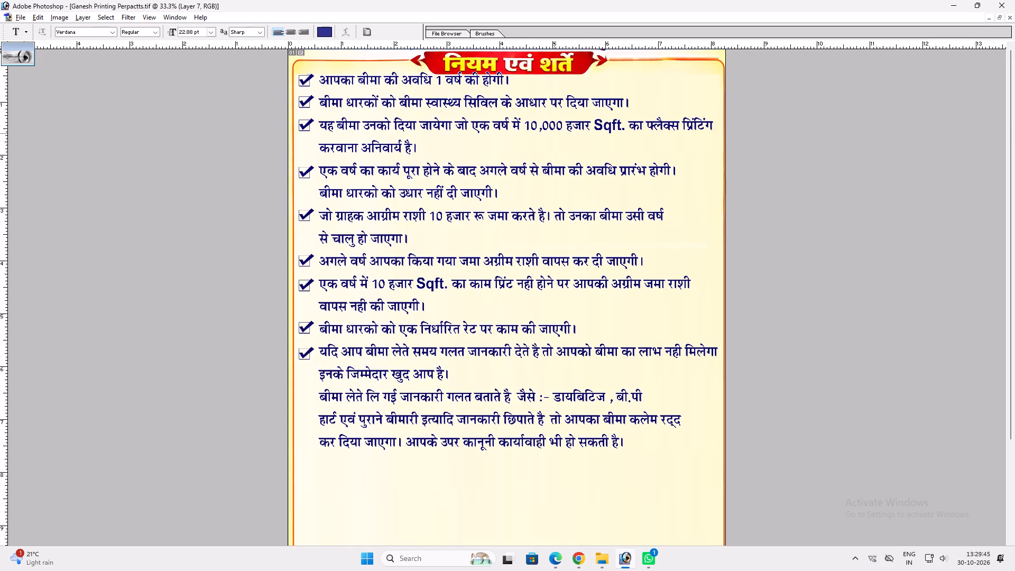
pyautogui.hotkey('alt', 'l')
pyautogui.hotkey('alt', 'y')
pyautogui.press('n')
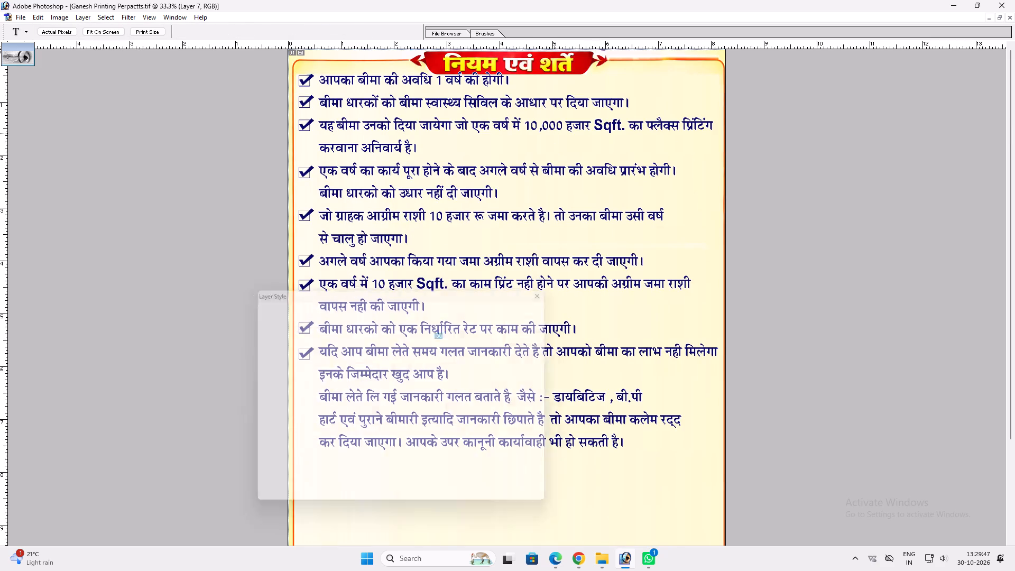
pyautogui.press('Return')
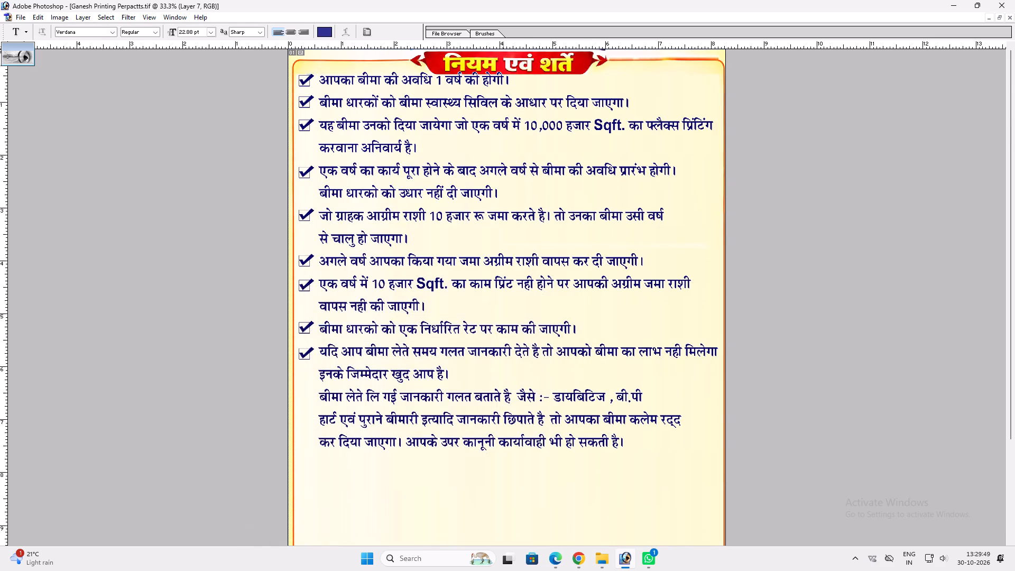
# Squash the terms text block slightly from its top edge so the first line clears the heading banner.
pyautogui.keyDown('ctrl'); pyautogui.click(502, 77); pyautogui.keyUp('ctrl')
pyautogui.hotkey('ctrl', 't')
pyautogui.press('Return')
pyautogui.press('v')
pyautogui.press('v')
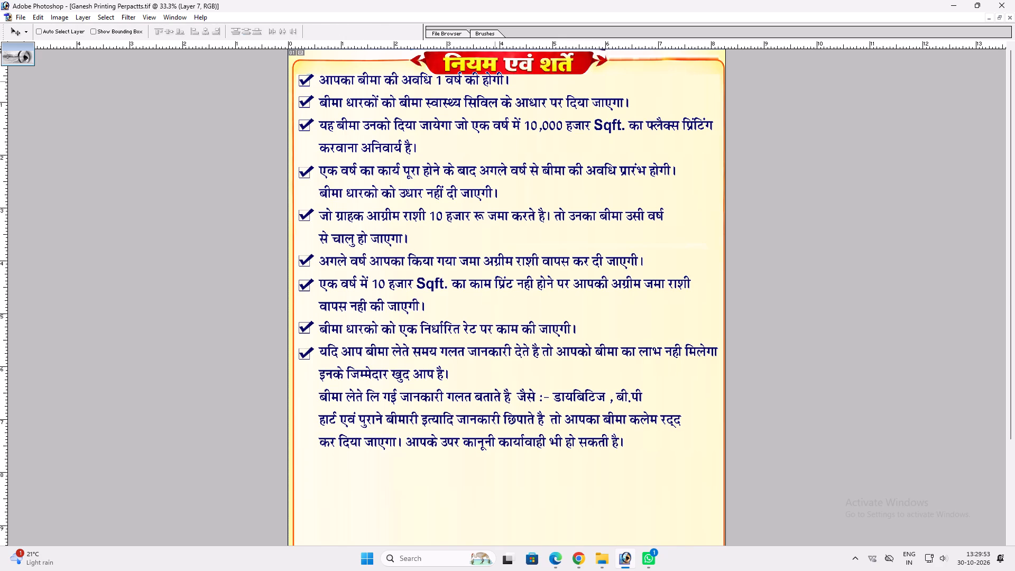
pyautogui.rightClick(494, 79)
pyautogui.click(506, 83)
pyautogui.hotkey('ctrl', 't')
pyautogui.keyDown('shift'); pyautogui.moveTo(495, 75); pyautogui.dragTo(490, 79); pyautogui.keyUp('shift')
pyautogui.press('Return')
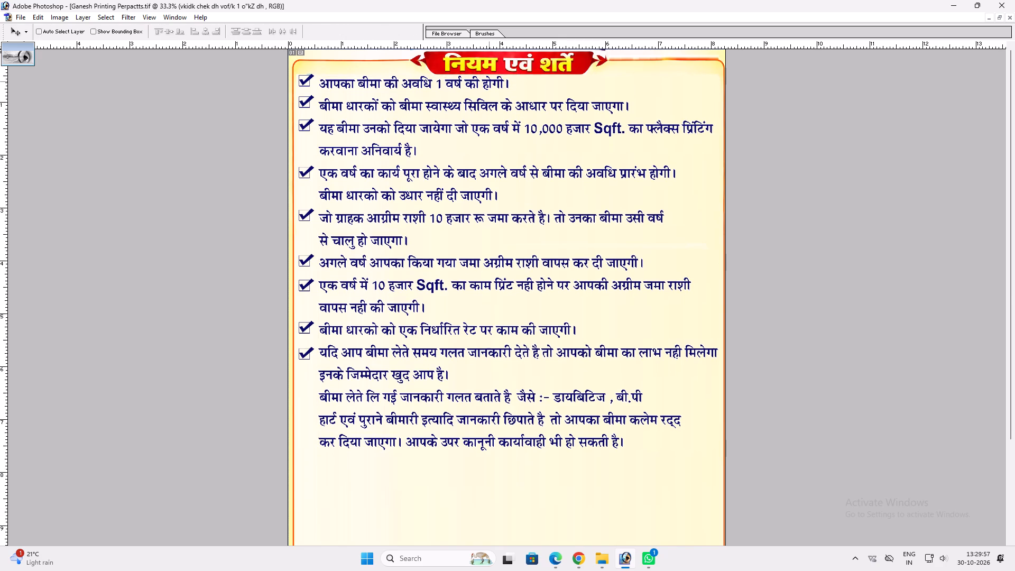
pyautogui.press('v')
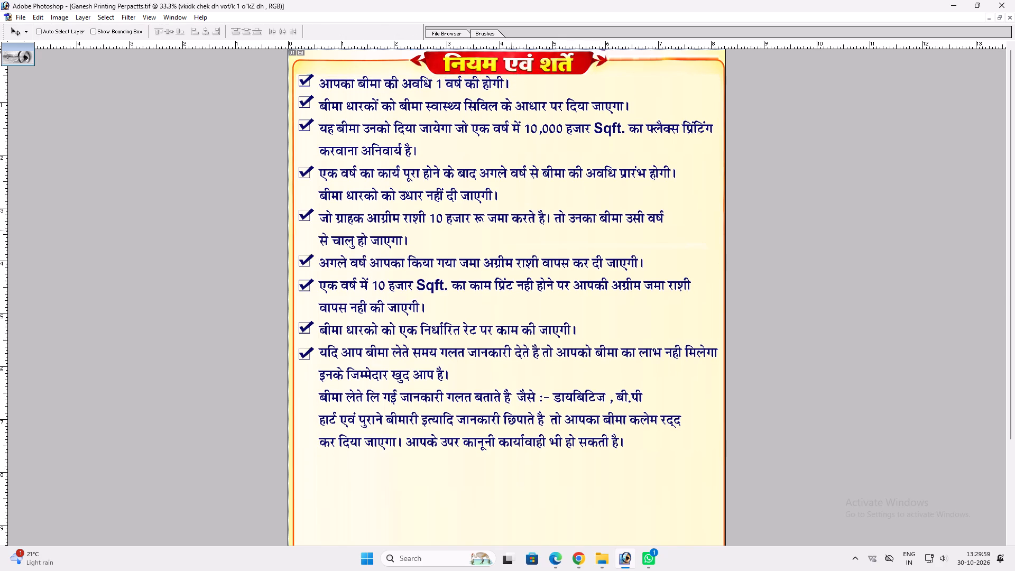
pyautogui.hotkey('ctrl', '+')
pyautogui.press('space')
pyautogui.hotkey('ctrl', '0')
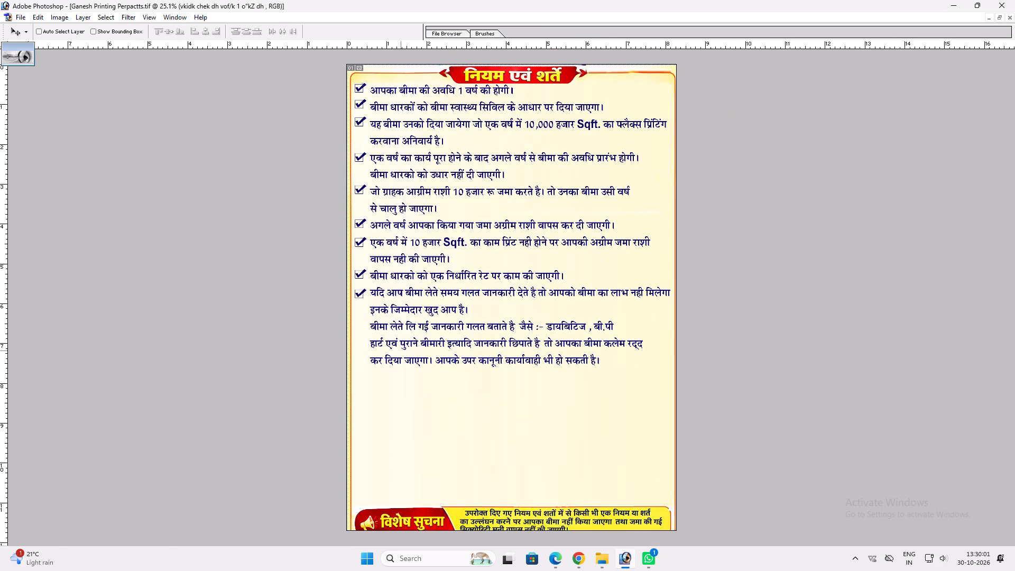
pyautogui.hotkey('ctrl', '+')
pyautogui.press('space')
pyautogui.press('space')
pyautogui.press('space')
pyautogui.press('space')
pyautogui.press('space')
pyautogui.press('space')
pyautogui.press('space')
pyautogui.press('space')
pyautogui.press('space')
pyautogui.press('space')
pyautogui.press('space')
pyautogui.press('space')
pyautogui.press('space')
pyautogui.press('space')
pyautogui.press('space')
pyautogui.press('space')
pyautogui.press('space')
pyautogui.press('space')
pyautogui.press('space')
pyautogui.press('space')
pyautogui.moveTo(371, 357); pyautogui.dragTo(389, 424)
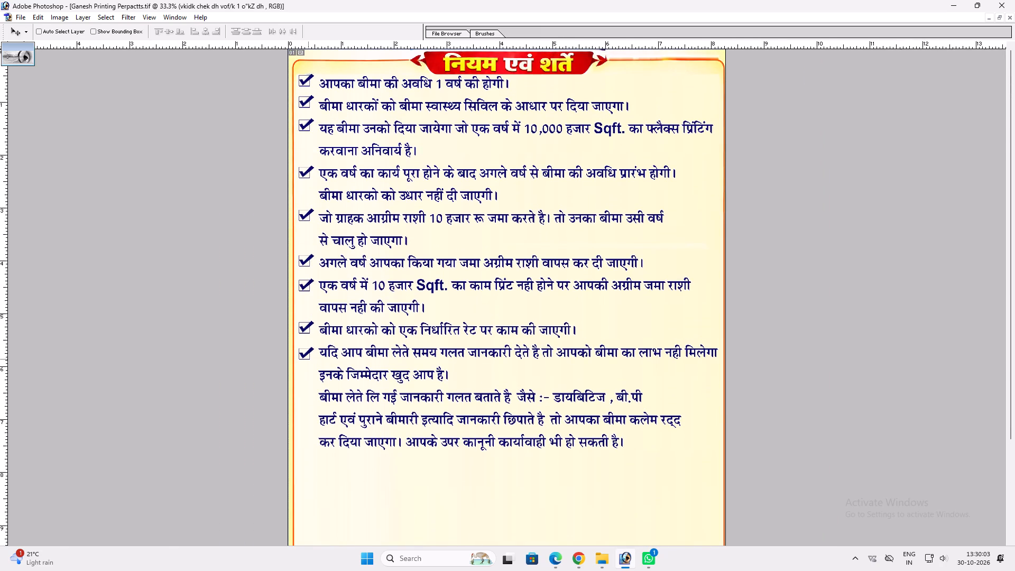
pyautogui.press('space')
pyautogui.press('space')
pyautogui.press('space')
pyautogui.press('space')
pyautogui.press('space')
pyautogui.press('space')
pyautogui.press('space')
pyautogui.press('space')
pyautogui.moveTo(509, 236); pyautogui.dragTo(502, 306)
# Loosen the line spacing of the whole terms text by one increment.
pyautogui.press('t')
pyautogui.click(509, 425)
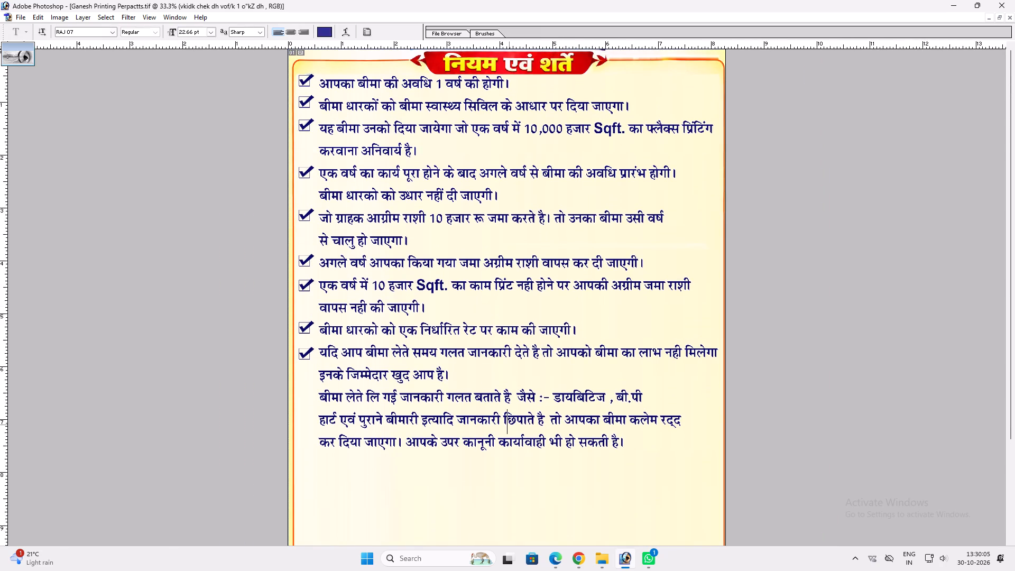
pyautogui.hotkey('ctrl', 'a')
pyautogui.hotkey('alt', 'Down')
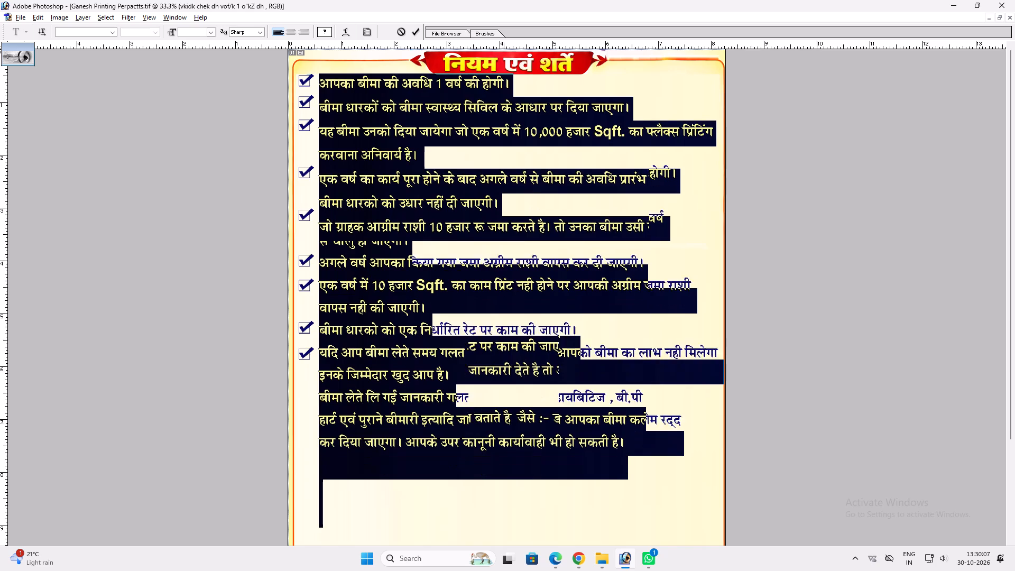
pyautogui.hotkey('ctrl', 'z')
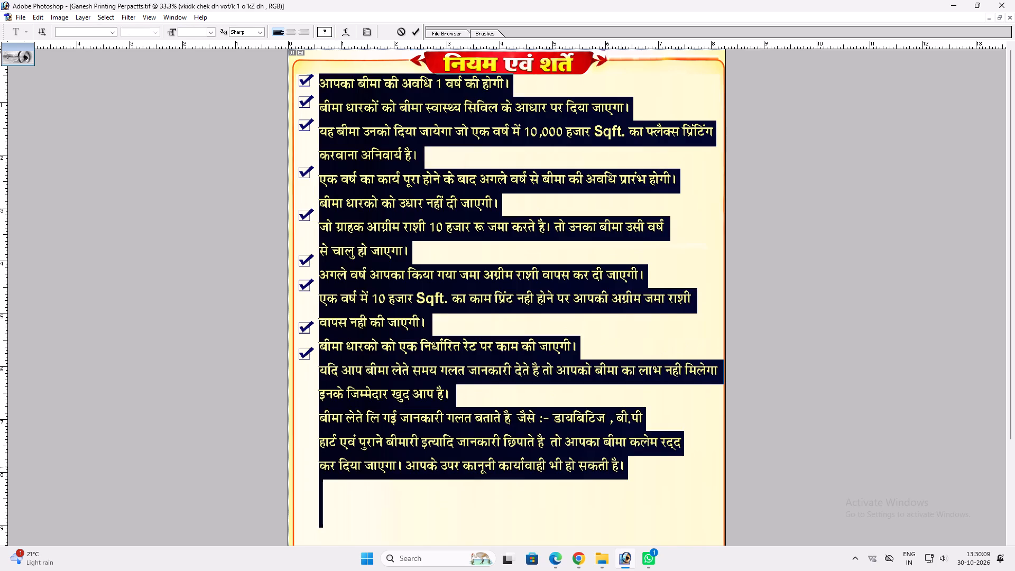
# Delete the blank lines after the last sentence of the terms text.
pyautogui.moveTo(625, 469); pyautogui.dragTo(697, 524)
pyautogui.press('BackSpace')
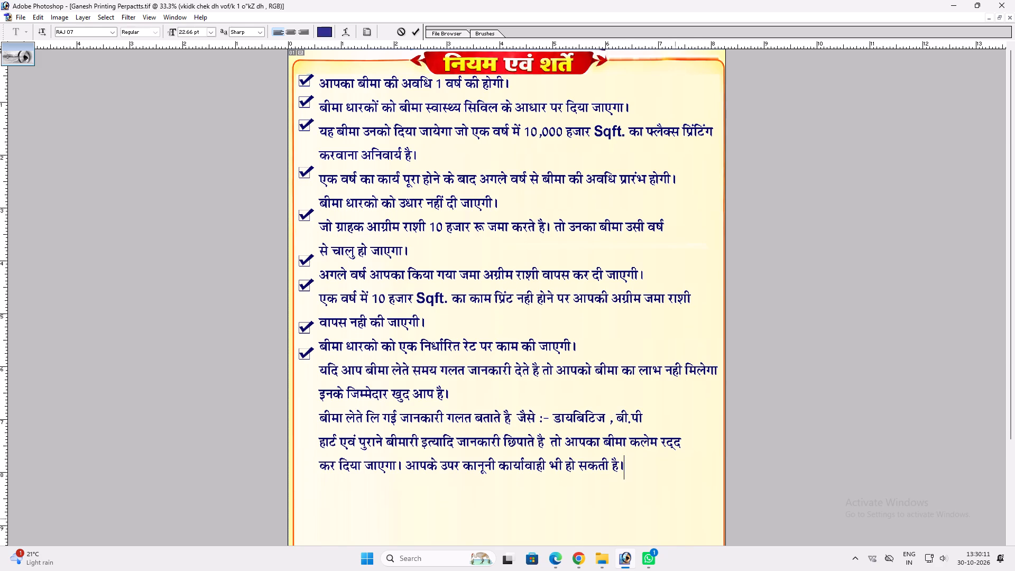
pyautogui.press('Return')
pyautogui.press('v')
pyautogui.press('v')
# Turn off the Color Overlay effect in the terms text layer's style.
pyautogui.press('space')
pyautogui.press('space')
pyautogui.moveTo(456, 213); pyautogui.dragTo(458, 295)
pyautogui.press('v')
pyautogui.press('v')
pyautogui.press('t')
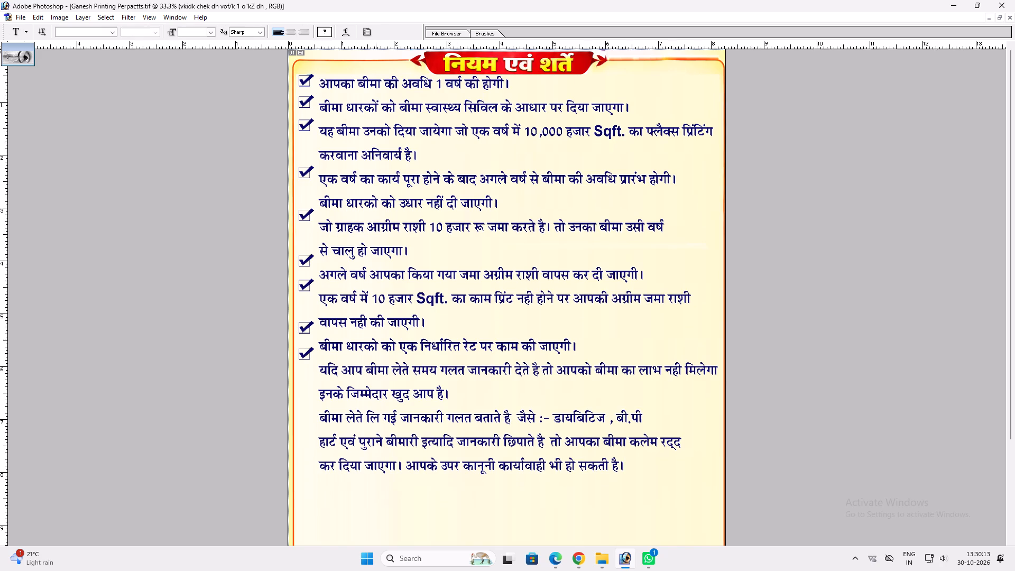
pyautogui.moveTo(526, 133); pyautogui.dragTo(527, 132)
pyautogui.moveTo(527, 132); pyautogui.dragTo(561, 134)
pyautogui.press('Return')
pyautogui.hotkey('alt', 'l')
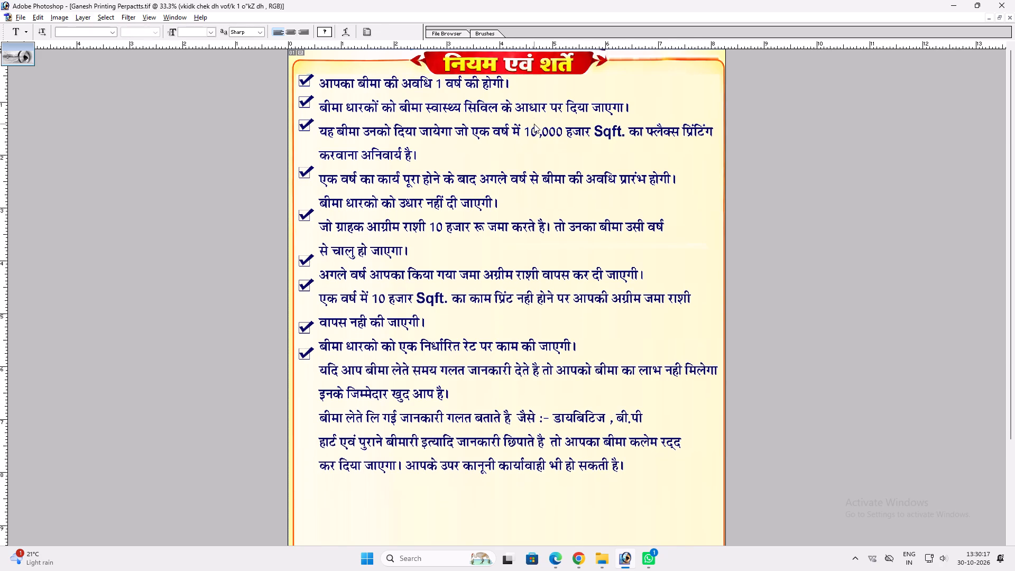
pyautogui.write('yn')
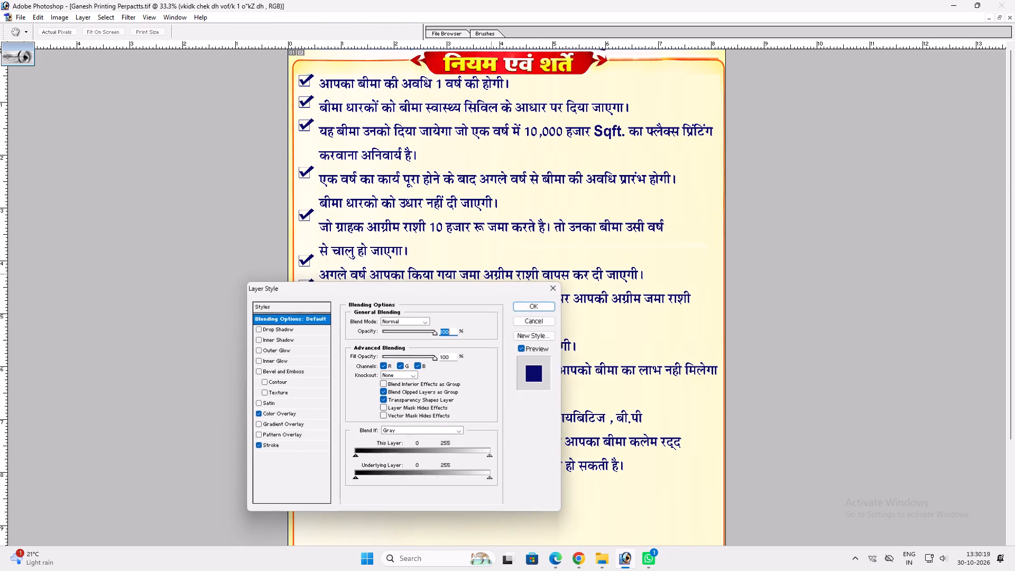
pyautogui.click(259, 413)
pyautogui.press('Return')
pyautogui.press('Return')
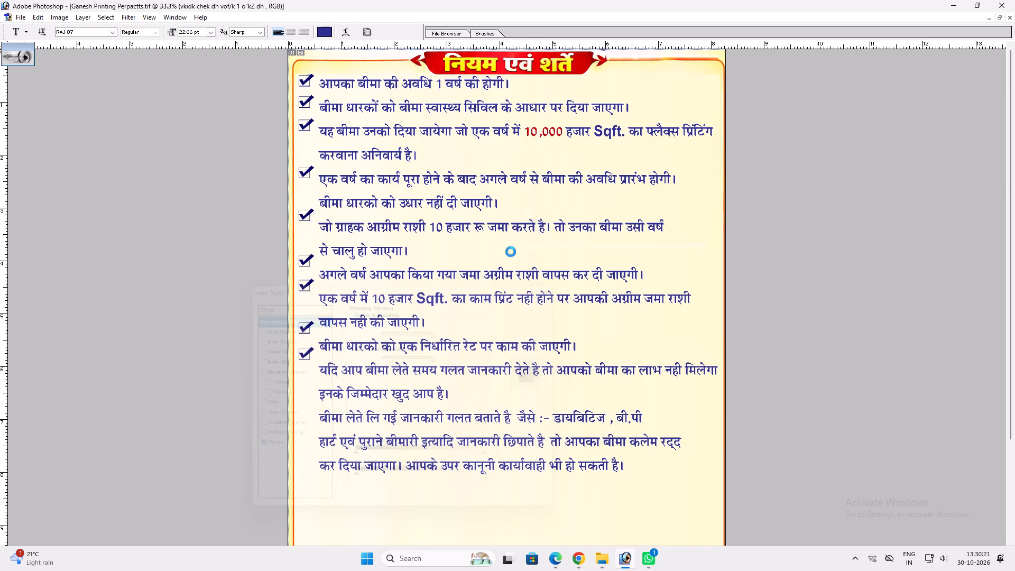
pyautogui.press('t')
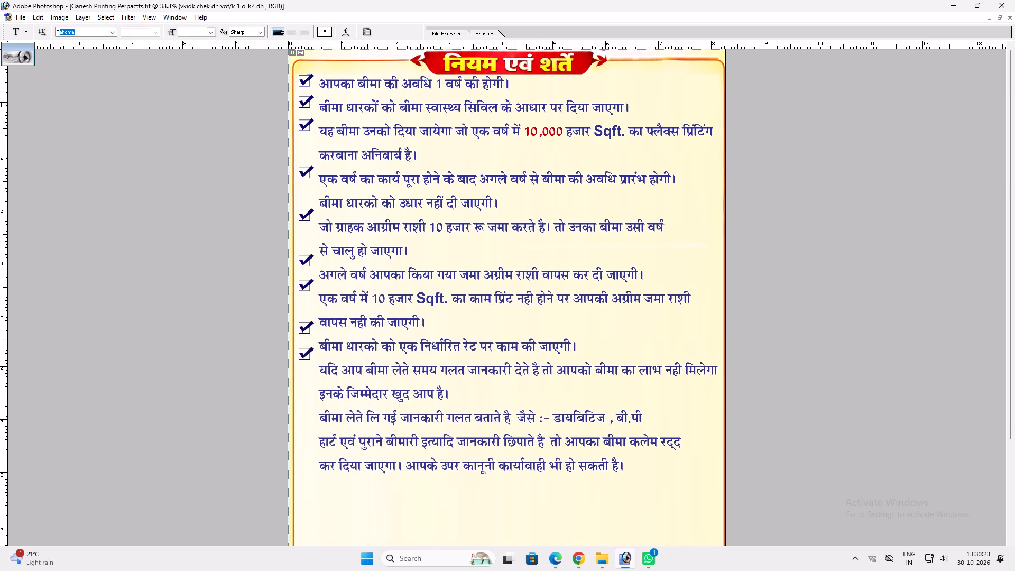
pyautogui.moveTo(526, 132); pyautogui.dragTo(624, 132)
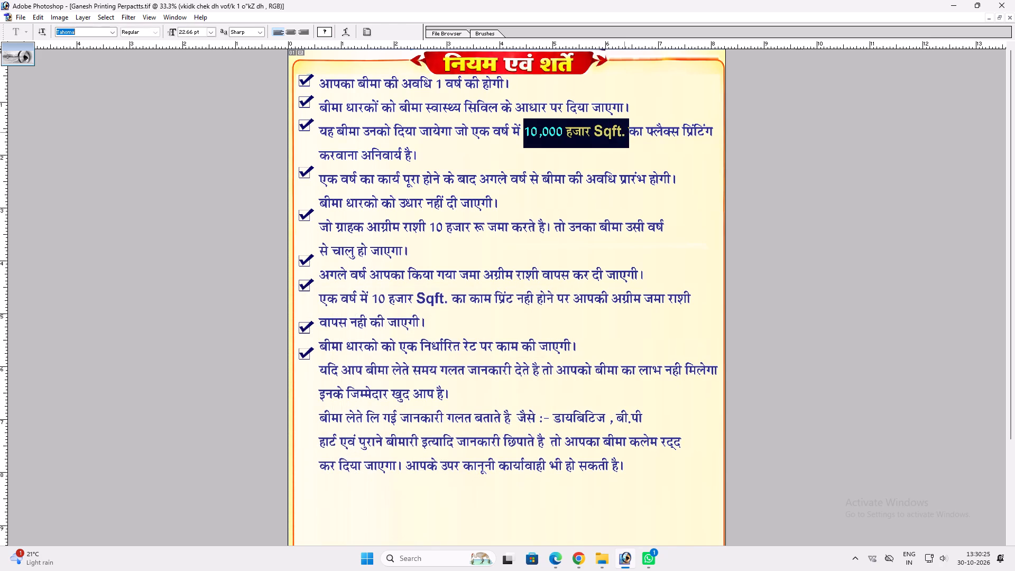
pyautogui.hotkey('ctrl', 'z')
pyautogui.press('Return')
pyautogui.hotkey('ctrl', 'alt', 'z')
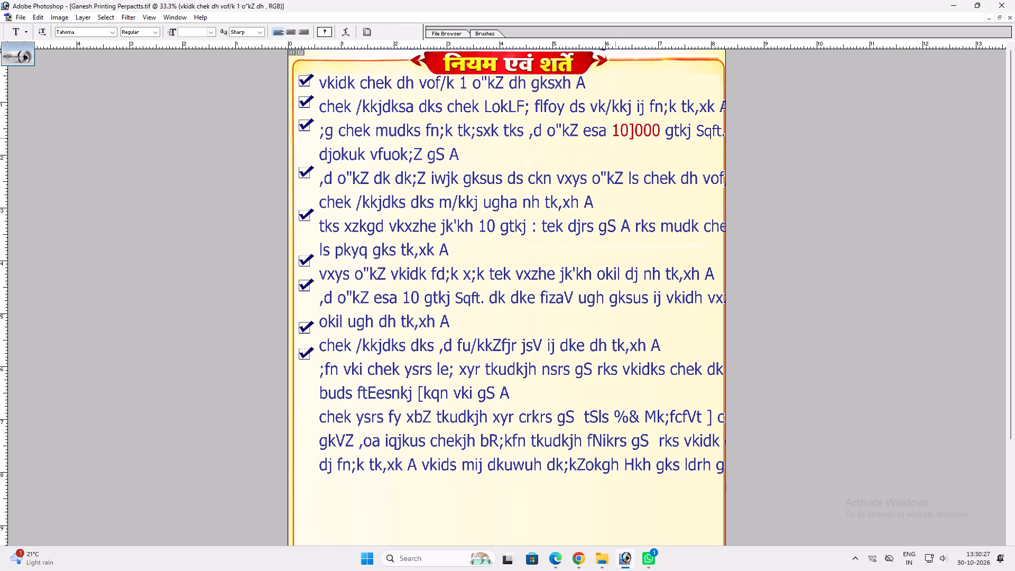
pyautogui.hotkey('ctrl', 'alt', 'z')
# Recolour "10,000 हजार Sqft." in the third term with a red sampled from the heading banner and enlarge it by one increment.
pyautogui.moveTo(624, 137); pyautogui.dragTo(524, 142)
pyautogui.click(326, 29)
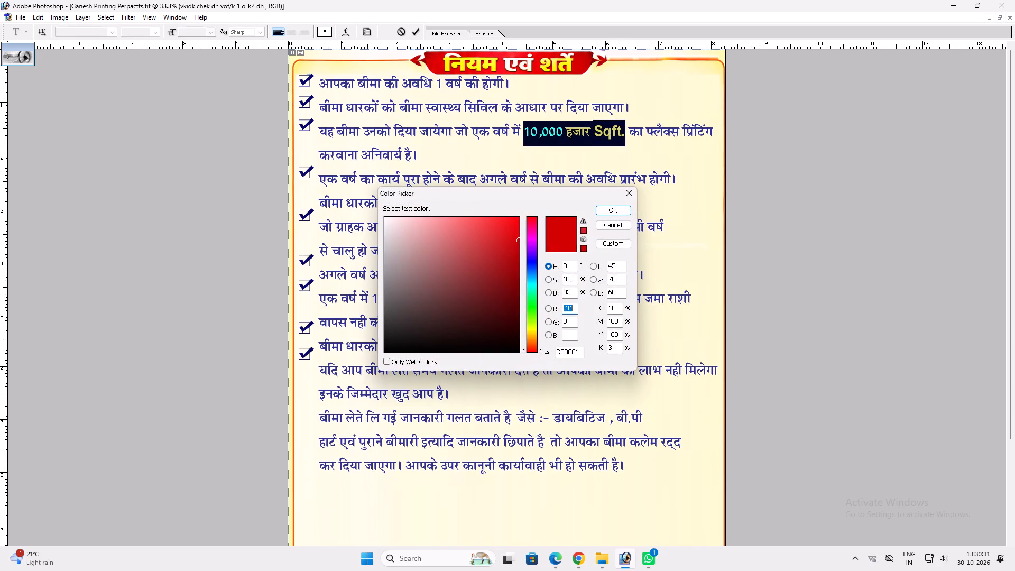
pyautogui.click(435, 61)
pyautogui.press('Return')
pyautogui.press('Return')
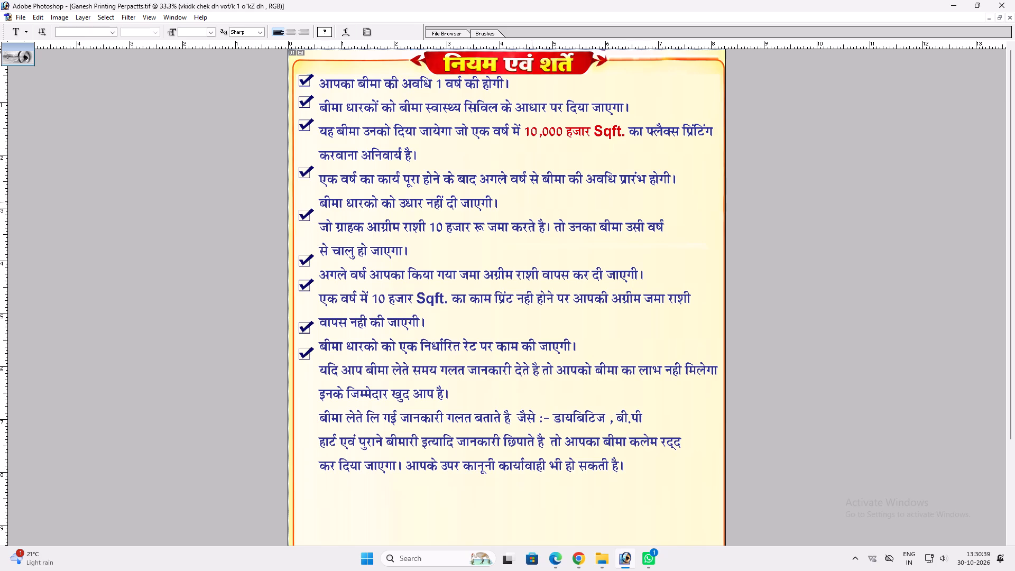
pyautogui.moveTo(523, 135); pyautogui.dragTo(602, 134)
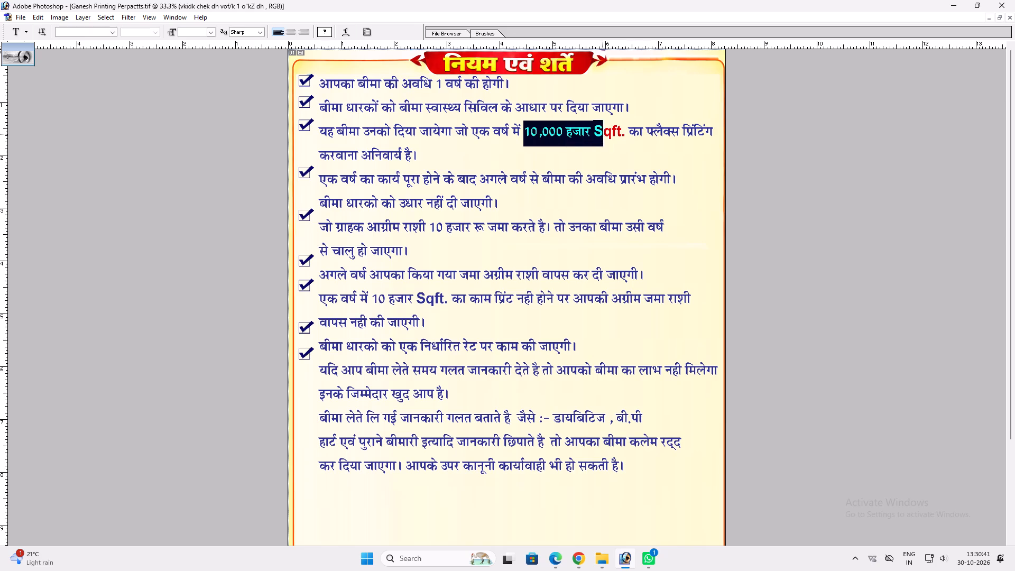
pyautogui.moveTo(602, 134); pyautogui.dragTo(624, 135)
pyautogui.hotkey('ctrl', 'shift', '.')
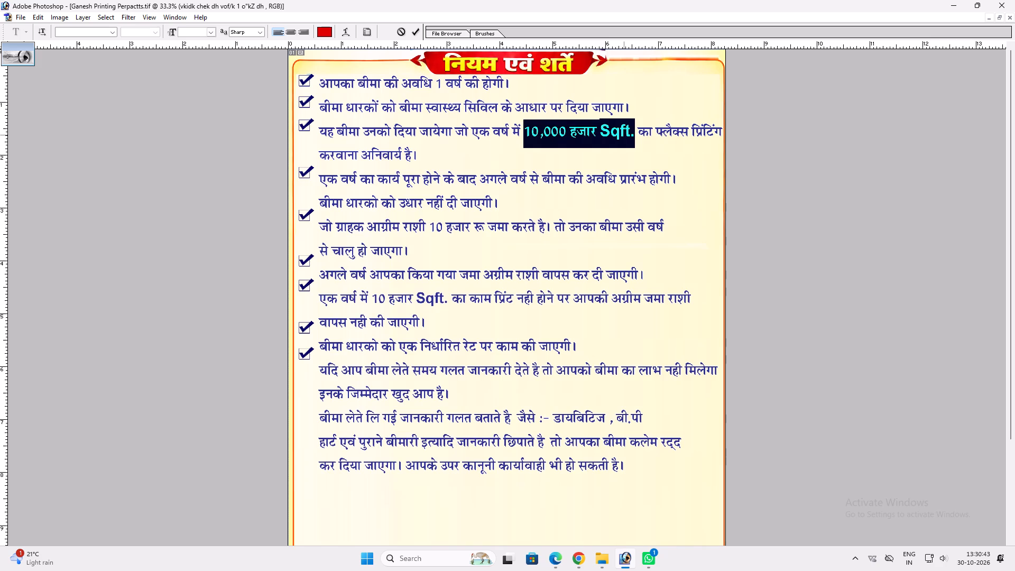
# Rebreak the third term after "का" so "फ्लैक्स प्रिंटिंग" joins "करवाना अनिवार्य है।" on the second line.
pyautogui.click(657, 136)
pyautogui.press('Return')
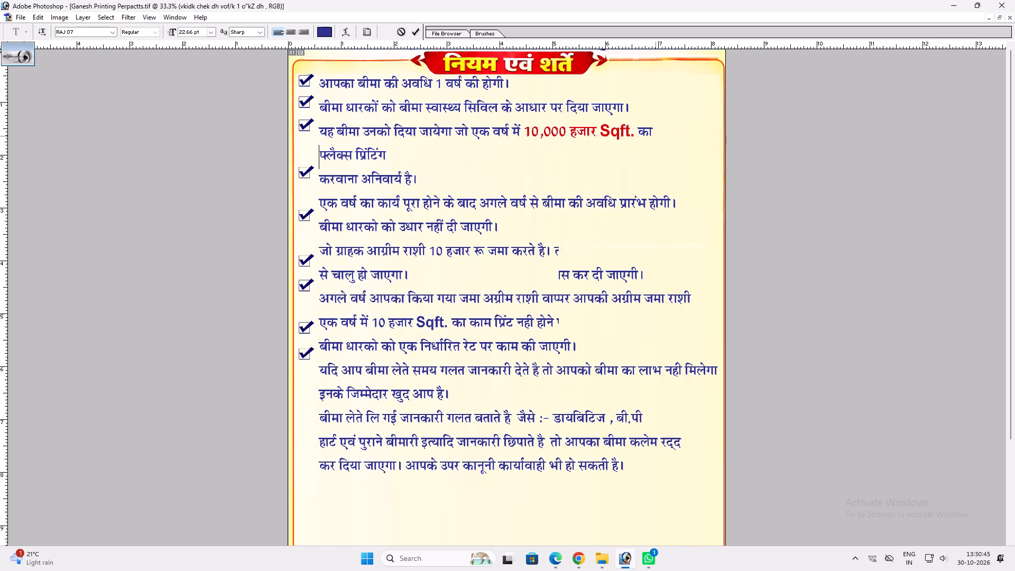
pyautogui.press('Down')
pyautogui.press('Home')
pyautogui.press('BackSpace')
pyautogui.press('space')
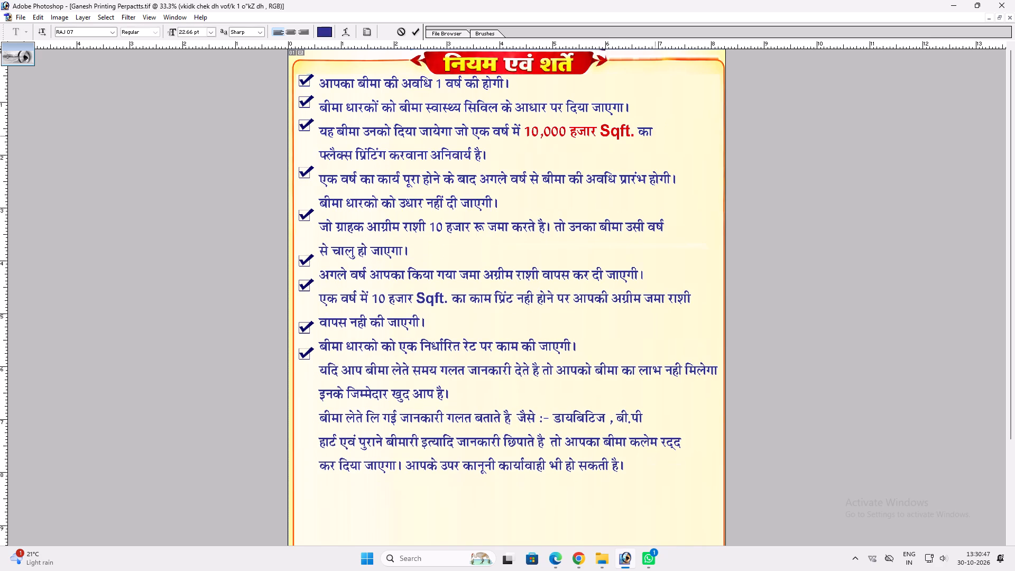
pyautogui.press('Return')
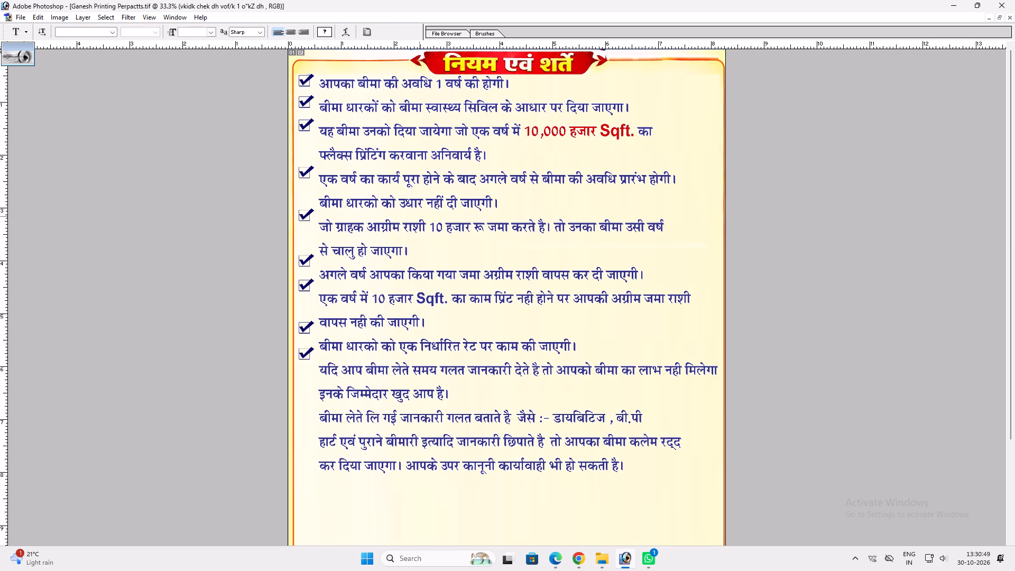
# Colour "10 हजार रू जमा करते है।" in the advance-deposit term red from the heading banner and enlarge the phrase to 26.66 pt.
pyautogui.moveTo(429, 229); pyautogui.dragTo(530, 237)
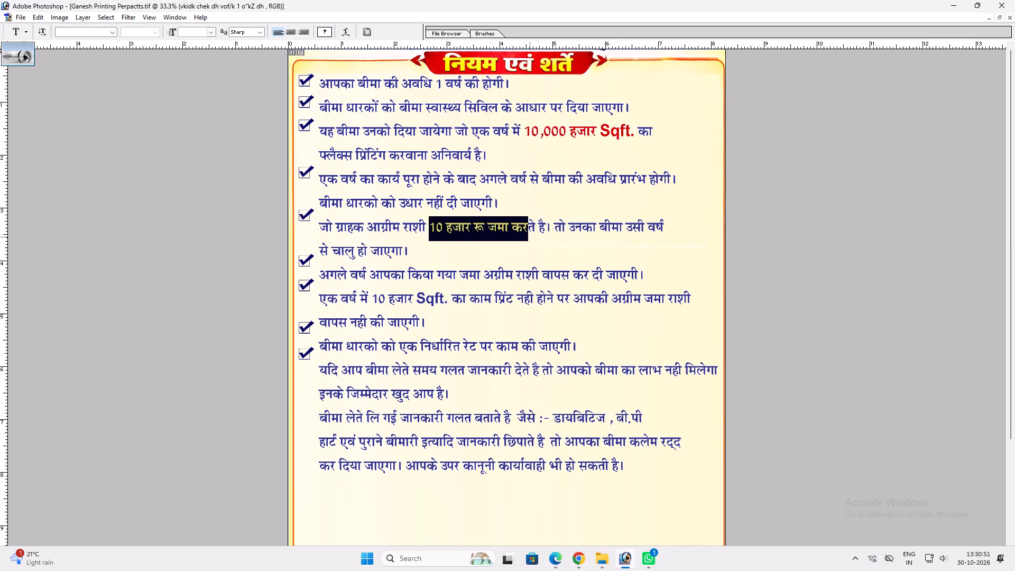
pyautogui.moveTo(530, 237); pyautogui.dragTo(551, 237)
pyautogui.click(327, 30)
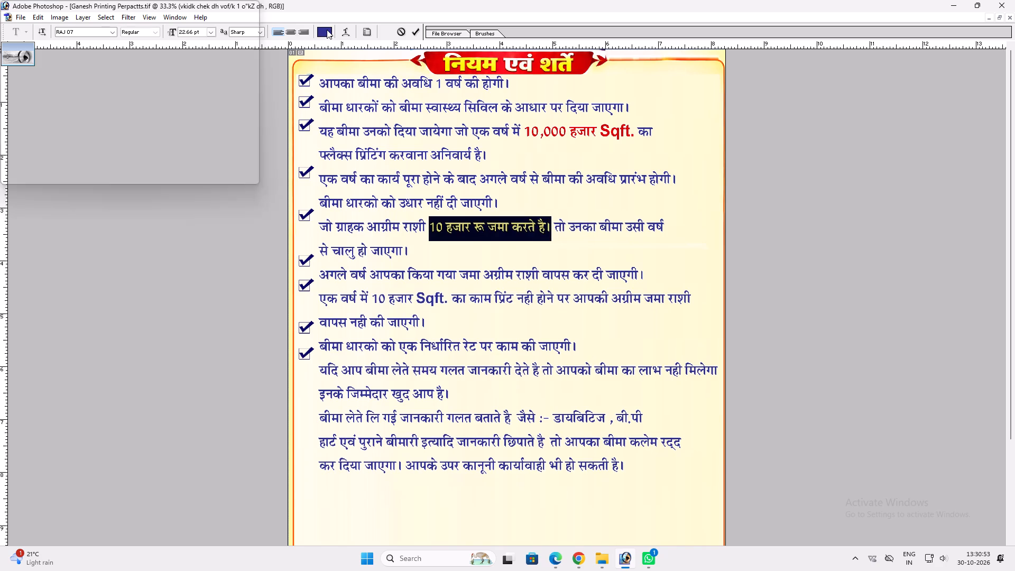
pyautogui.click(466, 56)
pyautogui.press('Return')
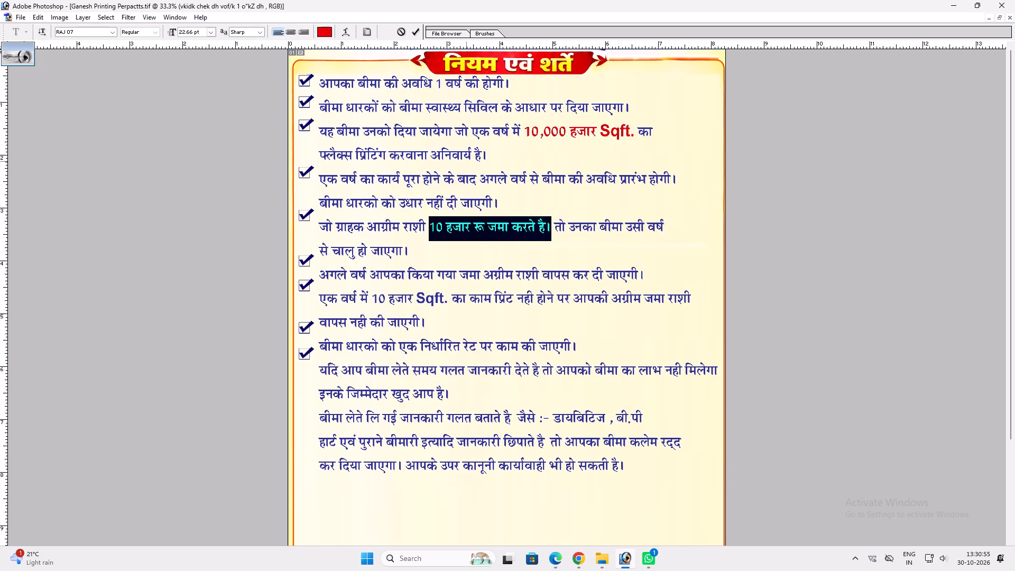
pyautogui.hotkey('ctrl', 'shift', ']')
pyautogui.hotkey('ctrl', 'shift', ']')
pyautogui.press('Return')
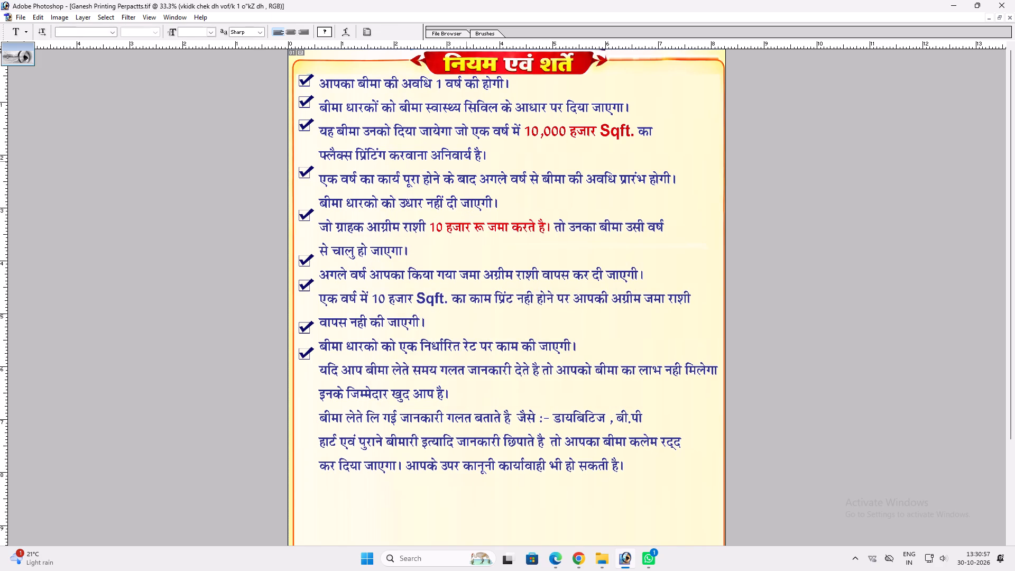
pyautogui.moveTo(430, 231); pyautogui.dragTo(497, 238)
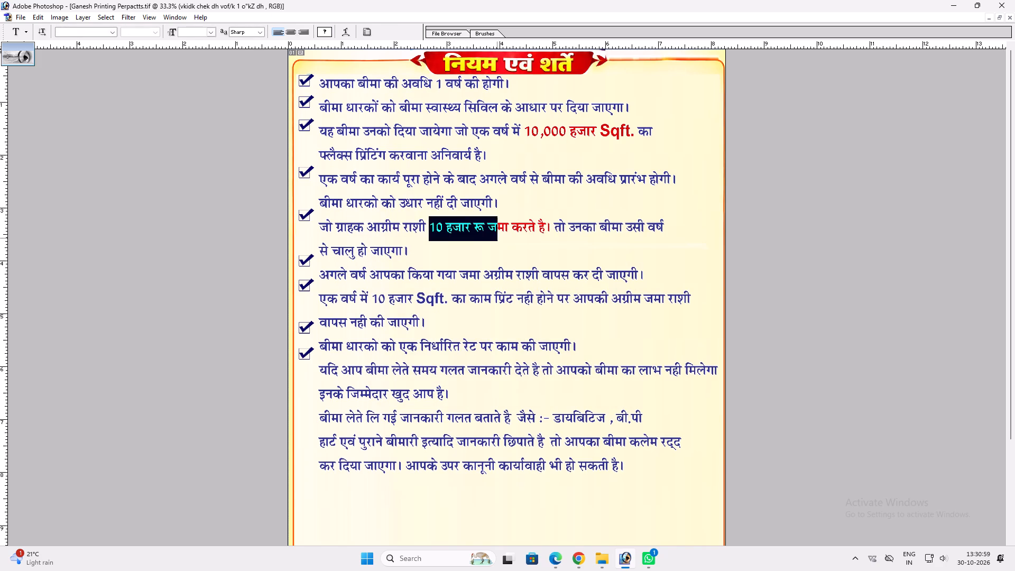
pyautogui.moveTo(497, 238); pyautogui.dragTo(549, 240)
pyautogui.hotkey('ctrl', 'shift', '.')
pyautogui.hotkey('ctrl', 'shift', '.')
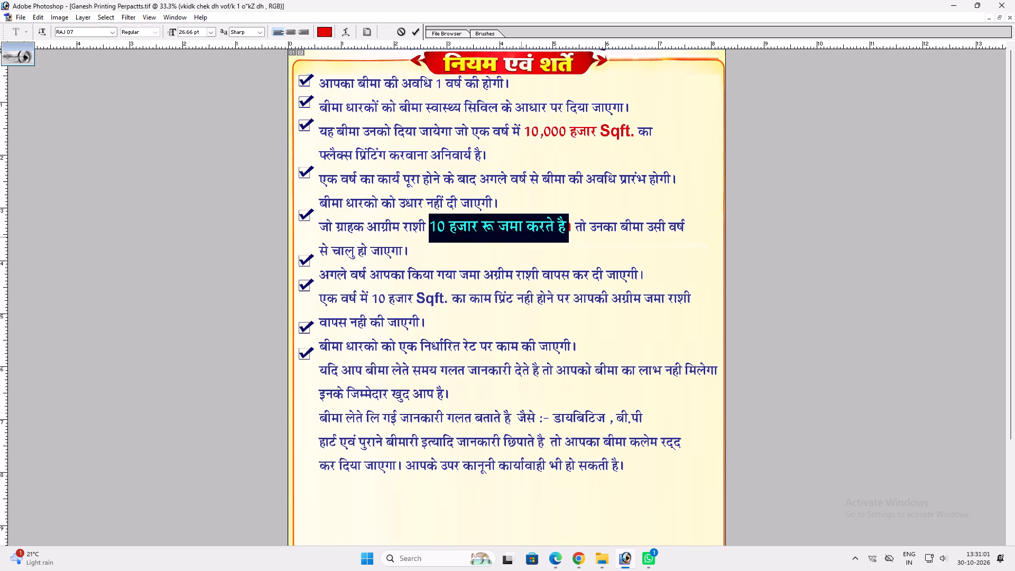
pyautogui.press('Return')
# Colour "10 हजार Sqft." in the refund term magenta with C 1, M 100, Y 0 and enlarge it by two increments.
pyautogui.press('space')
pyautogui.press('space')
pyautogui.press('space')
pyautogui.press('space')
pyautogui.press('space')
pyautogui.press('space')
pyautogui.press('space')
pyautogui.press('space')
pyautogui.press('space')
pyautogui.press('space')
pyautogui.press('space')
pyautogui.press('space')
pyautogui.press('space')
pyautogui.press('space')
pyautogui.press('space')
pyautogui.press('space')
pyautogui.press('space')
pyautogui.press('space')
pyautogui.press('space')
pyautogui.press('space')
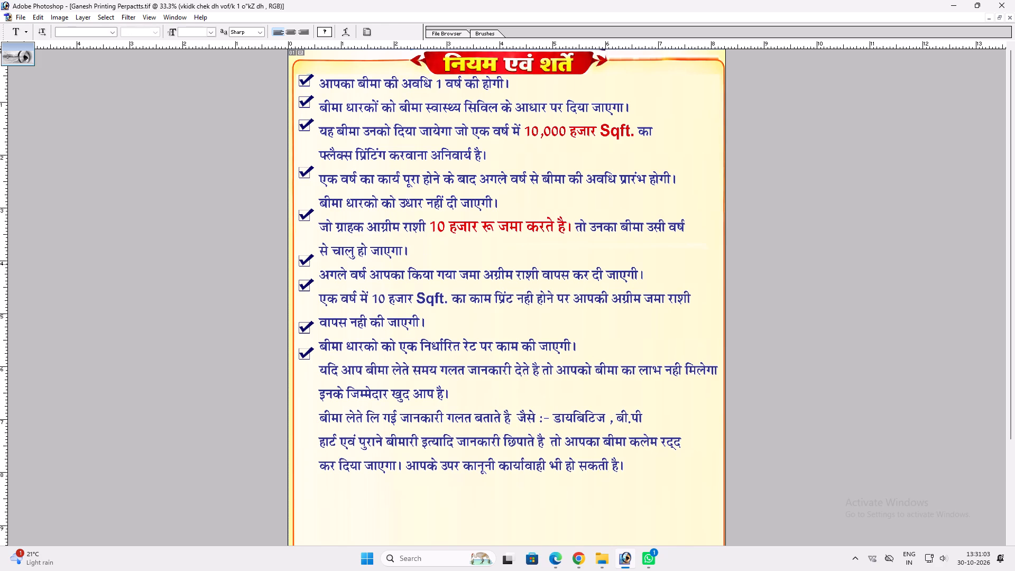
pyautogui.moveTo(398, 264); pyautogui.dragTo(398, 246)
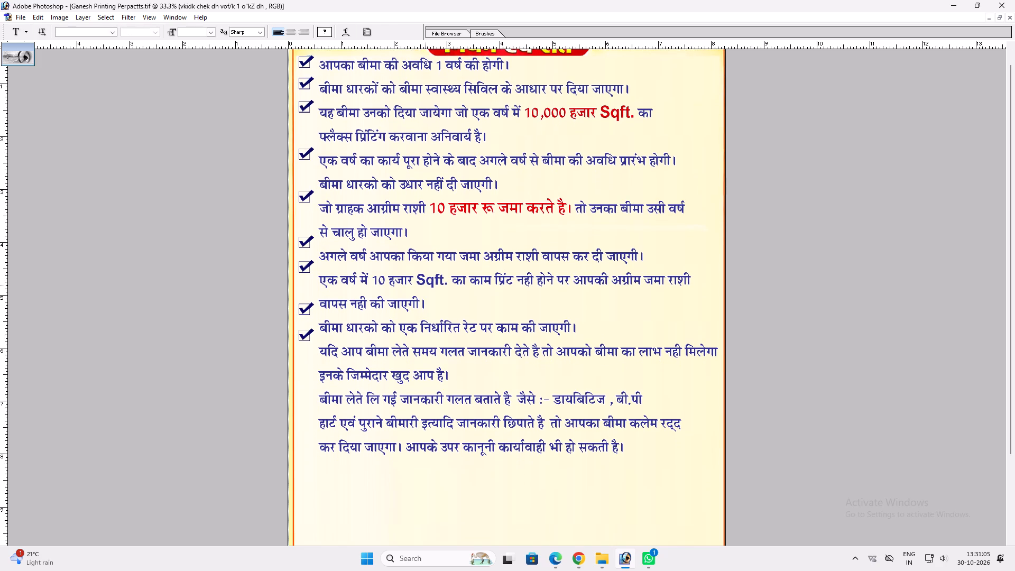
pyautogui.moveTo(371, 287); pyautogui.dragTo(446, 288)
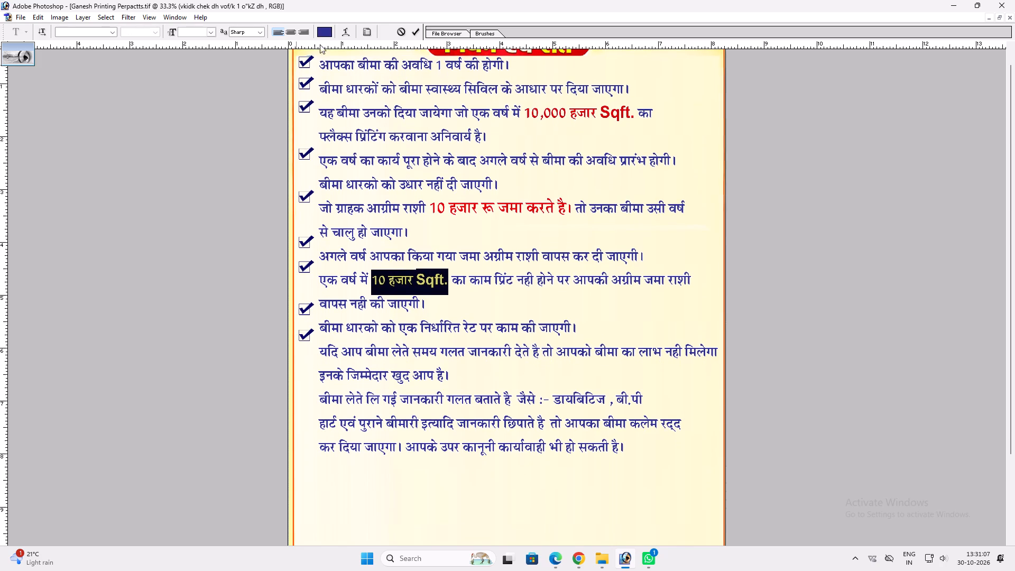
pyautogui.click(323, 32)
pyautogui.click(503, 54)
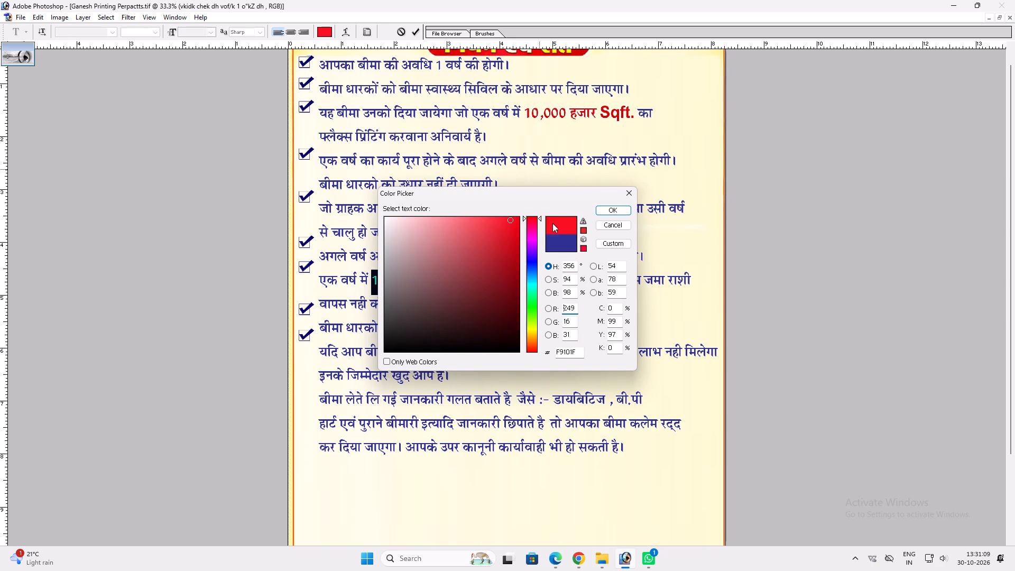
pyautogui.press('Tab')
pyautogui.press('Tab')
pyautogui.press('Tab')
pyautogui.press('Tab')
pyautogui.press('Tab')
pyautogui.press('Tab')
pyautogui.press('1')
pyautogui.press('Tab')
pyautogui.write('100')
pyautogui.press('Tab')
pyautogui.press('0')
pyautogui.press('Return')
pyautogui.hotkey('ctrl', 'shift', '.')
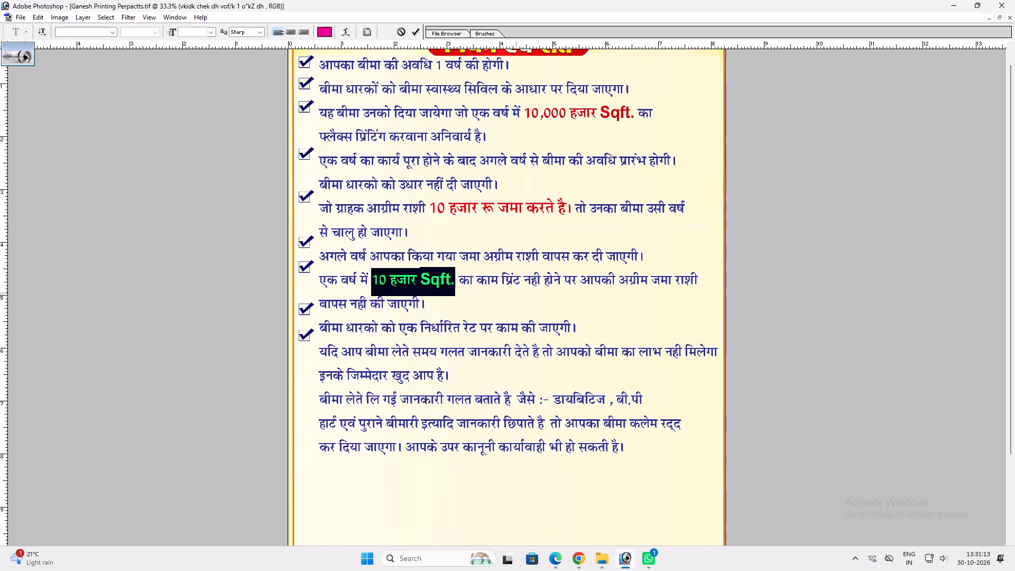
pyautogui.hotkey('ctrl', 'shift', '.')
pyautogui.press('Return')
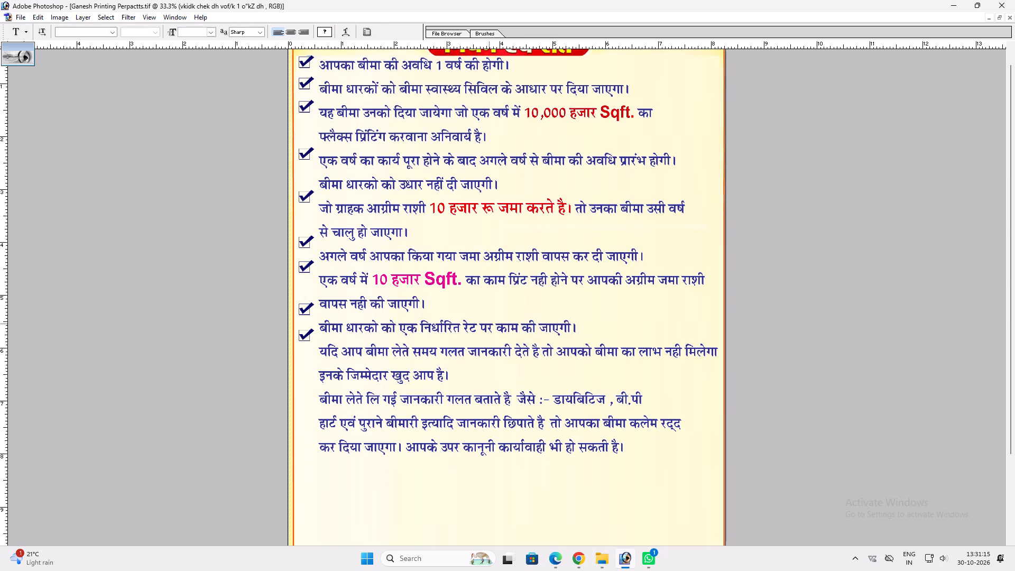
# Colour "बीमा लेते लि गई जानकारी गलत बताते है जैसे :-" with the red of the highlighted figures and enlarge it to 26.66 pt.
pyautogui.press('v')
pyautogui.press('space')
pyautogui.press('space')
pyautogui.press('space')
pyautogui.press('space')
pyautogui.press('space')
pyautogui.moveTo(408, 354); pyautogui.dragTo(423, 310)
pyautogui.press('v')
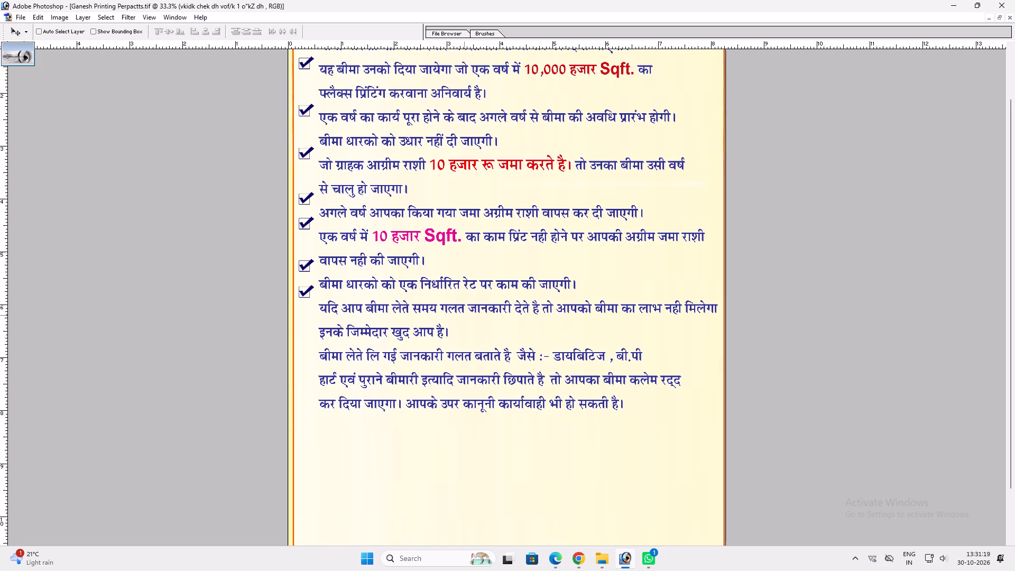
pyautogui.press('t')
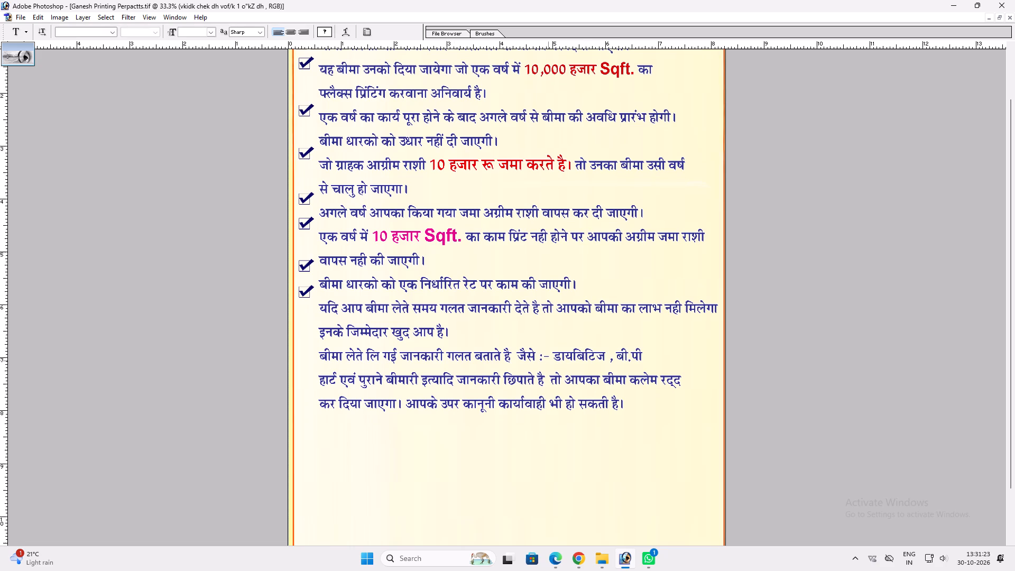
pyautogui.moveTo(319, 357); pyautogui.dragTo(534, 362)
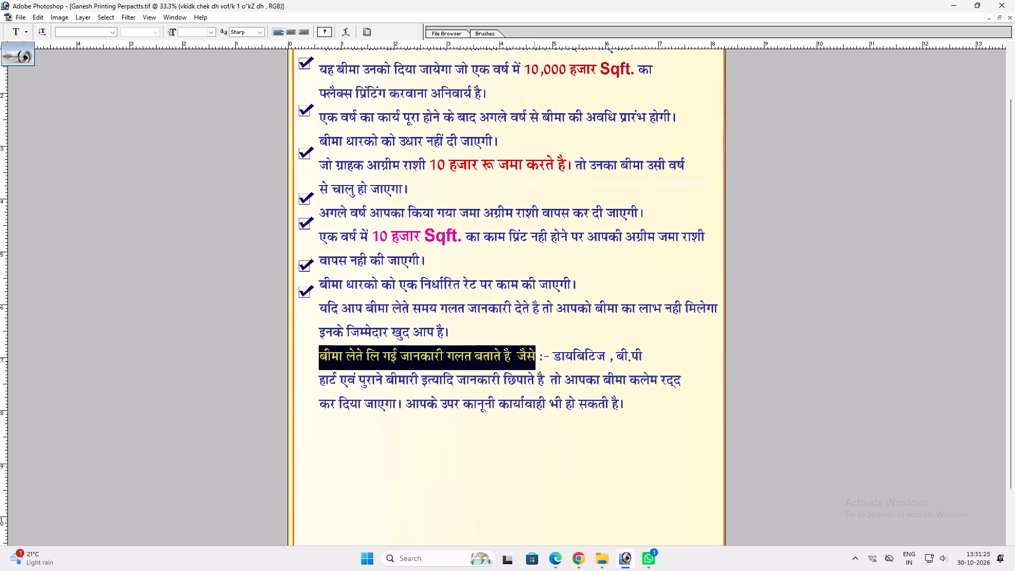
pyautogui.moveTo(534, 362); pyautogui.dragTo(549, 362)
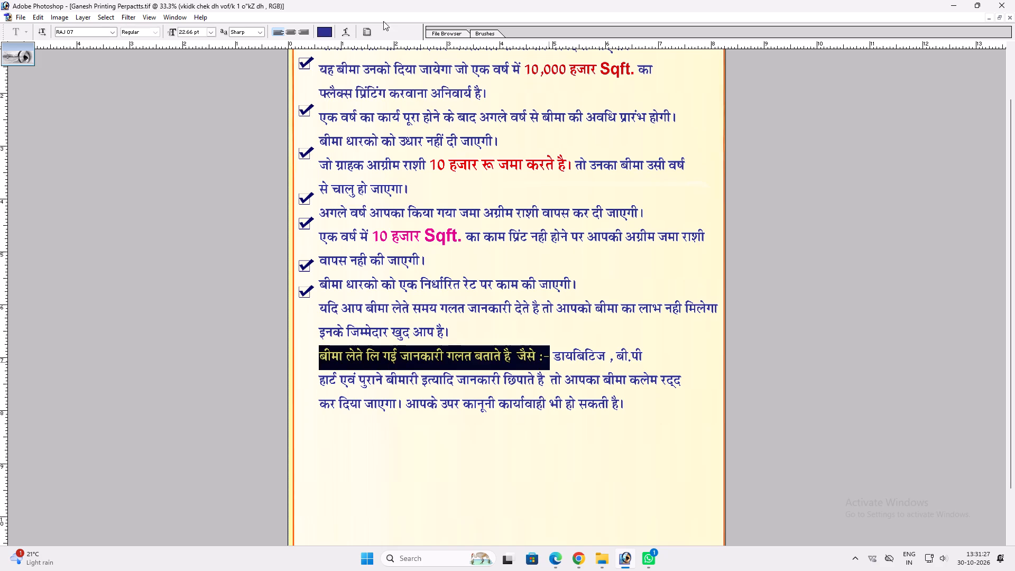
pyautogui.click(325, 35)
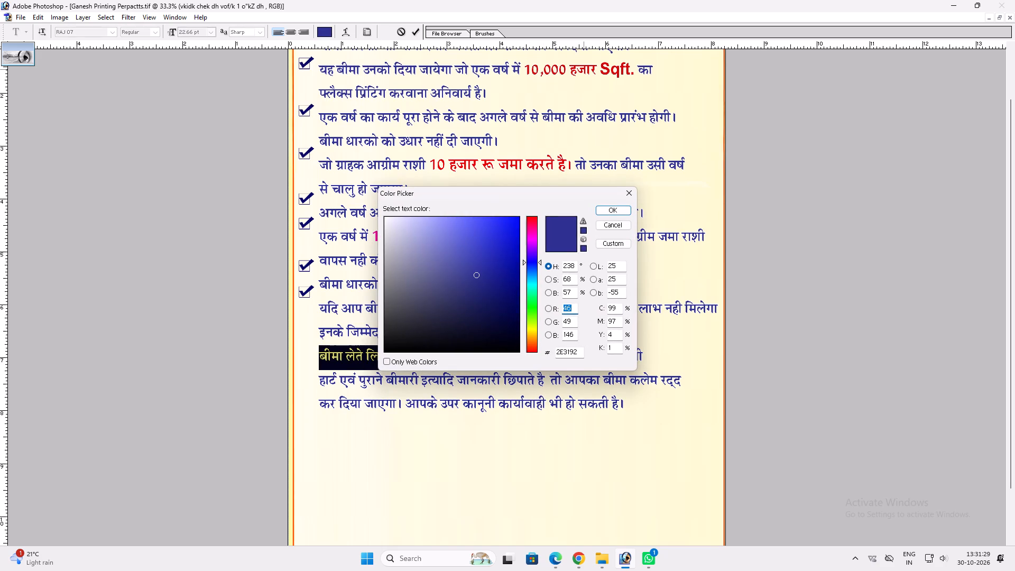
pyautogui.click(584, 69)
pyautogui.press('Return')
pyautogui.hotkey('ctrl', 'shift', '.')
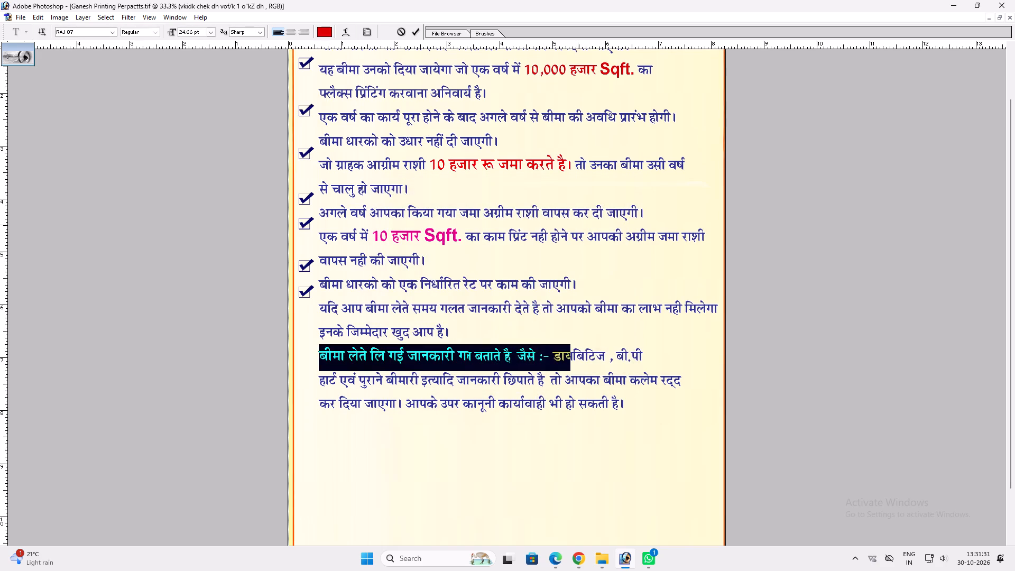
pyautogui.hotkey('ctrl', 'shift', '.')
pyautogui.press('Return')
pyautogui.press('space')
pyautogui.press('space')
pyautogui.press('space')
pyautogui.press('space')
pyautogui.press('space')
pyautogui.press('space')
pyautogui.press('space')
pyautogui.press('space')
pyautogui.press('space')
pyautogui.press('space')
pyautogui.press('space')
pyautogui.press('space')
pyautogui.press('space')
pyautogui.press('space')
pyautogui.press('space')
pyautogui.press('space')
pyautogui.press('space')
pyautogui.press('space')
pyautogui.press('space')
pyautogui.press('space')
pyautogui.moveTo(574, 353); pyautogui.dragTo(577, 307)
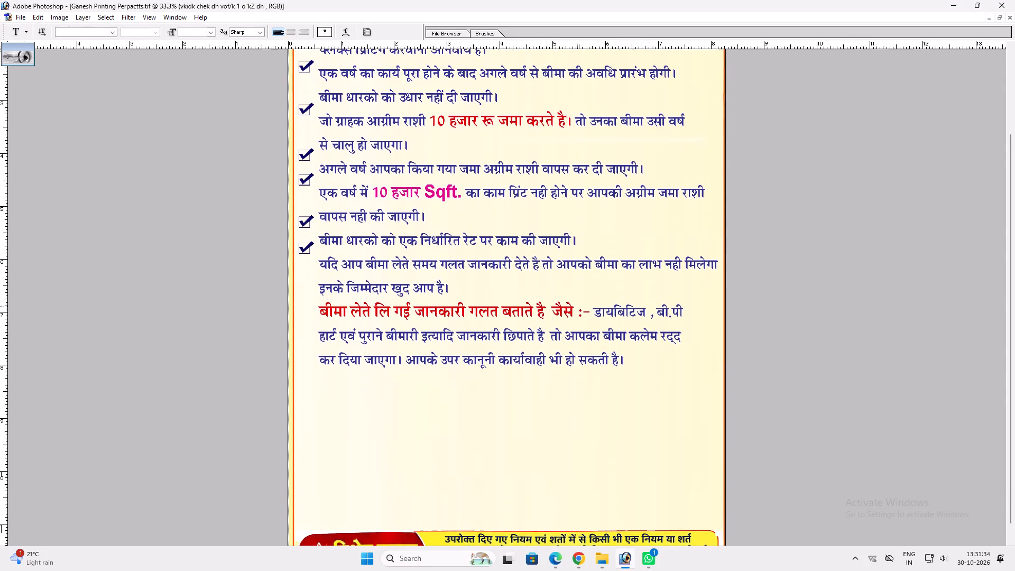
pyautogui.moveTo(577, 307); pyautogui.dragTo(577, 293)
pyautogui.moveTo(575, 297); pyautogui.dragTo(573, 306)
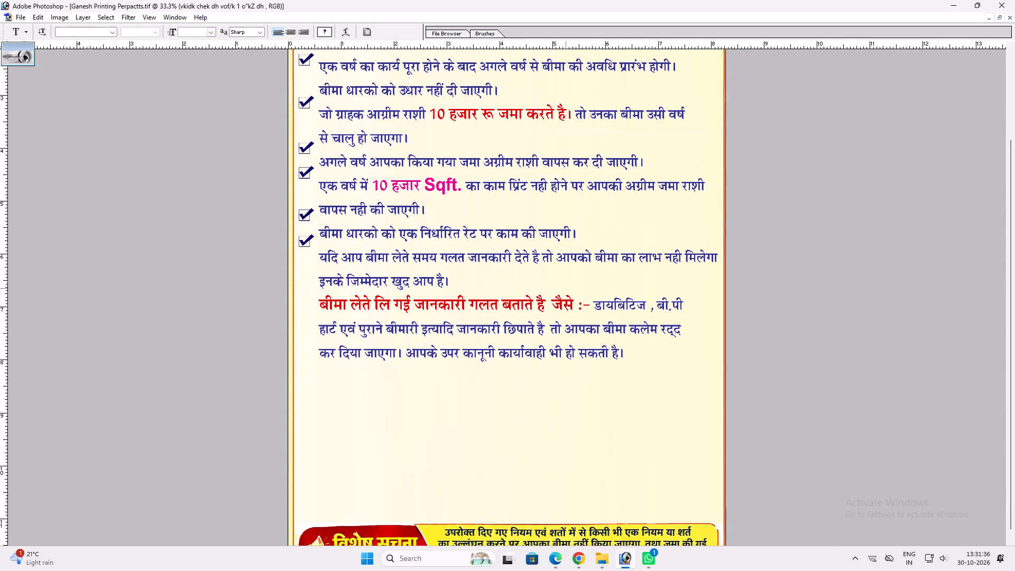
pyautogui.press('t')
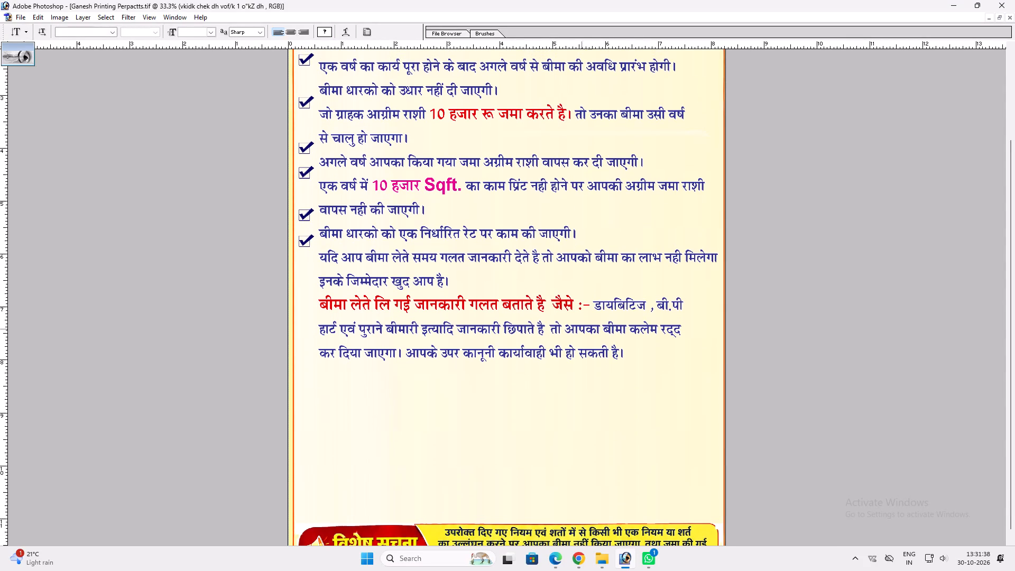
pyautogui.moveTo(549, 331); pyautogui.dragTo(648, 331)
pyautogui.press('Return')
# Delete the stray word "लि" after "बीमा लेते" in the red sentence.
pyautogui.moveTo(373, 307); pyautogui.dragTo(390, 307)
pyautogui.press('BackSpace')
pyautogui.click(380, 307)
pyautogui.press('BackSpace')
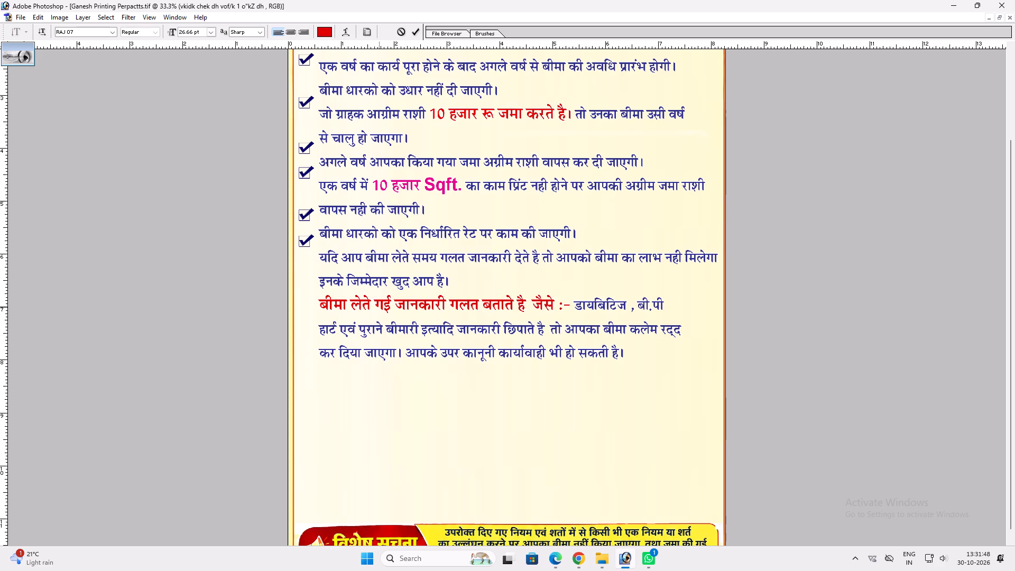
# Insert "समय दी" after "बीमा लेते" in the red sentence, leaving a single space before "गई".
pyautogui.moveTo(372, 307); pyautogui.dragTo(354, 308)
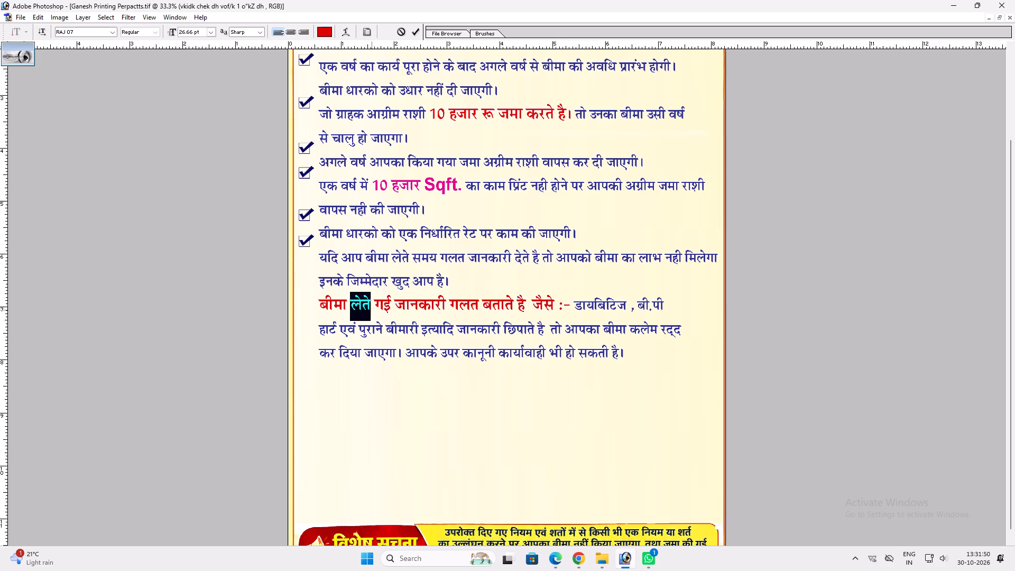
pyautogui.click(372, 309)
pyautogui.click(372, 307)
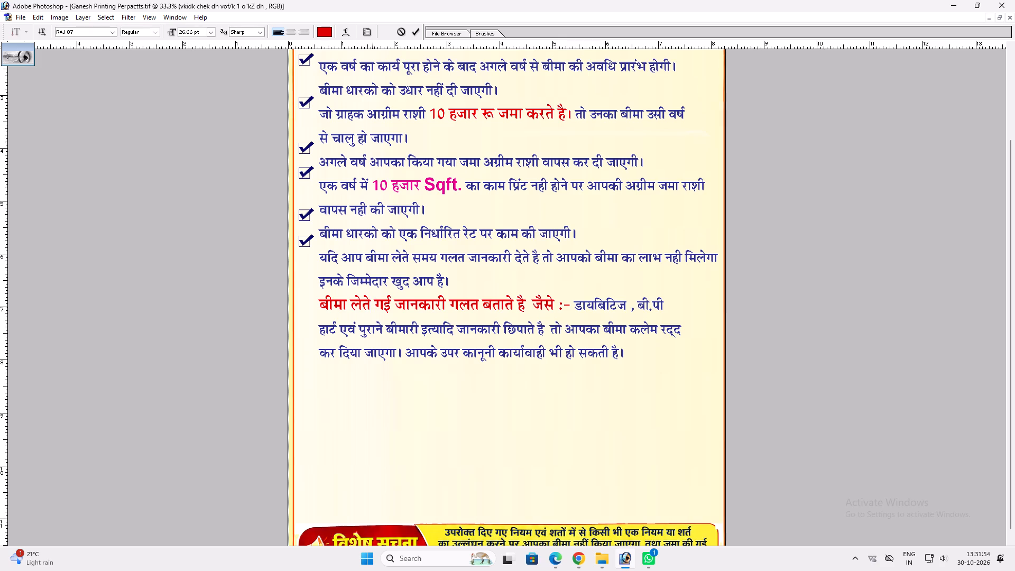
pyautogui.press('space')
pyautogui.write('le; nh')
pyautogui.press('space')
pyautogui.press('Return')
pyautogui.press('v')
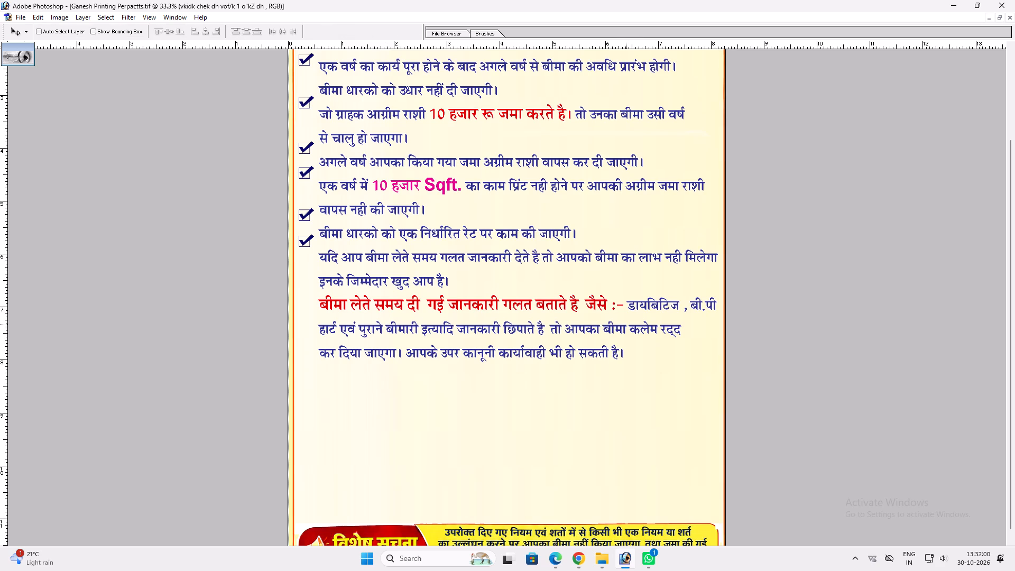
pyautogui.press('t')
pyautogui.click(425, 309)
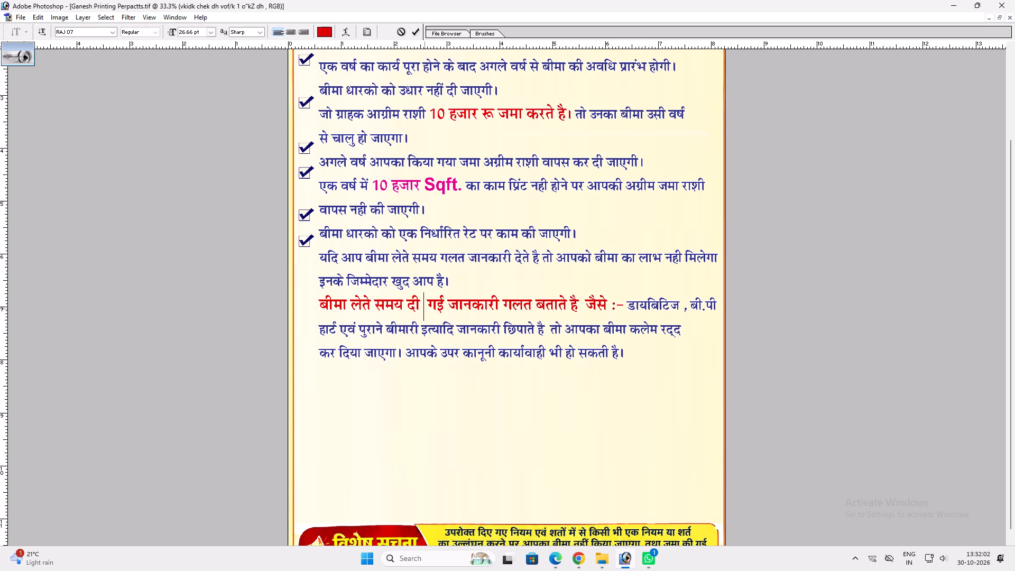
pyautogui.press('BackSpace')
pyautogui.press('Return')
pyautogui.write('vv')
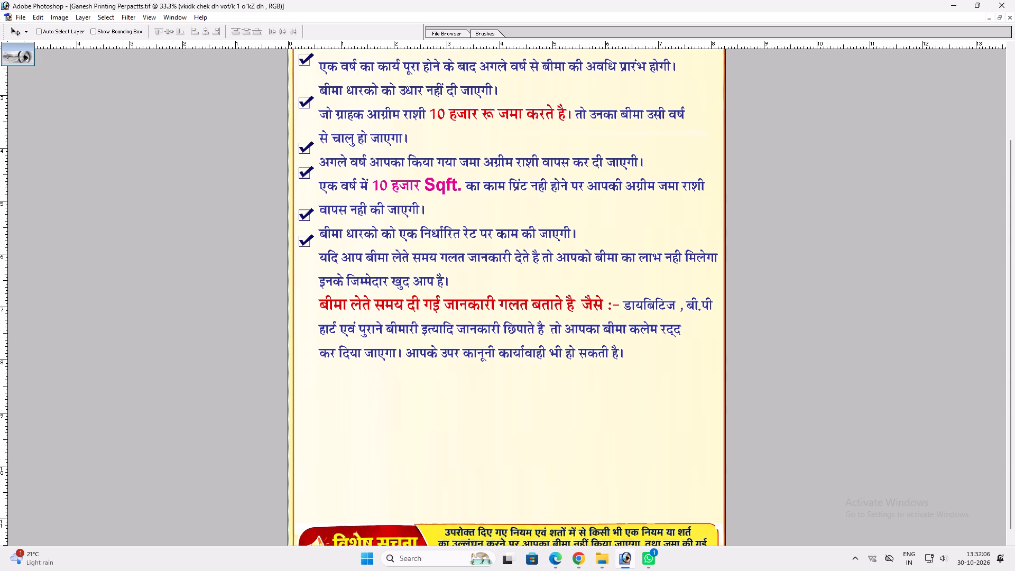
# Review the terms page from the heading banner down to the empty area above the special-notice banner.
pyautogui.press('space')
pyautogui.press('space')
pyautogui.press('space')
pyautogui.press('space')
pyautogui.press('space')
pyautogui.press('space')
pyautogui.press('space')
pyautogui.press('space')
pyautogui.press('space')
pyautogui.press('space')
pyautogui.press('space')
pyautogui.press('space')
pyautogui.press('space')
pyautogui.press('space')
pyautogui.press('space')
pyautogui.press('space')
pyautogui.press('space')
pyautogui.press('space')
pyautogui.press('space')
pyautogui.press('space')
pyautogui.moveTo(567, 327); pyautogui.dragTo(567, 386)
pyautogui.moveTo(550, 327); pyautogui.dragTo(550, 364)
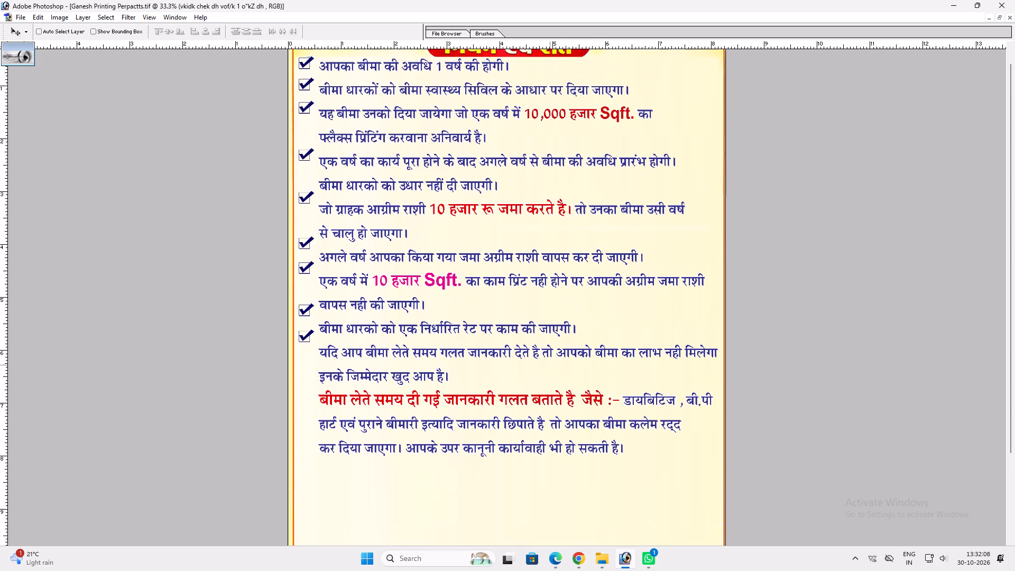
pyautogui.moveTo(550, 364); pyautogui.dragTo(553, 385)
pyautogui.moveTo(545, 309); pyautogui.dragTo(542, 323)
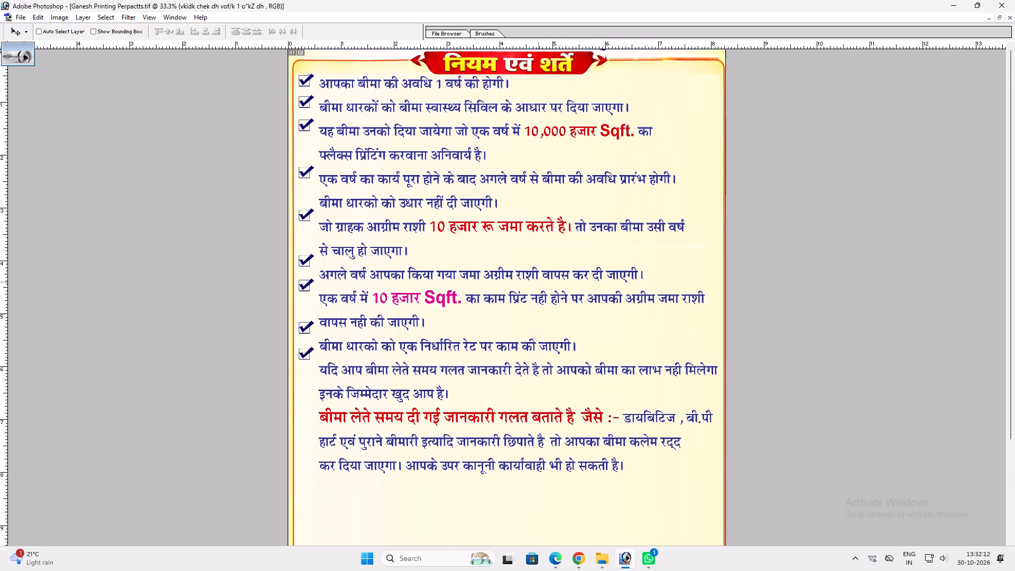
pyautogui.press('space')
pyautogui.press('space')
pyautogui.press('space')
pyautogui.press('space')
pyautogui.press('space')
pyautogui.press('space')
pyautogui.press('space')
pyautogui.press('space')
pyautogui.press('space')
pyautogui.press('space')
pyautogui.press('space')
pyautogui.press('space')
pyautogui.press('space')
pyautogui.press('space')
pyautogui.press('space')
pyautogui.press('space')
pyautogui.press('space')
pyautogui.press('space')
pyautogui.press('space')
pyautogui.press('space')
pyautogui.moveTo(551, 383); pyautogui.dragTo(534, 277)
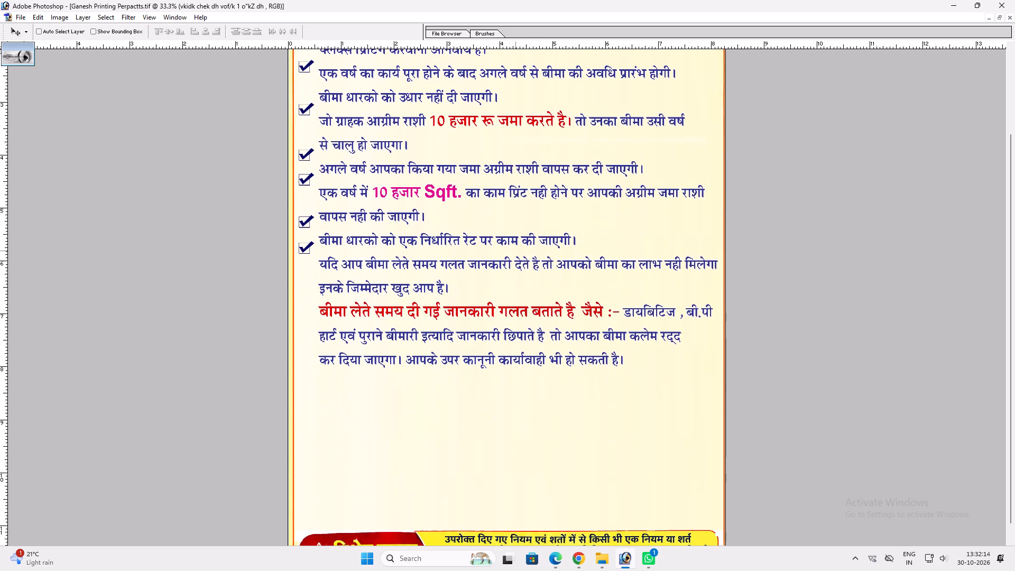
pyautogui.rightClick(515, 251)
pyautogui.click(539, 257)
pyautogui.press('v')
# Switch to Chrome and search Google Images for "bima insurance family".
pyautogui.click(575, 562)
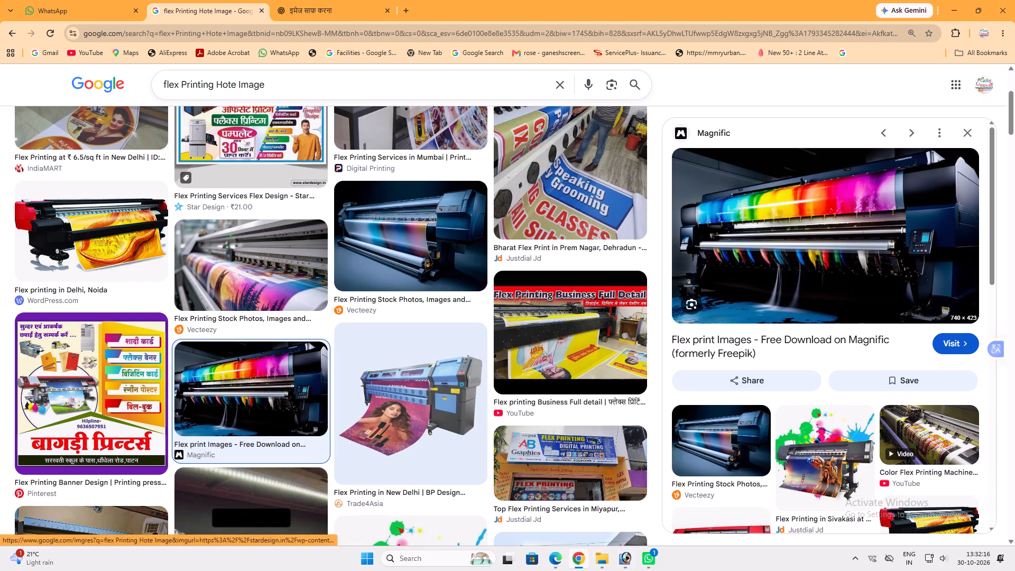
pyautogui.click(283, 91)
pyautogui.hotkey('ctrl', 'a')
pyautogui.write('bima')
pyautogui.press('space')
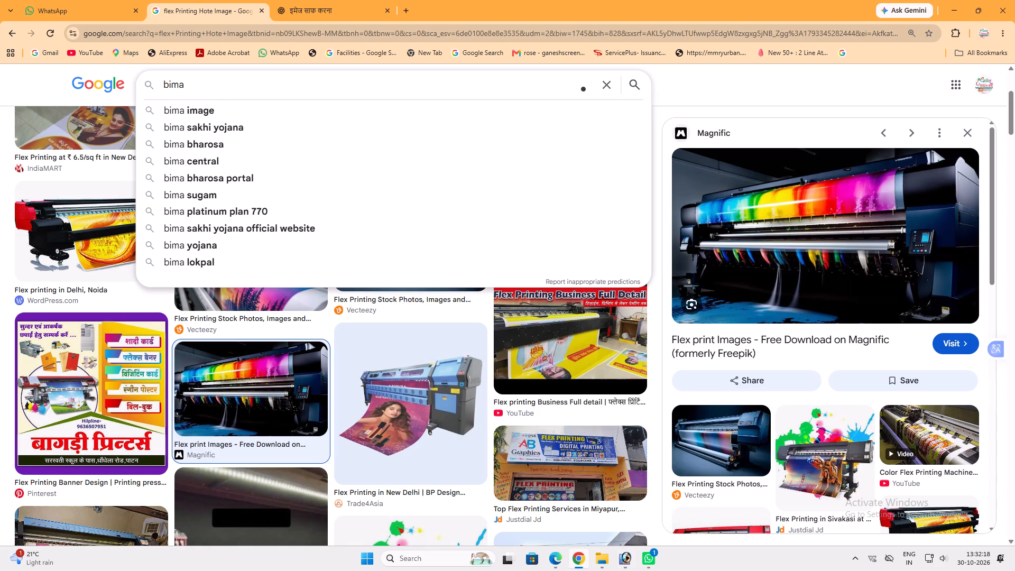
pyautogui.write('Is')
pyautogui.press('BackSpace')
pyautogui.write('ns')
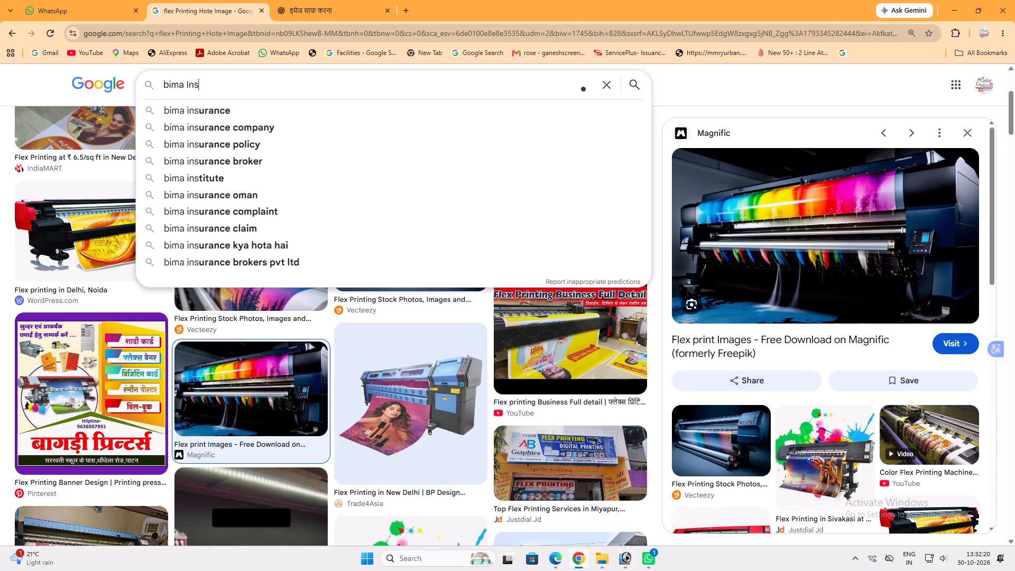
pyautogui.click(253, 115)
pyautogui.click(252, 91)
pyautogui.press('space')
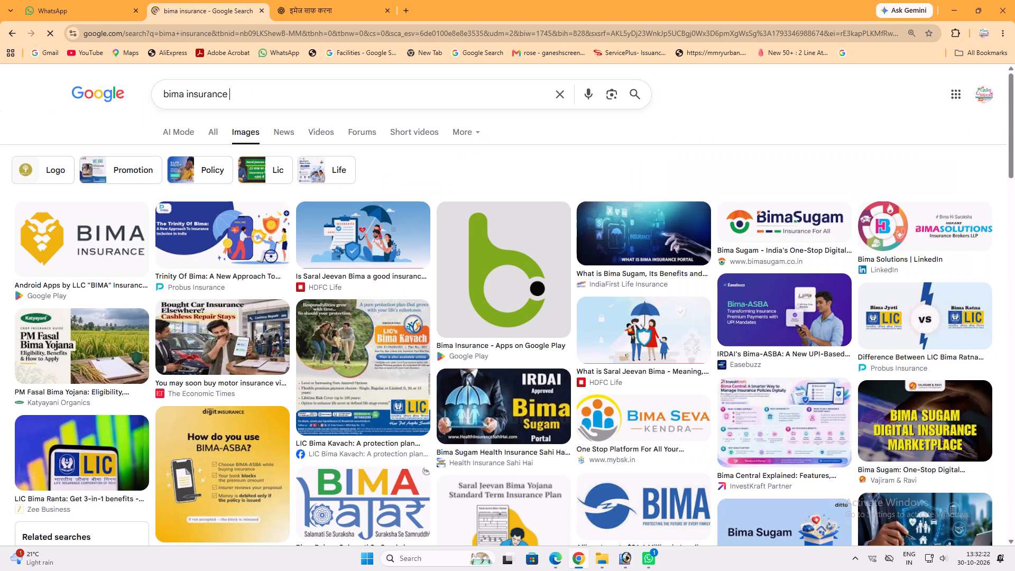
pyautogui.write('family')
pyautogui.press('space')
pyautogui.press('Return')
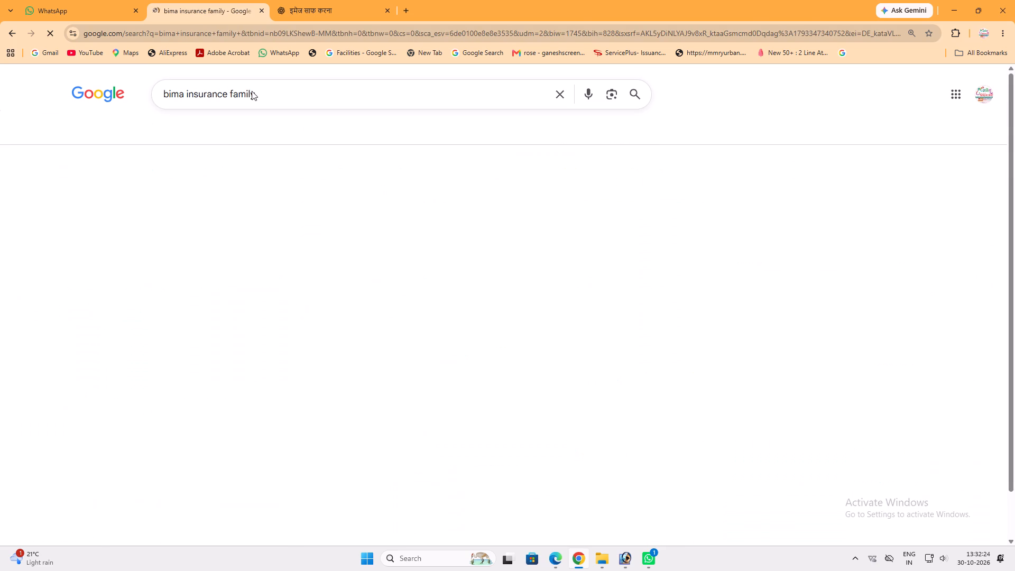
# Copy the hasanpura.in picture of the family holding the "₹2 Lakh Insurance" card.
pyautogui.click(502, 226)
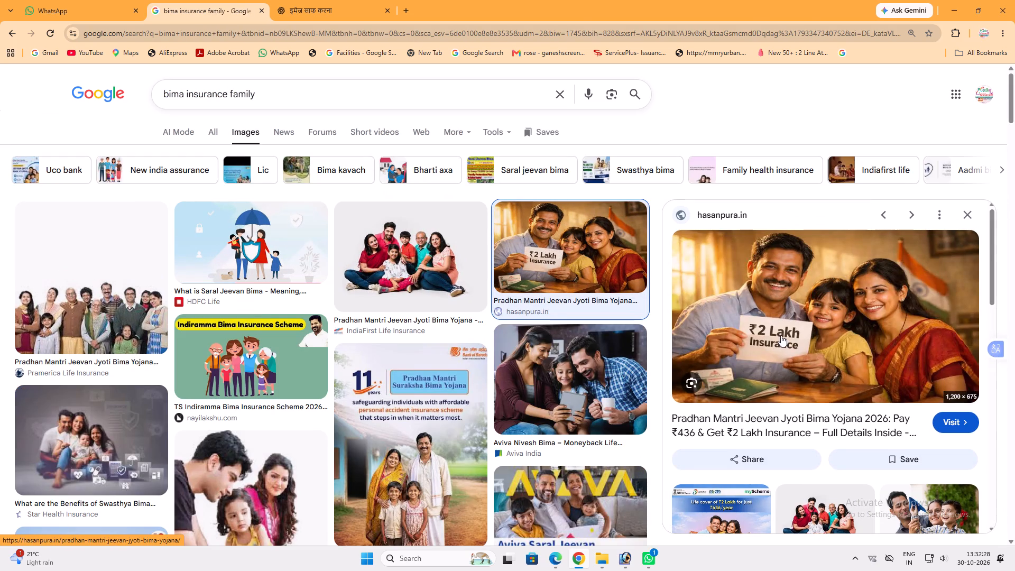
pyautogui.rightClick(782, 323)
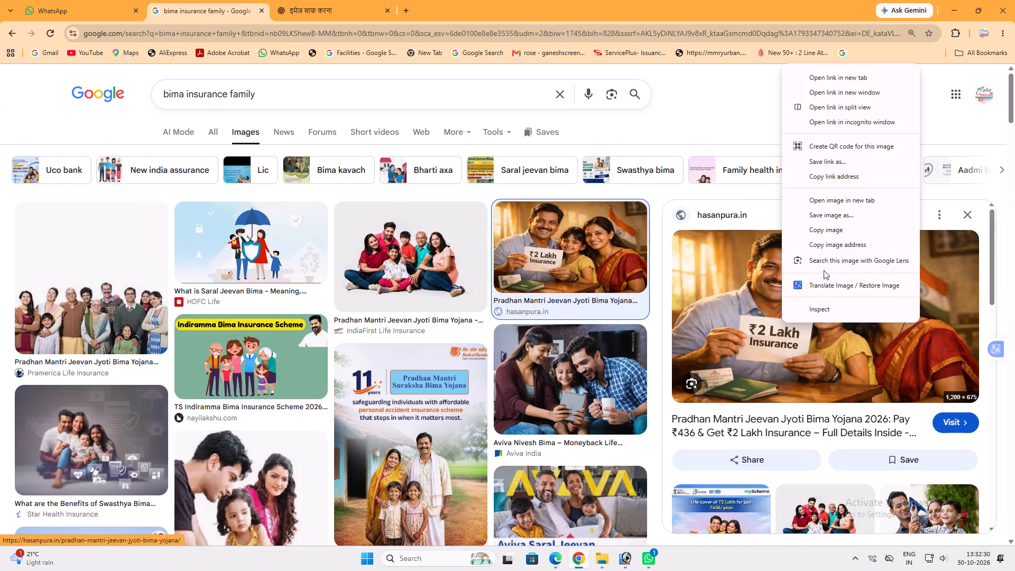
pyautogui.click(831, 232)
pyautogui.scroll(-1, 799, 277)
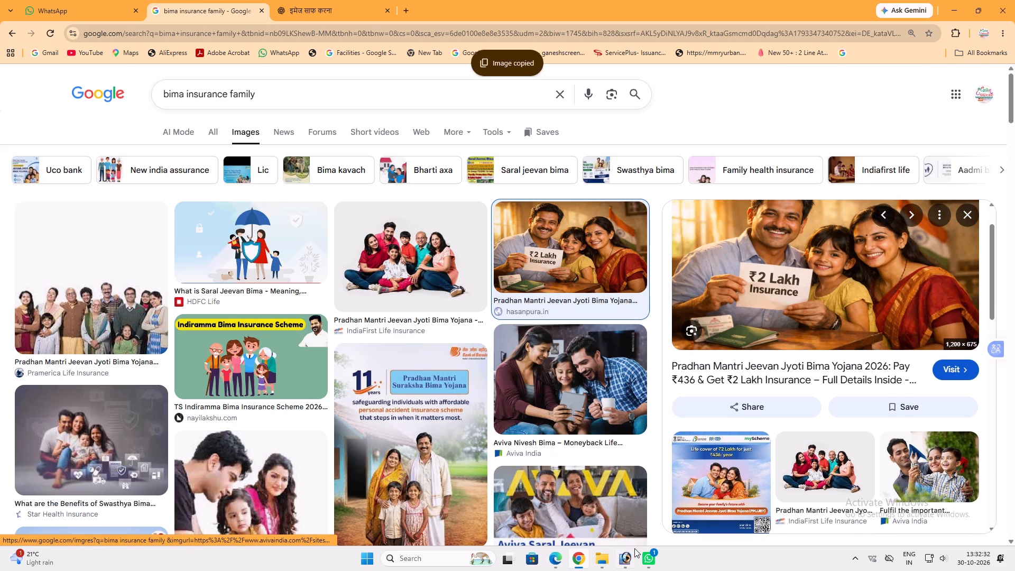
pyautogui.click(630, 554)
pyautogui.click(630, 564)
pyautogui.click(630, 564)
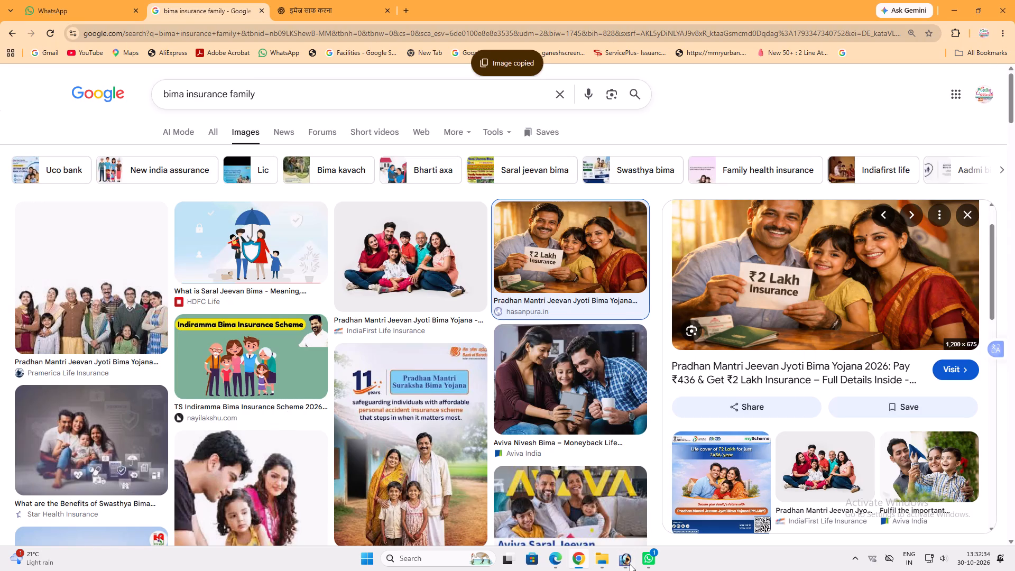
# Look through more of the "bima insurance family" image results for other suitable family pictures.
pyautogui.scroll(-2, 602, 435)
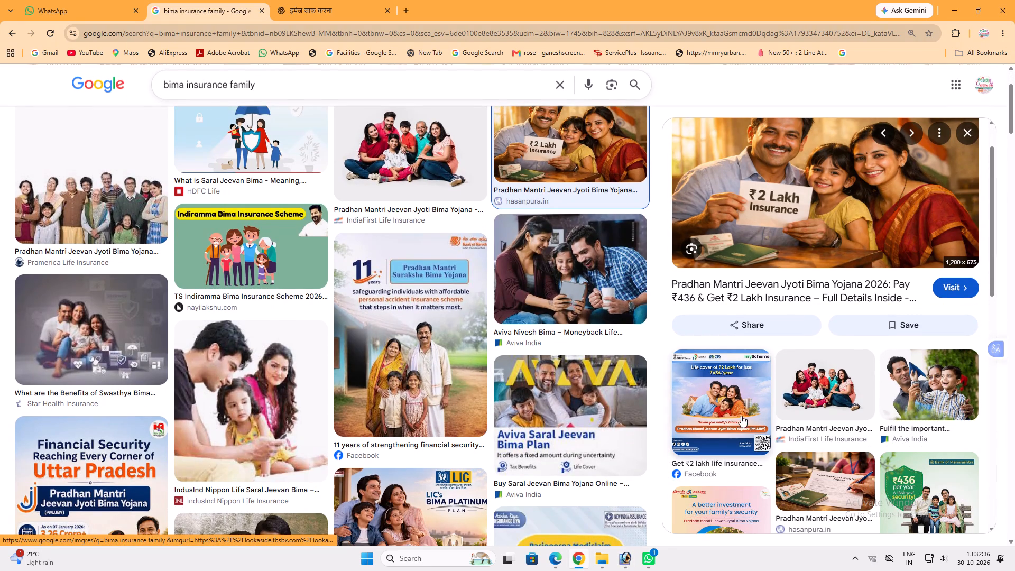
pyautogui.scroll(-2, 370, 444)
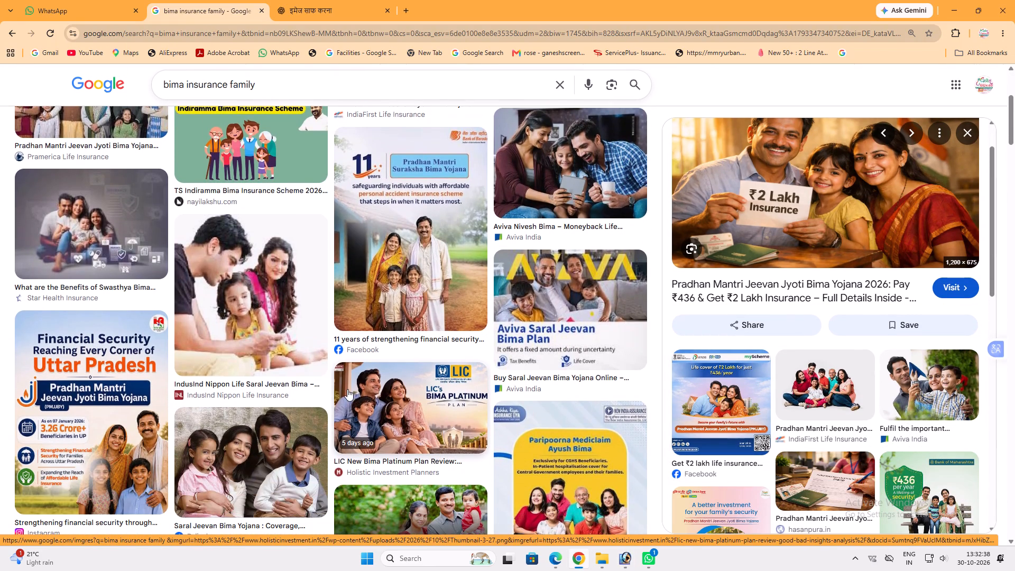
pyautogui.scroll(-3, 338, 391)
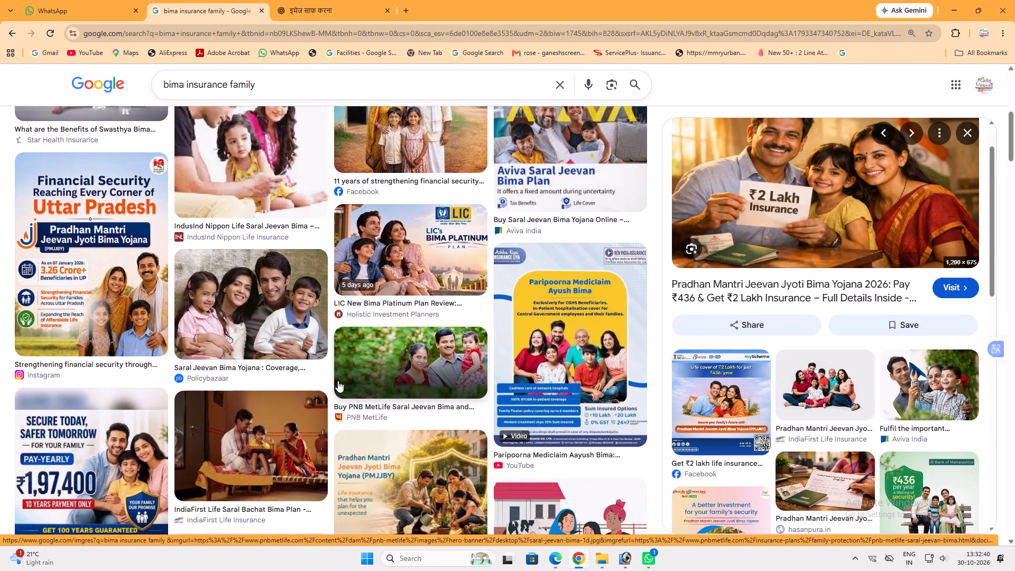
pyautogui.scroll(-4, 338, 381)
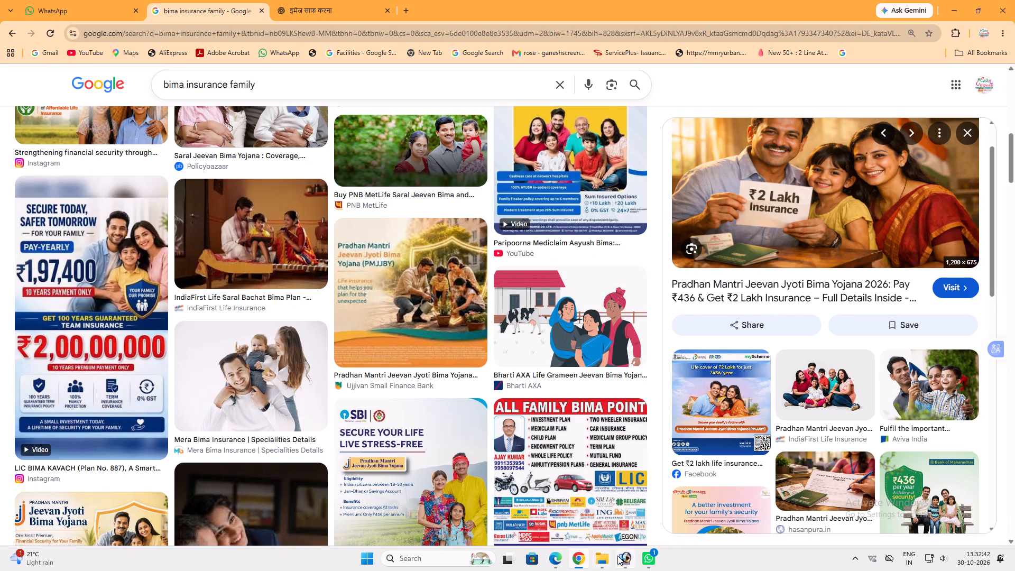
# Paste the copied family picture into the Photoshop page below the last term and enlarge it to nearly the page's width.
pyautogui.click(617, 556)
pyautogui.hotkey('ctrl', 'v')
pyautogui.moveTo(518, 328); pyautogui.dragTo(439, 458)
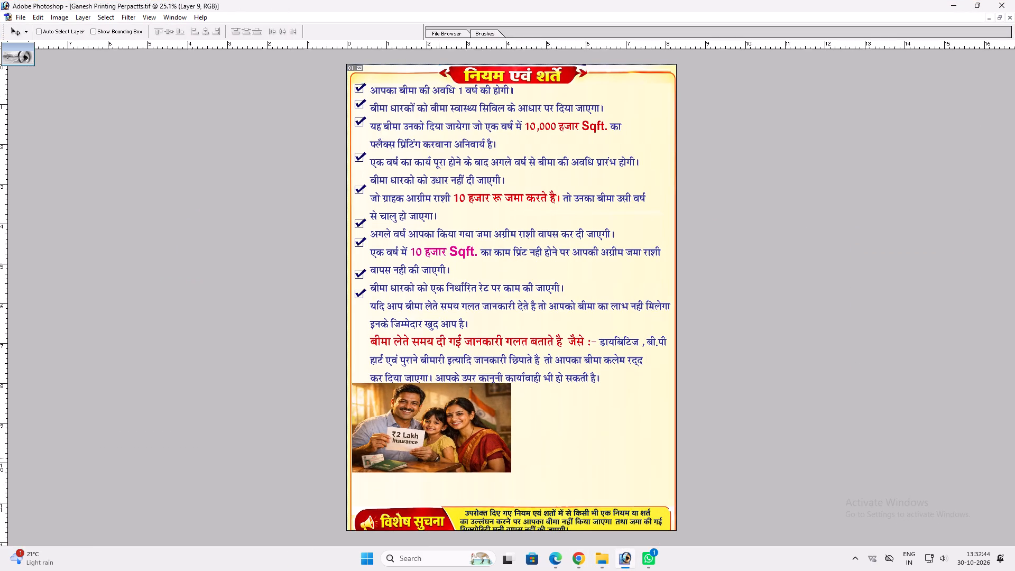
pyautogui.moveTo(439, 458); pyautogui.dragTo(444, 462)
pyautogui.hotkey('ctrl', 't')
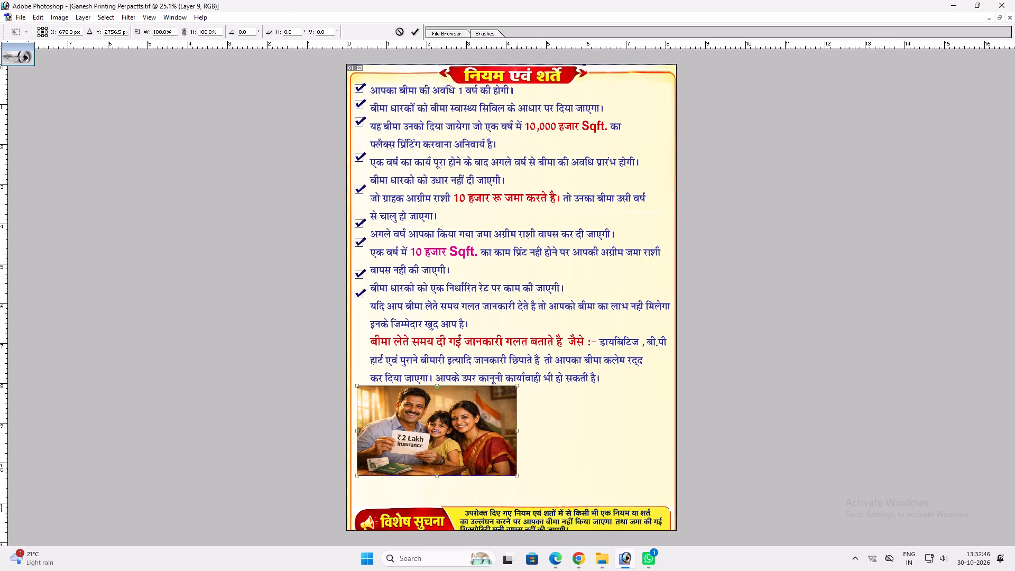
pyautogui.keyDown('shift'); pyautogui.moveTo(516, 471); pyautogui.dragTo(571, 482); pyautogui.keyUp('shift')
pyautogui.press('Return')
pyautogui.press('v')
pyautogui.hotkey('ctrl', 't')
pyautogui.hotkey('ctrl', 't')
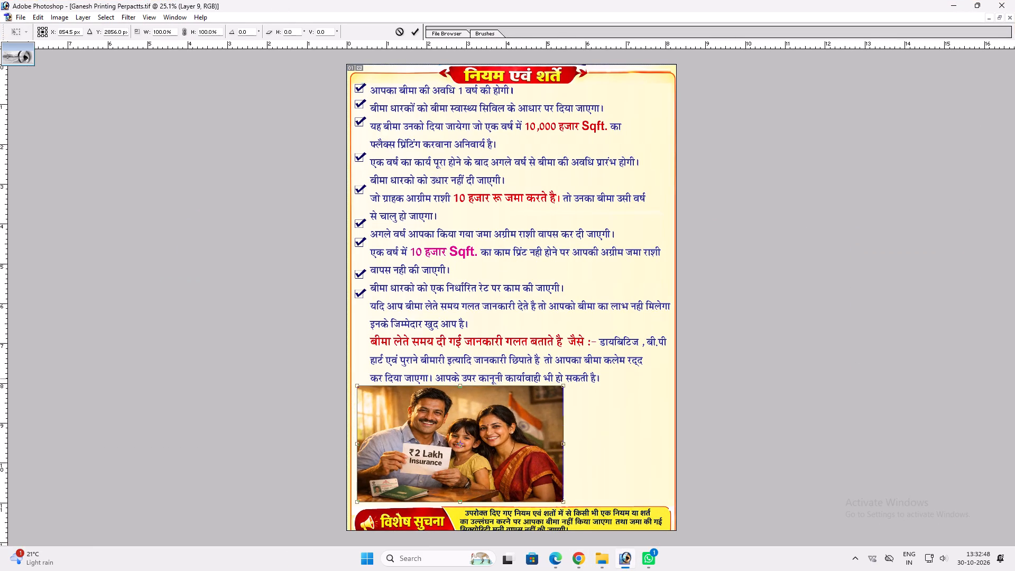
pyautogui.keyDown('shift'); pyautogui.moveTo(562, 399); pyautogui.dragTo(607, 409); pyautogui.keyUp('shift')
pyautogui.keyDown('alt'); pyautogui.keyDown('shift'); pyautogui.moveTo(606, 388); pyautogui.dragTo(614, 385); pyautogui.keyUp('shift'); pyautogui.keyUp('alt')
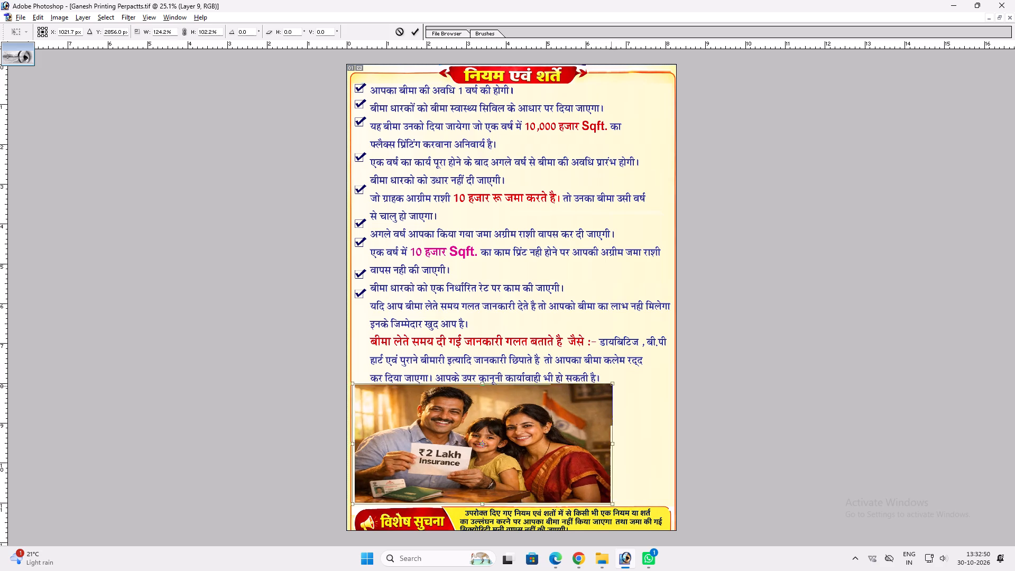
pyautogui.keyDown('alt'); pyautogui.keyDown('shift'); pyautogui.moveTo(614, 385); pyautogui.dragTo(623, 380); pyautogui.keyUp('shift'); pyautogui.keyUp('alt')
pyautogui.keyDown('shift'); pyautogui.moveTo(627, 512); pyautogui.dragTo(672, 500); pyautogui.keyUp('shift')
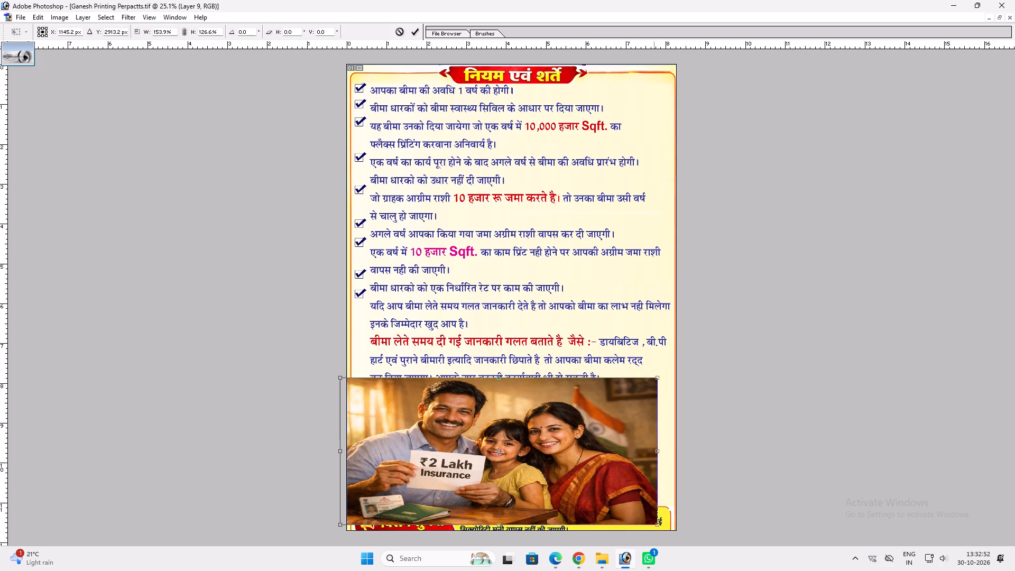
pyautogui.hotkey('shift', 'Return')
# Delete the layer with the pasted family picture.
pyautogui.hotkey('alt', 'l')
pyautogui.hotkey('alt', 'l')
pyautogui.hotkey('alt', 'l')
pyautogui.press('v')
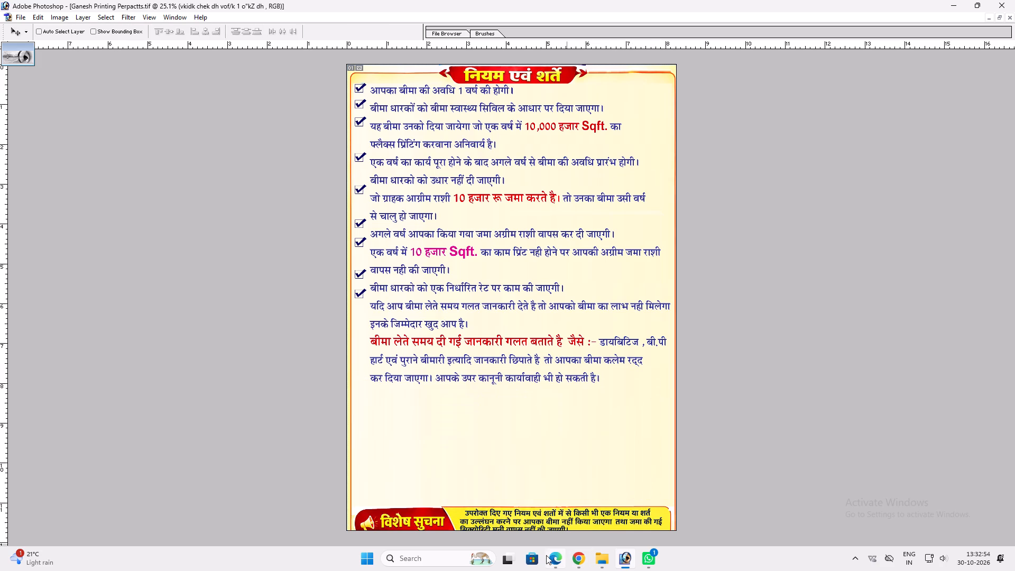
# Switch to Chrome and search Google Images for "happy family".
pyautogui.click(582, 556)
pyautogui.click(316, 92)
pyautogui.hotkey('ctrl', 'a')
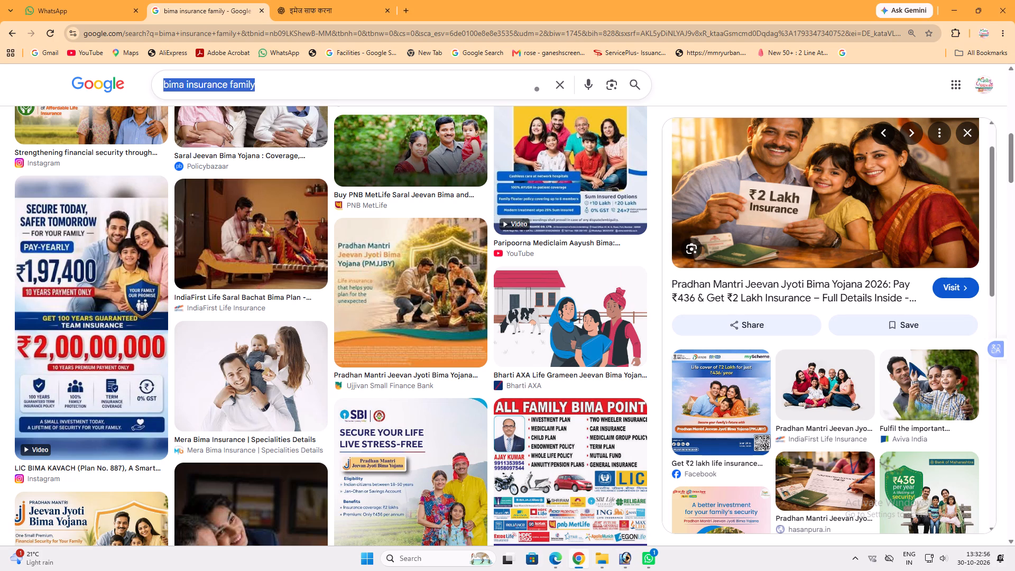
pyautogui.write('happy Fam')
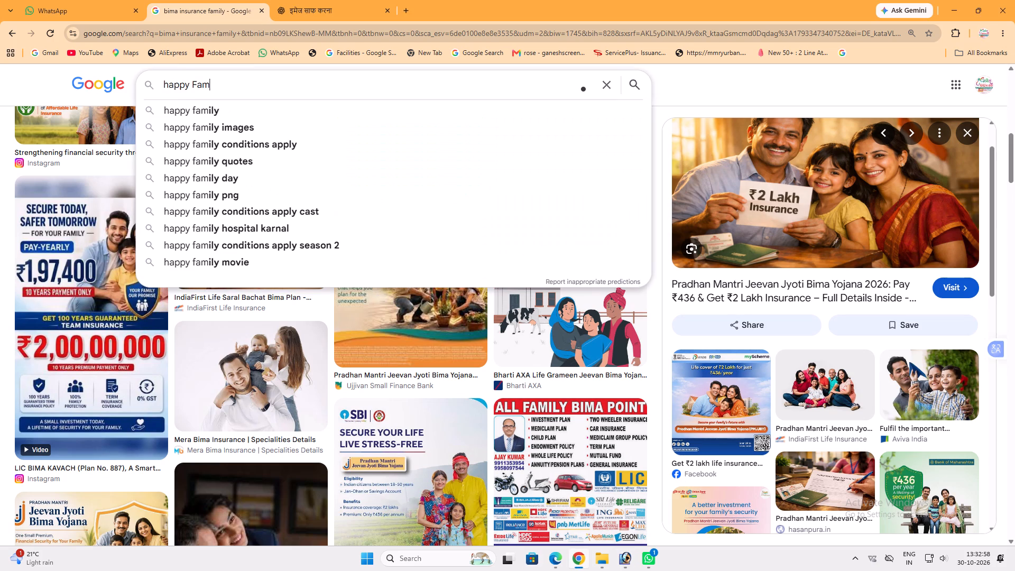
pyautogui.click(307, 106)
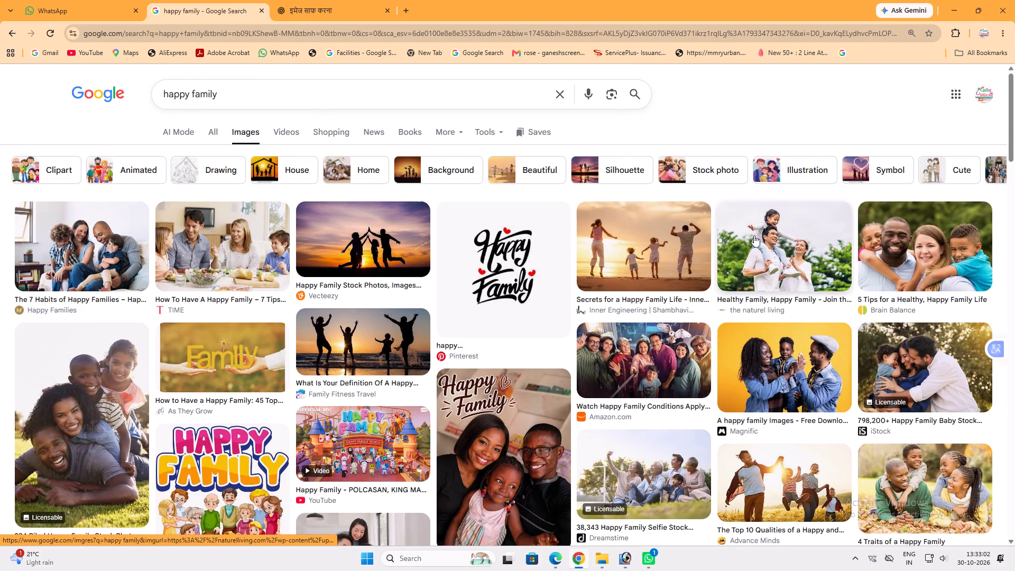
# Find a multi-generation family sofa picture in the "happy family" image results and related images, and copy the Adobe Stock one.
pyautogui.scroll(-1, 675, 270)
pyautogui.scroll(-1, 266, 315)
pyautogui.scroll(-1, 398, 375)
pyautogui.scroll(-2, 434, 350)
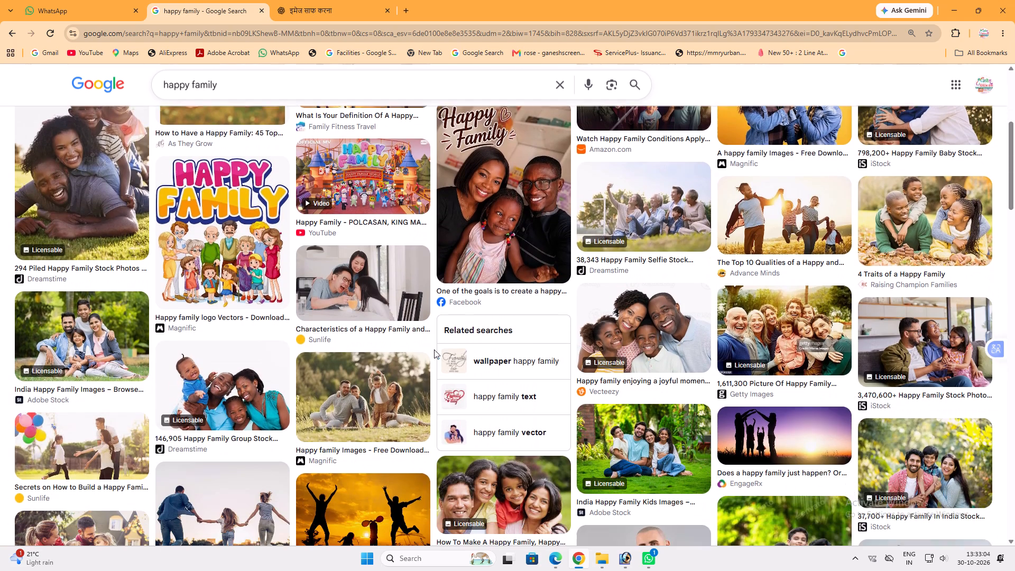
pyautogui.scroll(-3, 275, 276)
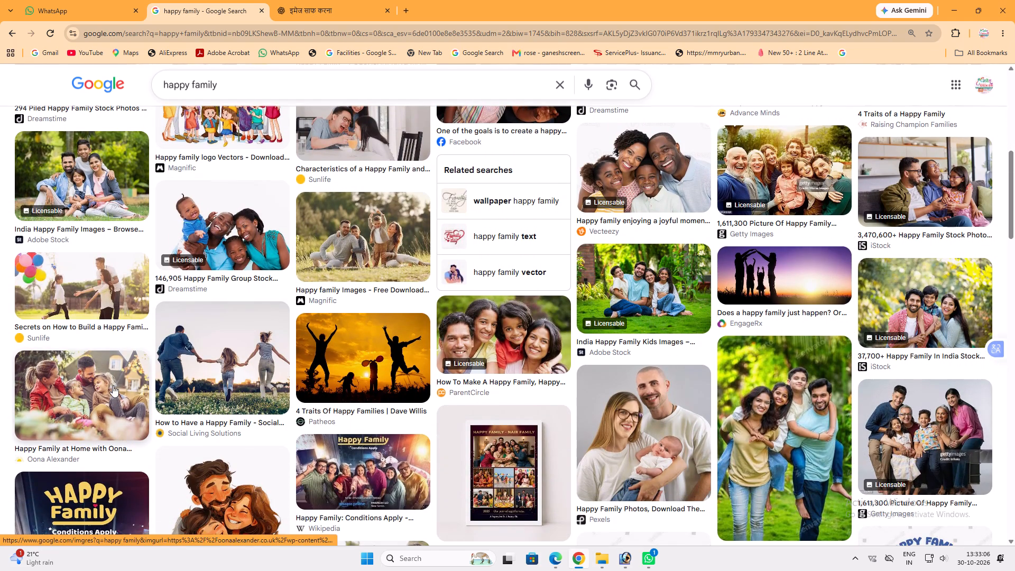
pyautogui.click(901, 454)
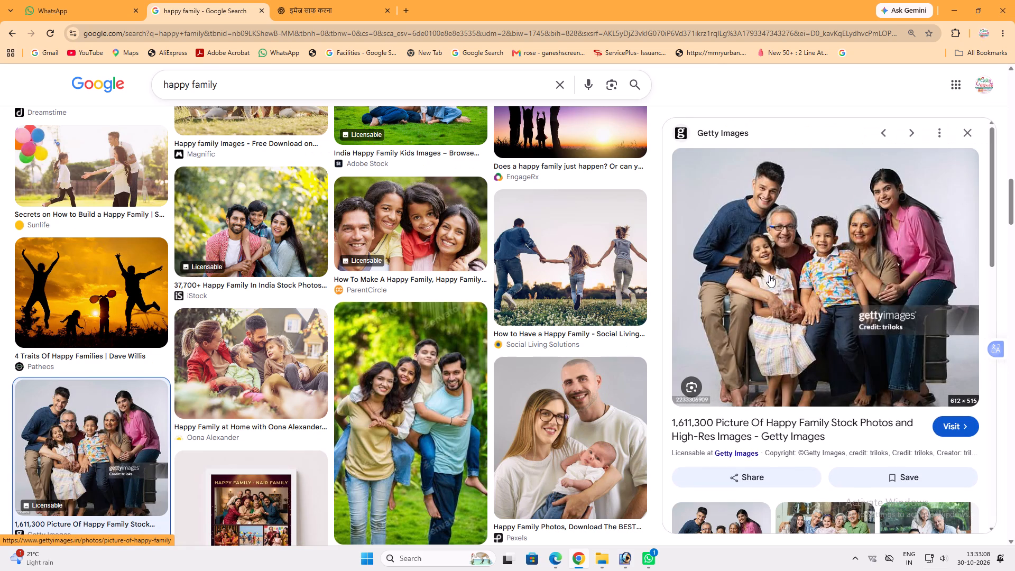
pyautogui.scroll(-3, 769, 275)
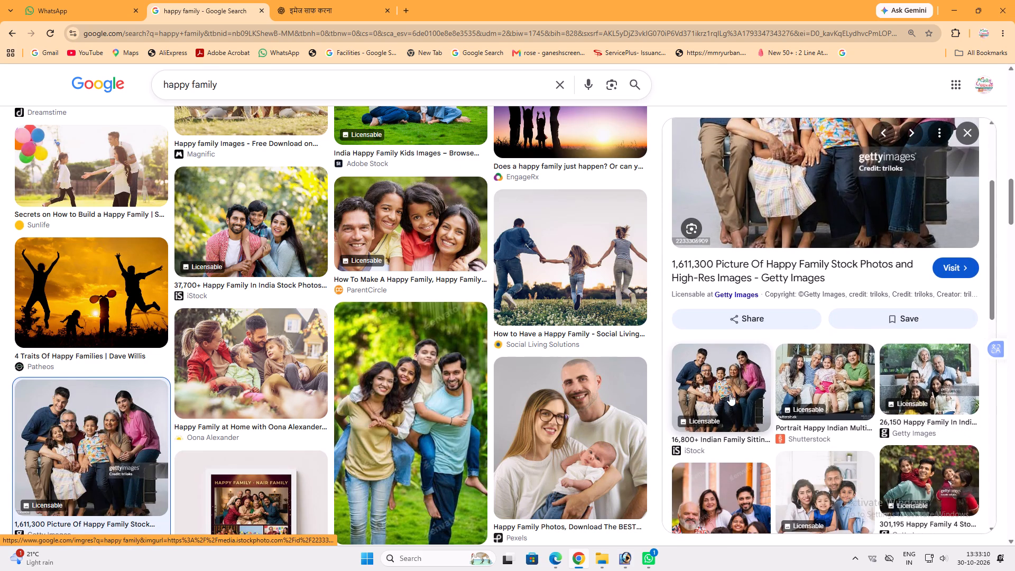
pyautogui.click(833, 384)
pyautogui.scroll(-3, 789, 256)
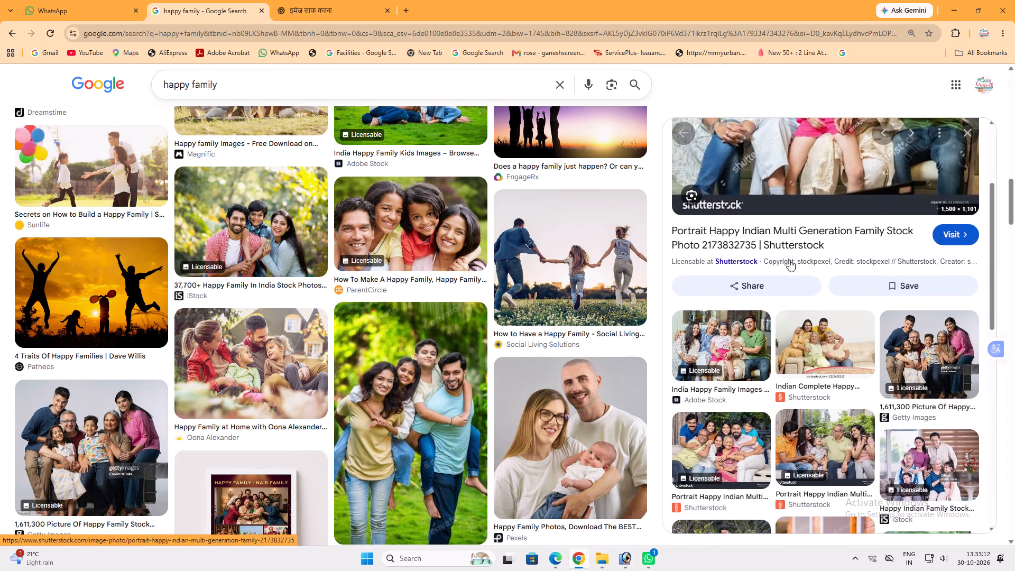
pyautogui.click(743, 335)
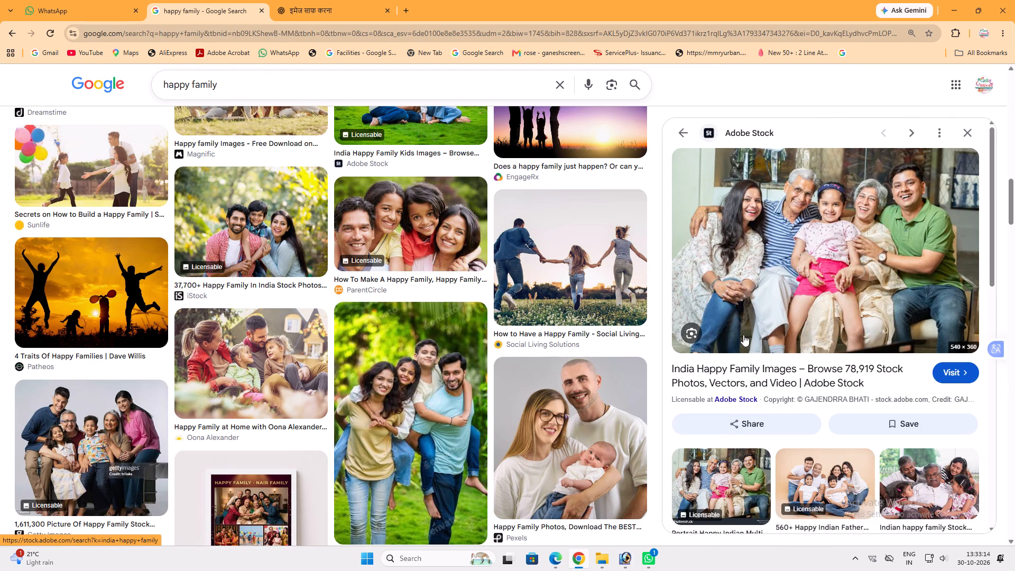
pyautogui.rightClick(875, 199)
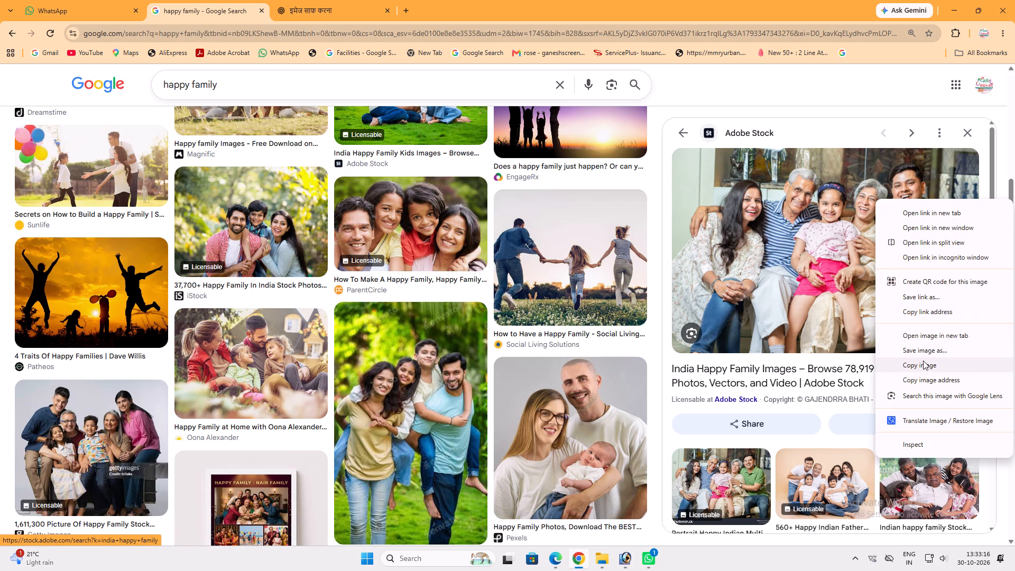
pyautogui.click(922, 361)
# Paste the copied family picture into the Photoshop page below the last term and enlarge it to about half the page's width.
pyautogui.click(626, 557)
pyautogui.hotkey('ctrl', 'v')
pyautogui.moveTo(541, 307); pyautogui.dragTo(420, 422)
pyautogui.hotkey('ctrl', 't')
pyautogui.keyDown('shift'); pyautogui.moveTo(428, 439); pyautogui.dragTo(506, 487); pyautogui.keyUp('shift')
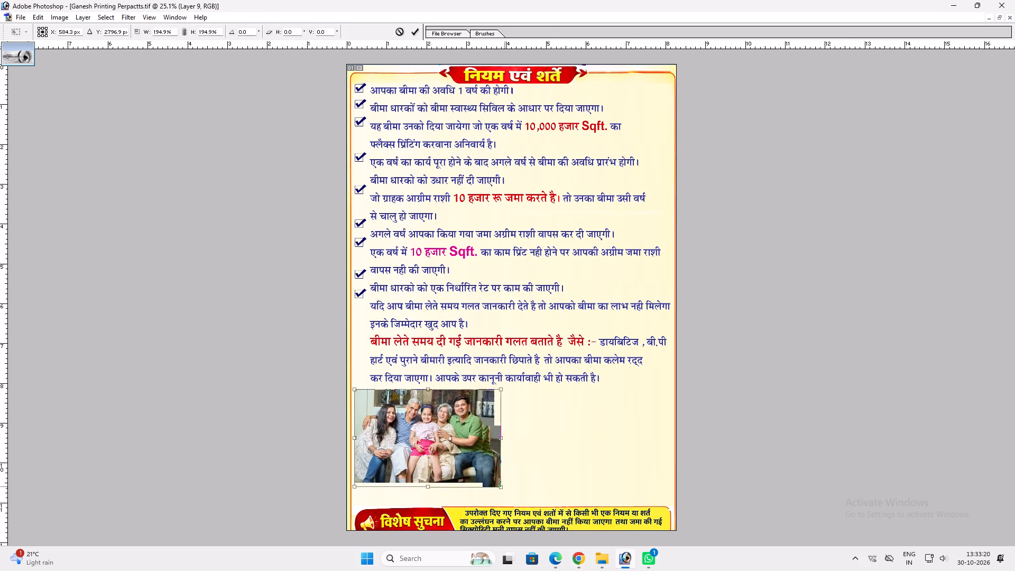
pyautogui.keyDown('shift'); pyautogui.moveTo(506, 487); pyautogui.dragTo(532, 501); pyautogui.keyUp('shift')
pyautogui.press('Return')
pyautogui.press('v')
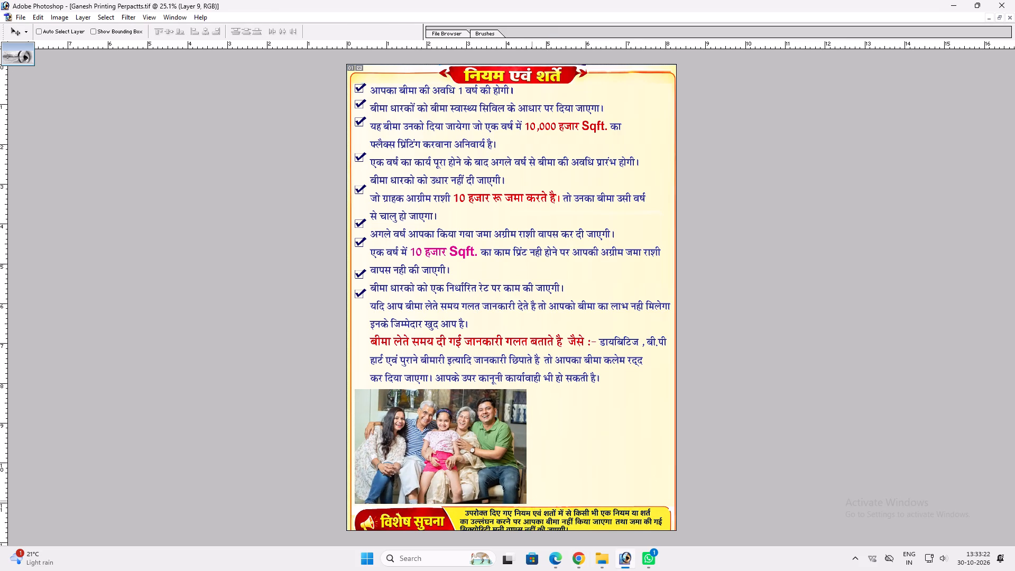
# Scale the layer with the page heading and the विशेष सुचना box to about 98% height so the whole box fits the page.
pyautogui.keyDown('ctrl'); pyautogui.click(534, 524); pyautogui.keyUp('ctrl')
pyautogui.moveTo(532, 526); pyautogui.dragTo(530, 520)
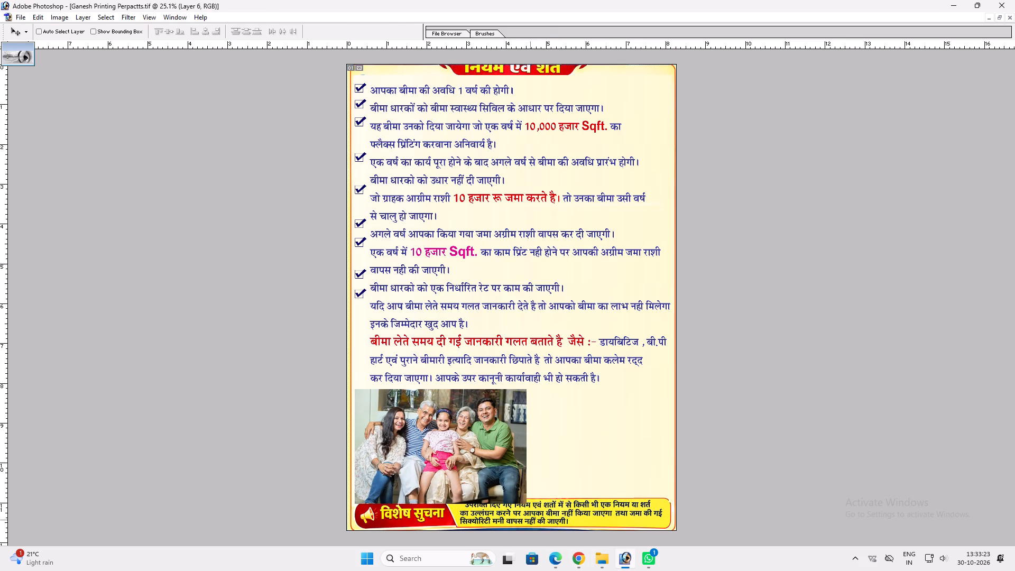
pyautogui.hotkey('ctrl', 'z')
pyautogui.hotkey('ctrl', 't')
pyautogui.keyDown('shift'); pyautogui.moveTo(539, 539); pyautogui.dragTo(546, 531); pyautogui.keyUp('shift')
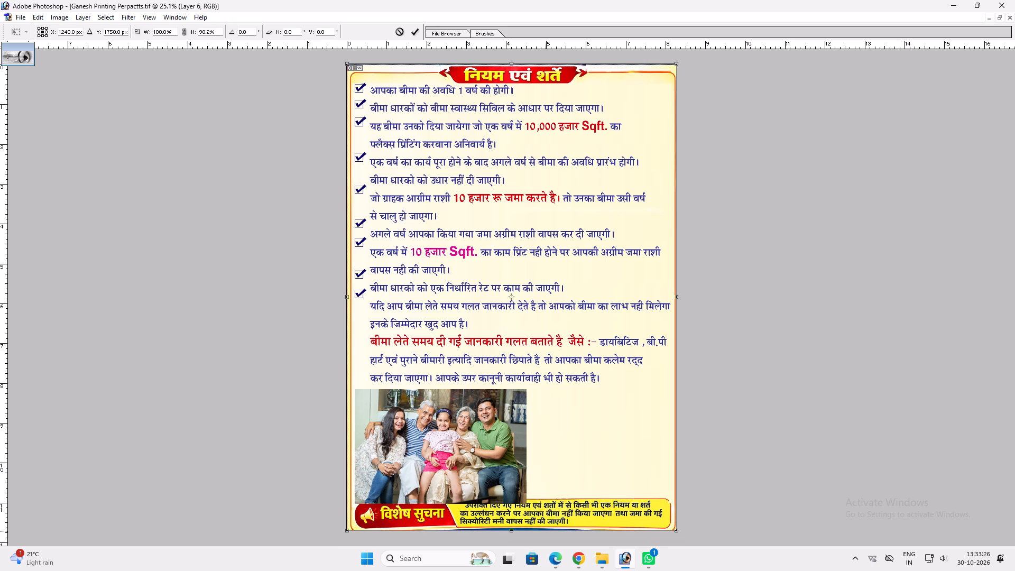
pyautogui.keyDown('shift'); pyautogui.moveTo(546, 531); pyautogui.dragTo(546, 531); pyautogui.keyUp('shift')
pyautogui.hotkey('shift', 'Return')
pyautogui.press('v')
# Switch to Chrome and search Google Images for "hospital".
pyautogui.click(576, 550)
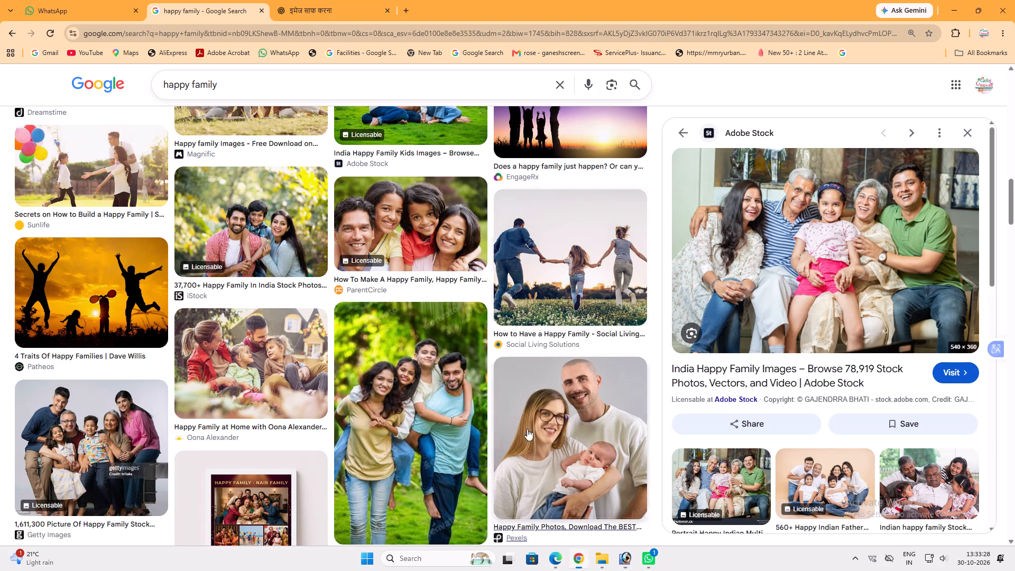
pyautogui.click(370, 95)
pyautogui.hotkey('ctrl', 'a')
pyautogui.write('hos')
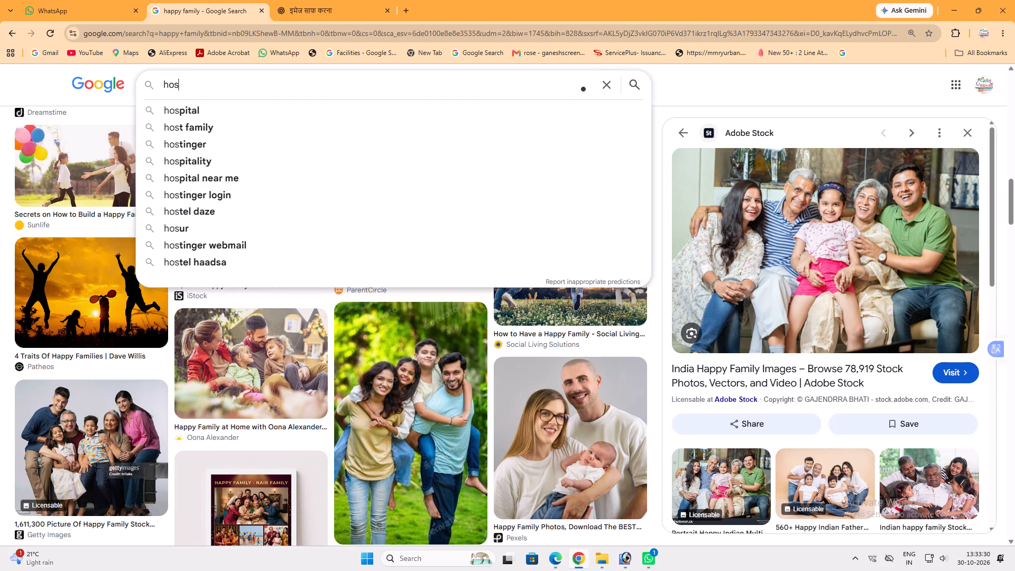
pyautogui.click(347, 107)
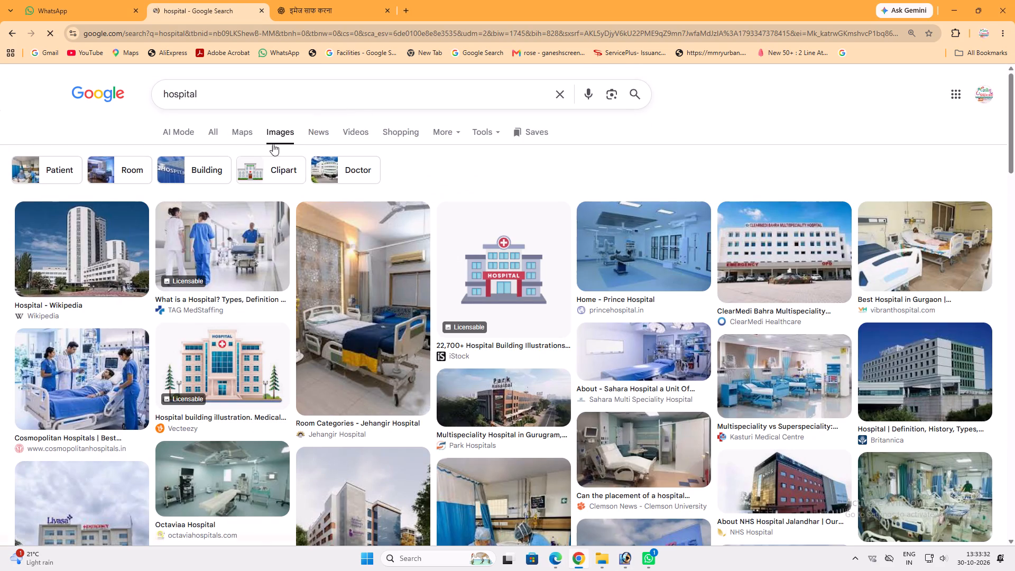
# Search Google Images for "hospital image" and preview the Vecteezy hospital building illustration.
pyautogui.click(226, 97)
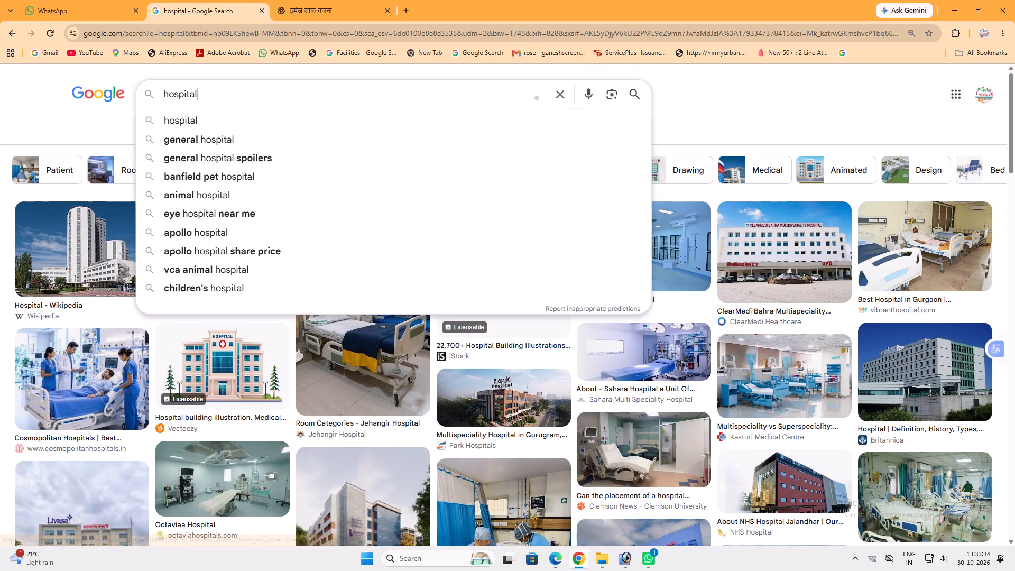
pyautogui.press('space')
pyautogui.write('image')
pyautogui.press('Return')
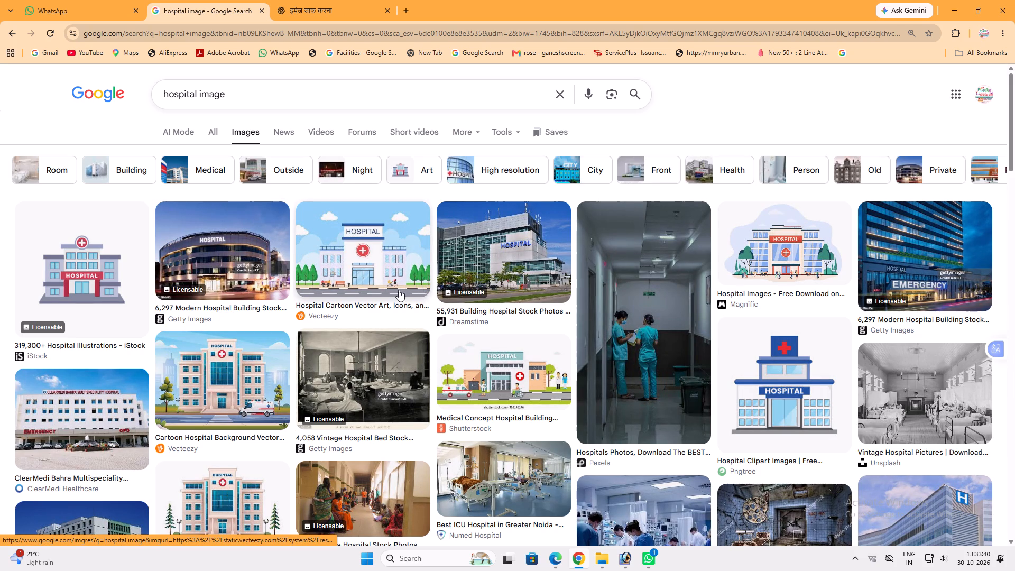
pyautogui.click(231, 474)
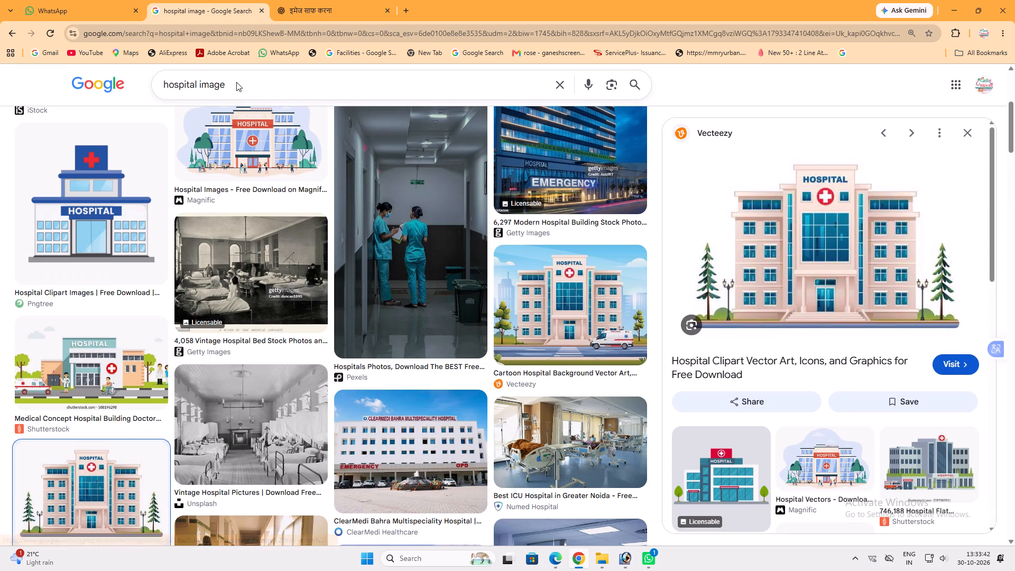
pyautogui.moveTo(236, 82); pyautogui.dragTo(71, 106)
pyautogui.click(72, 108)
pyautogui.click(199, 7)
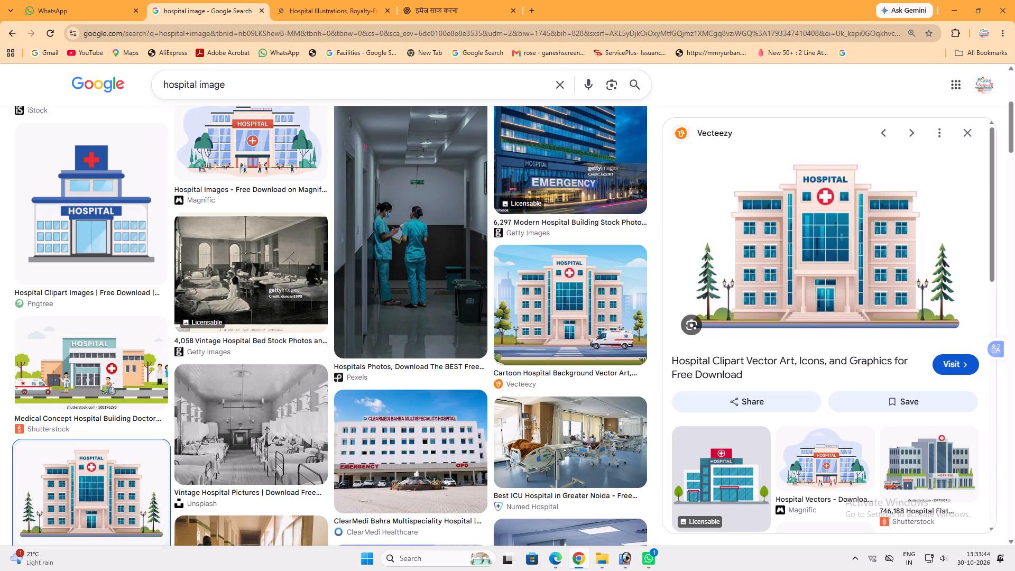
# Search Google Images for "hospital" again and copy the Cosmopolitan Hospitals picture of medical staff around a patient's bed.
pyautogui.click(237, 82)
pyautogui.moveTo(234, 82); pyautogui.dragTo(199, 91)
pyautogui.press('space')
pyautogui.press('Return')
pyautogui.click(116, 361)
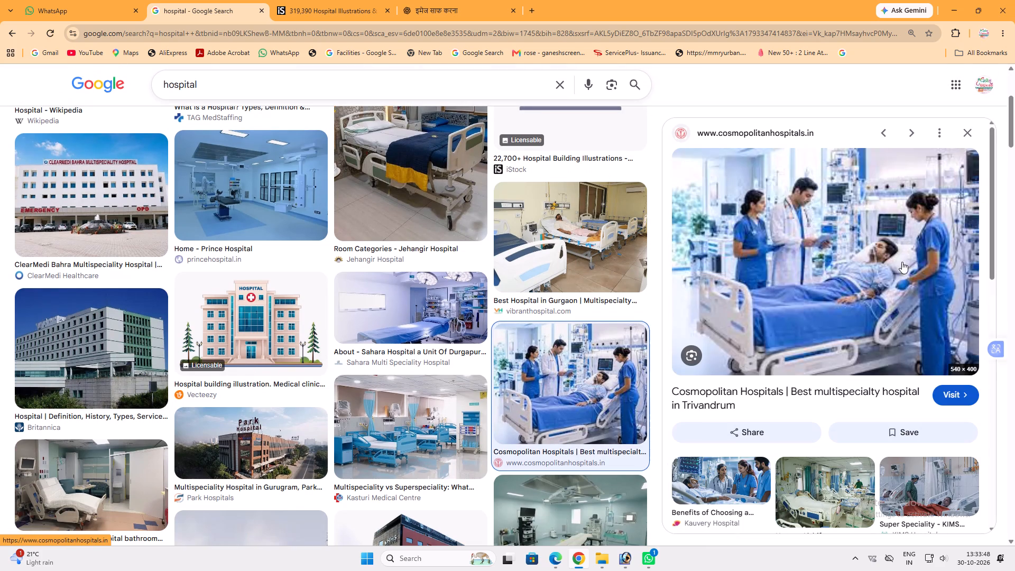
pyautogui.rightClick(800, 210)
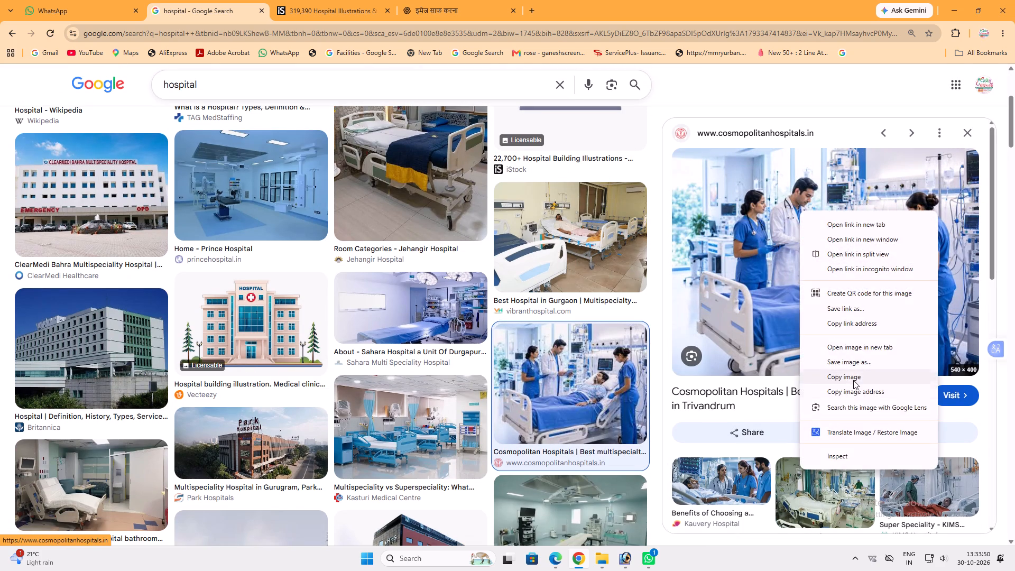
pyautogui.click(853, 380)
# Paste the hospital picture into the Photoshop page and place it beside the family picture, aligned with its top edge.
pyautogui.click(622, 557)
pyautogui.hotkey('ctrl', 'v')
pyautogui.press('v')
pyautogui.moveTo(519, 317); pyautogui.dragTo(577, 440)
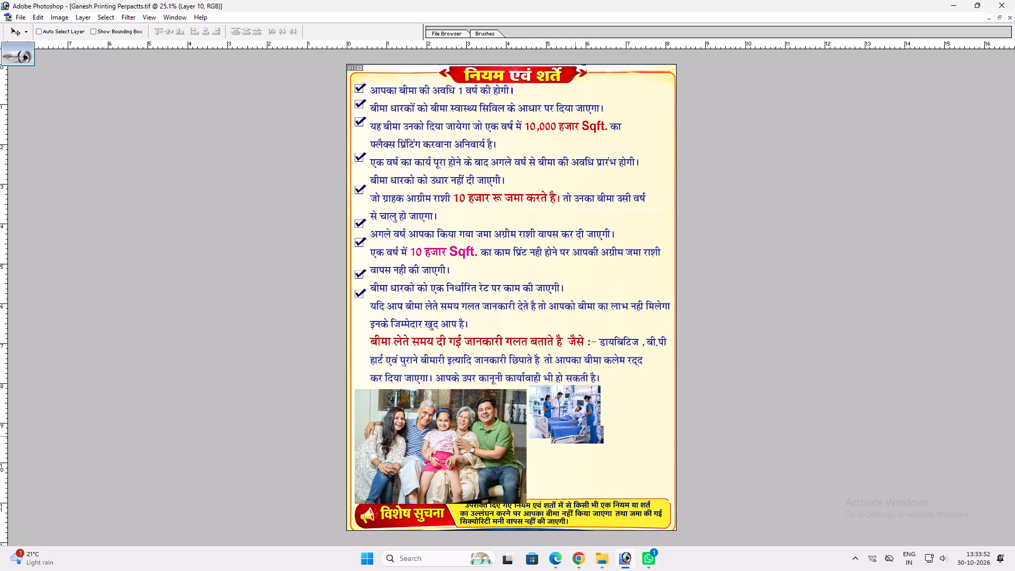
pyautogui.moveTo(577, 440); pyautogui.dragTo(569, 435)
pyautogui.press('v')
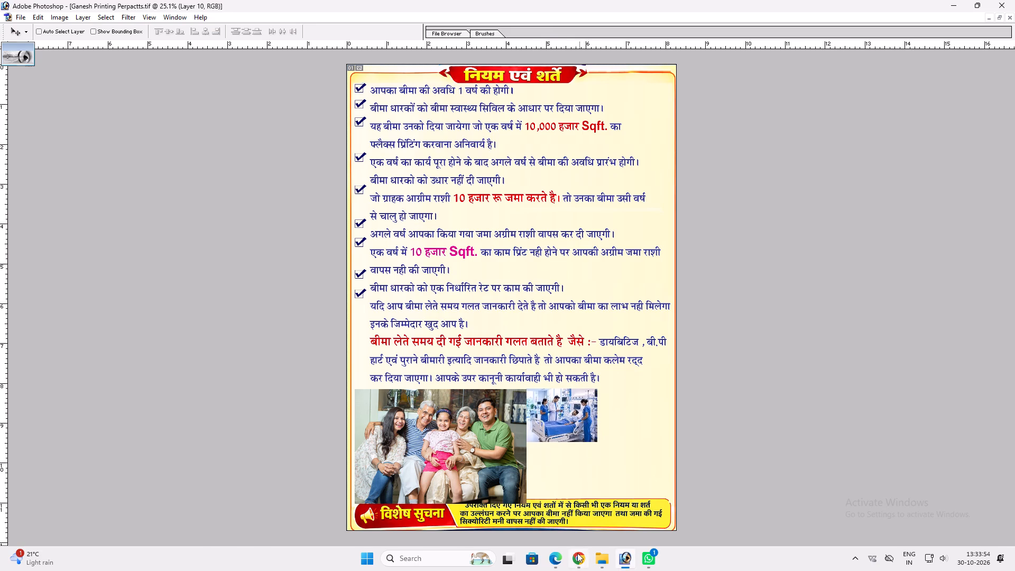
# Switch to Chrome and search Google Images for "bike accident", refining the query to "bike accident men".
pyautogui.click(577, 553)
pyautogui.click(260, 91)
pyautogui.hotkey('ctrl', 'a')
pyautogui.write('Bike')
pyautogui.press('space')
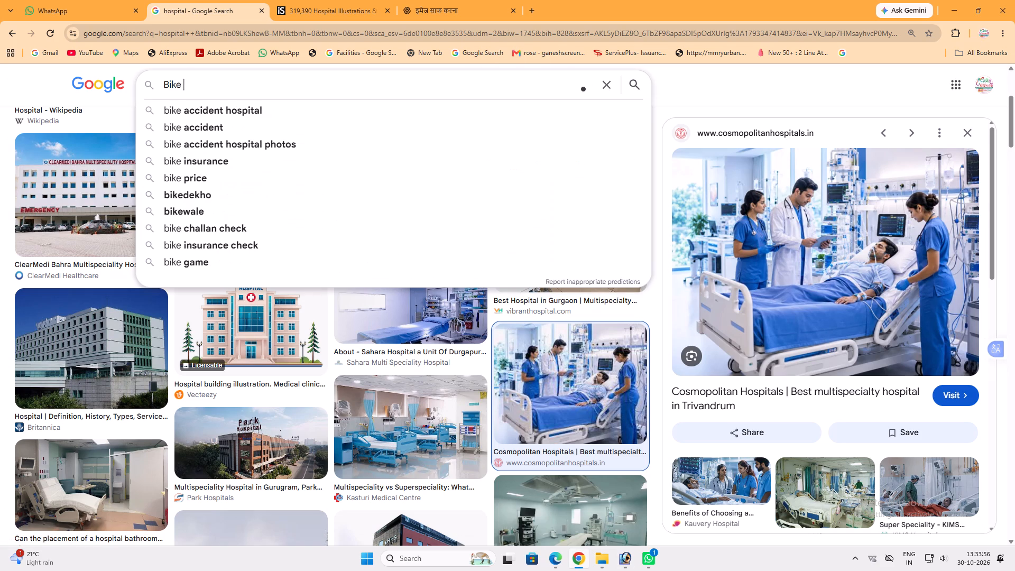
pyautogui.click(261, 127)
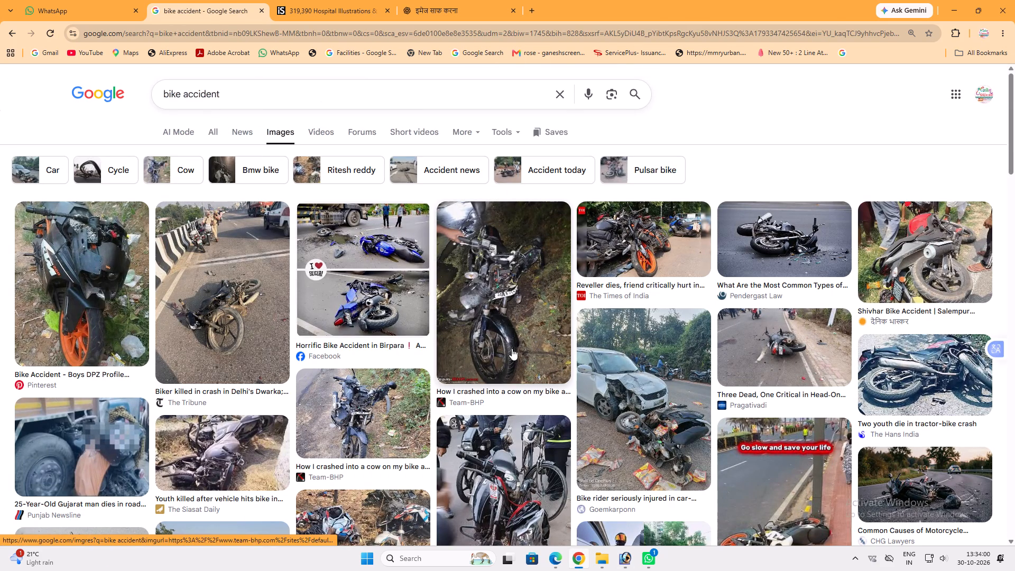
pyautogui.click(244, 97)
pyautogui.press('space')
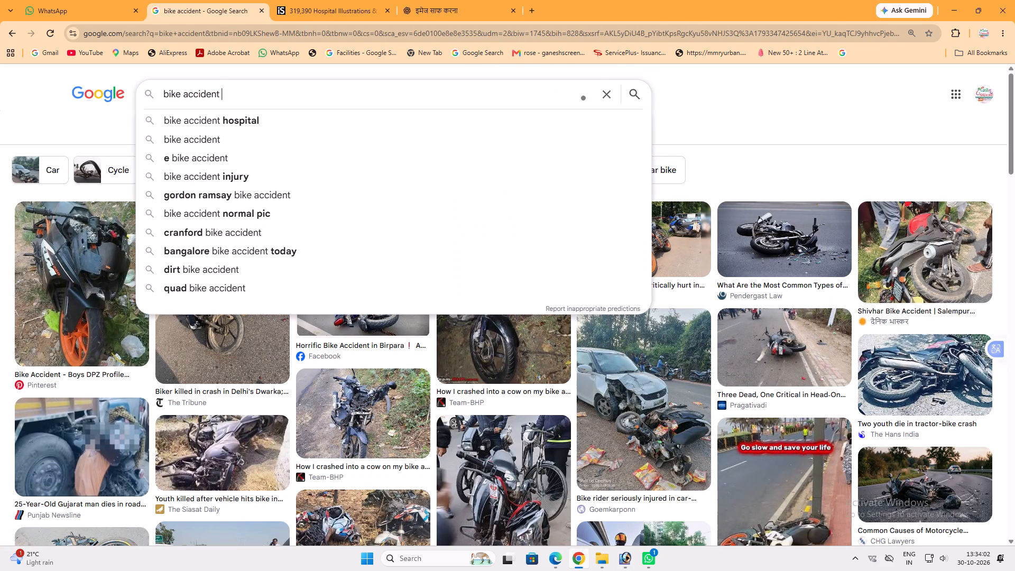
pyautogui.write('men')
pyautogui.press('Return')
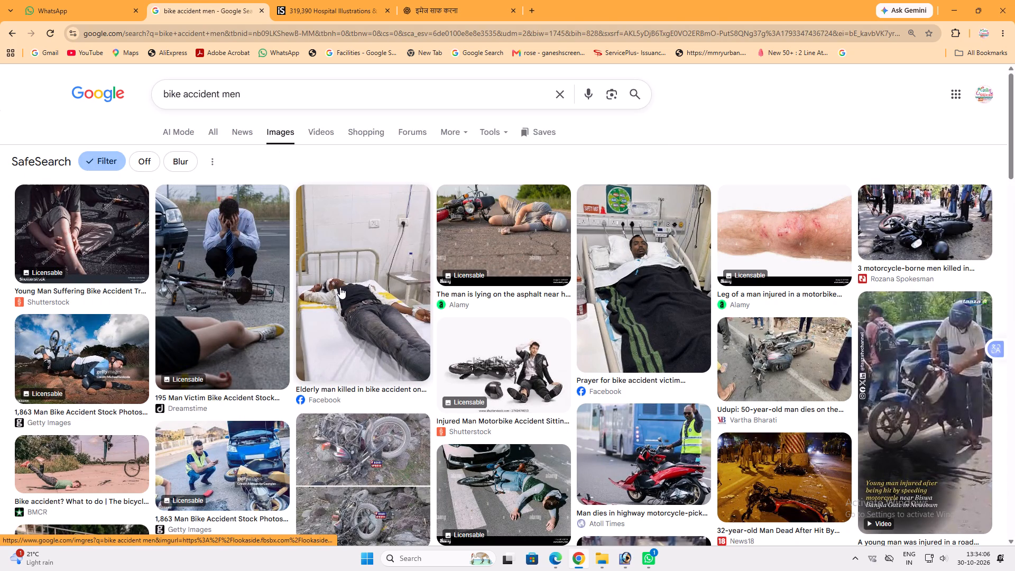
# Look through the "bike accident men" results and preview the Alamy and LiveLaw pictures of fallen motorcycles.
pyautogui.scroll(-1, 342, 301)
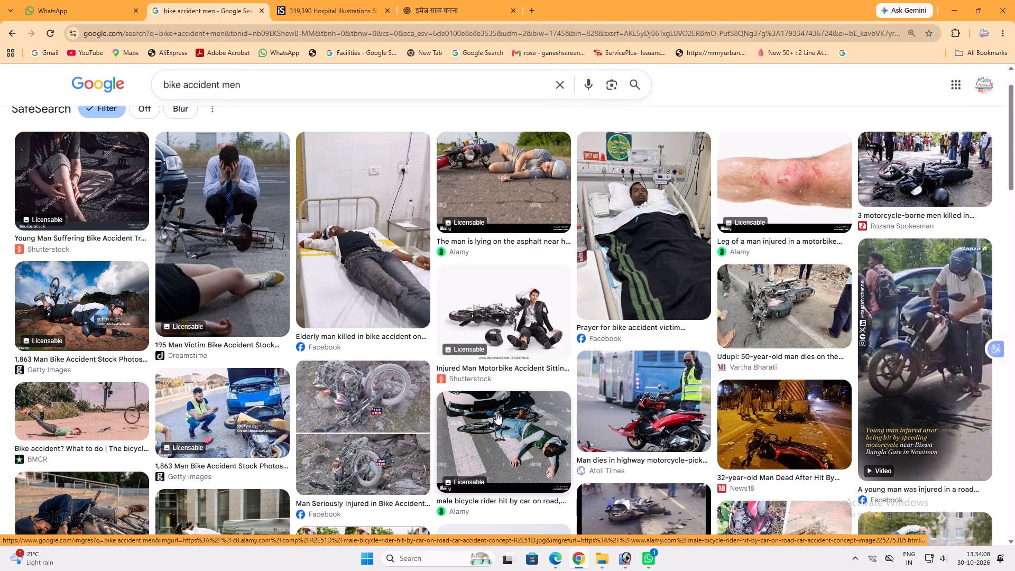
pyautogui.scroll(-3, 496, 413)
pyautogui.scroll(-3, 468, 368)
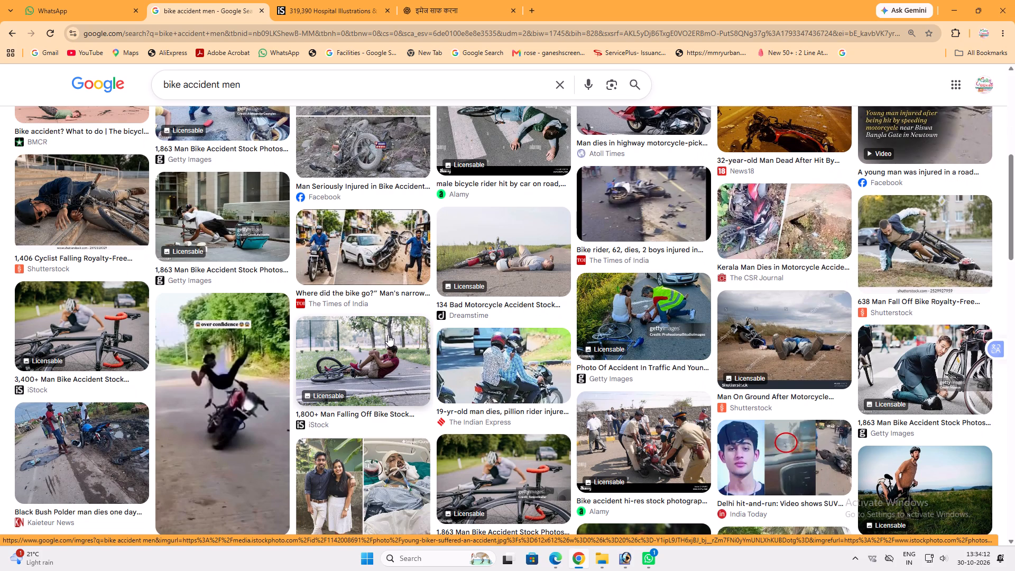
pyautogui.click(661, 439)
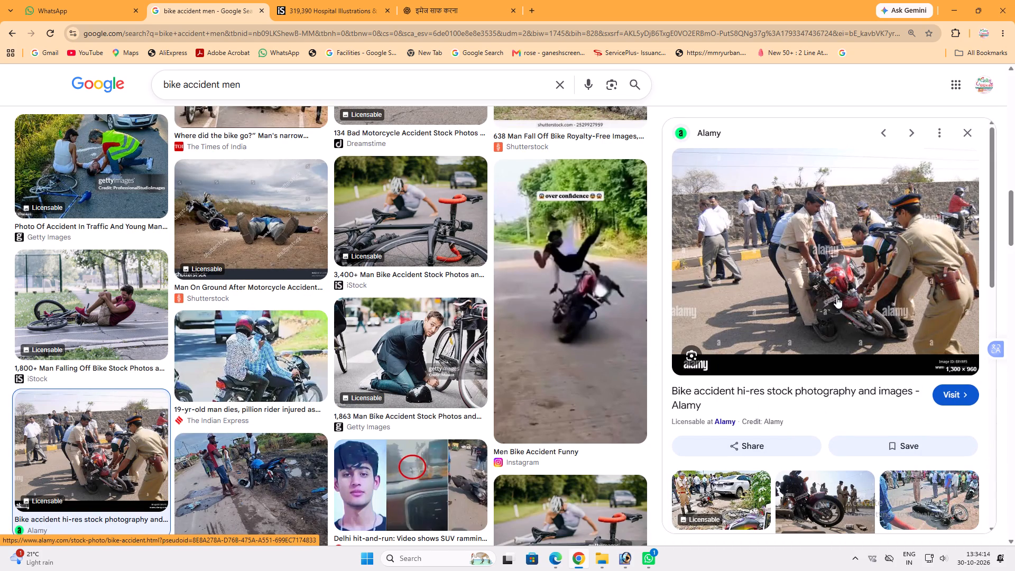
pyautogui.scroll(-1, 740, 265)
pyautogui.scroll(-5, 725, 431)
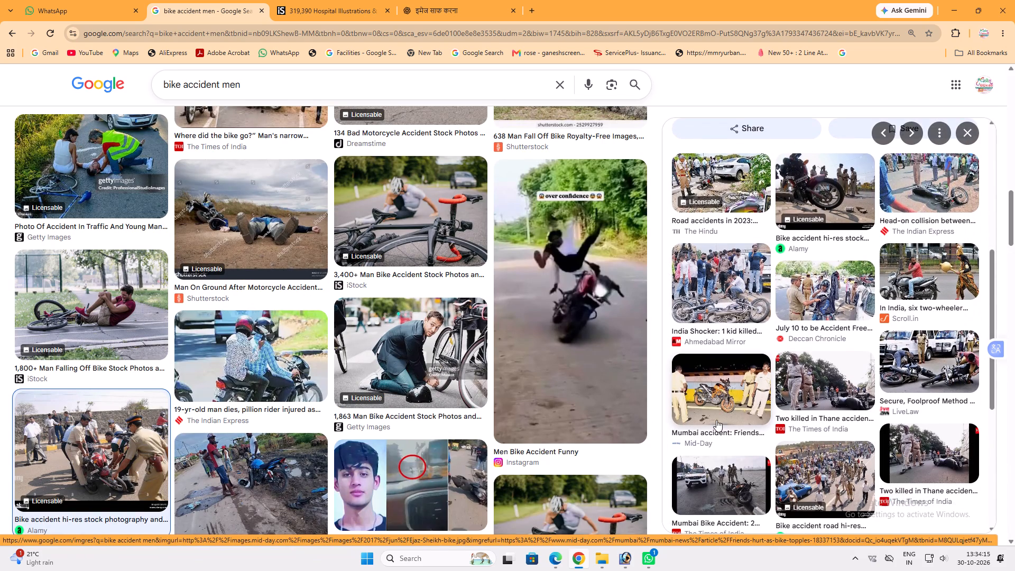
pyautogui.click(960, 367)
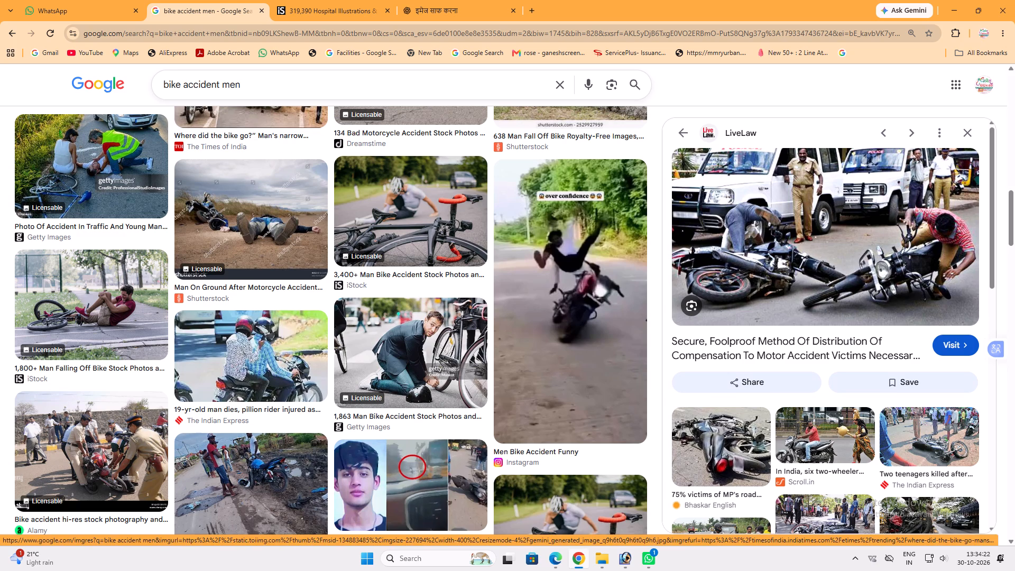
# Search Google Images for "taxure For Whealer".
pyautogui.click(181, 84)
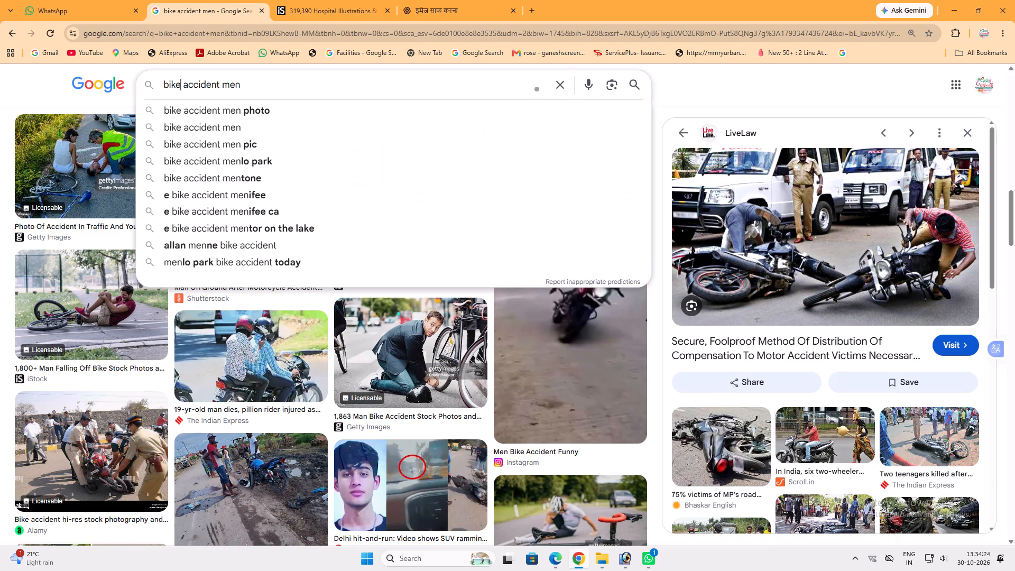
pyautogui.hotkey('ctrl', 'a')
pyautogui.write('taxure')
pyautogui.press('space')
pyautogui.write('For')
pyautogui.press('space')
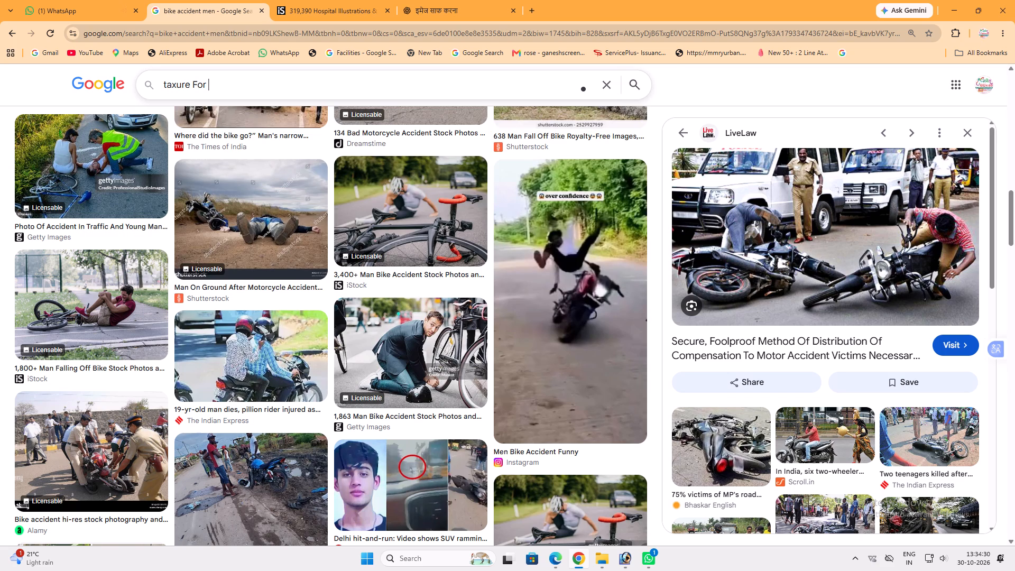
pyautogui.write('Whealer')
pyautogui.press('Return')
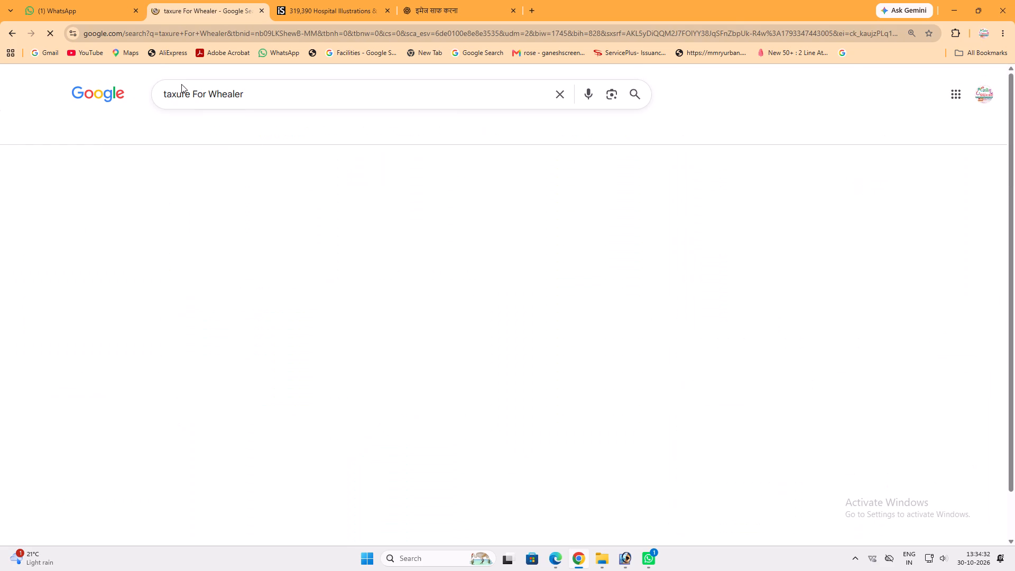
# Look through the wheeler texture image results for a suitable vehicle picture.
pyautogui.click(191, 207)
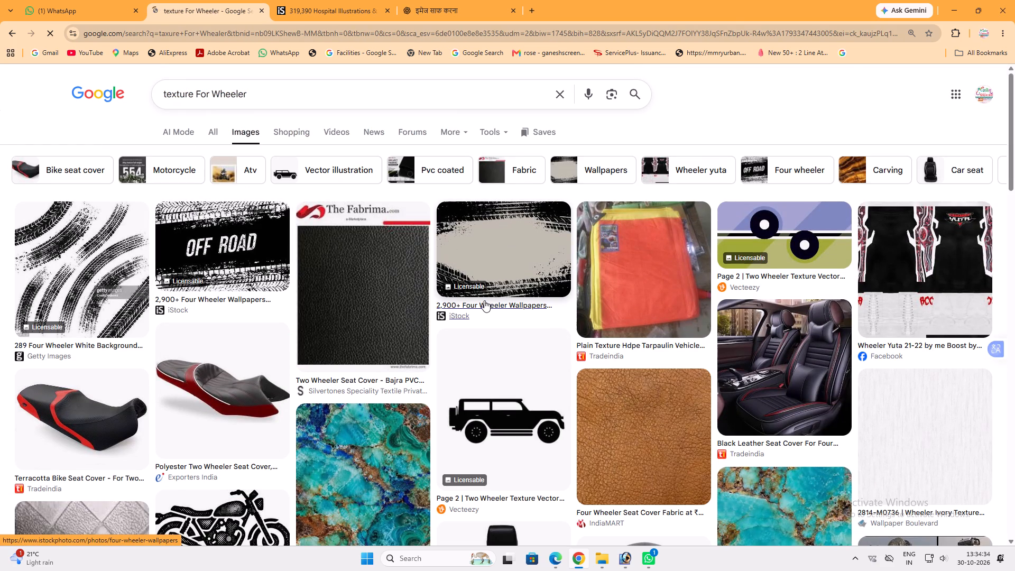
pyautogui.scroll(-9, 374, 272)
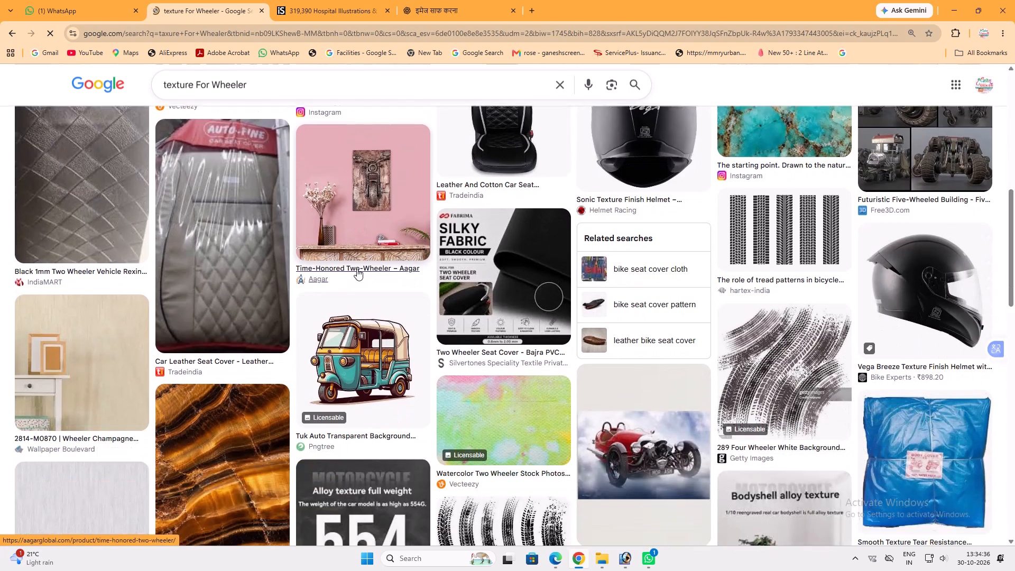
pyautogui.scroll(-8, 357, 269)
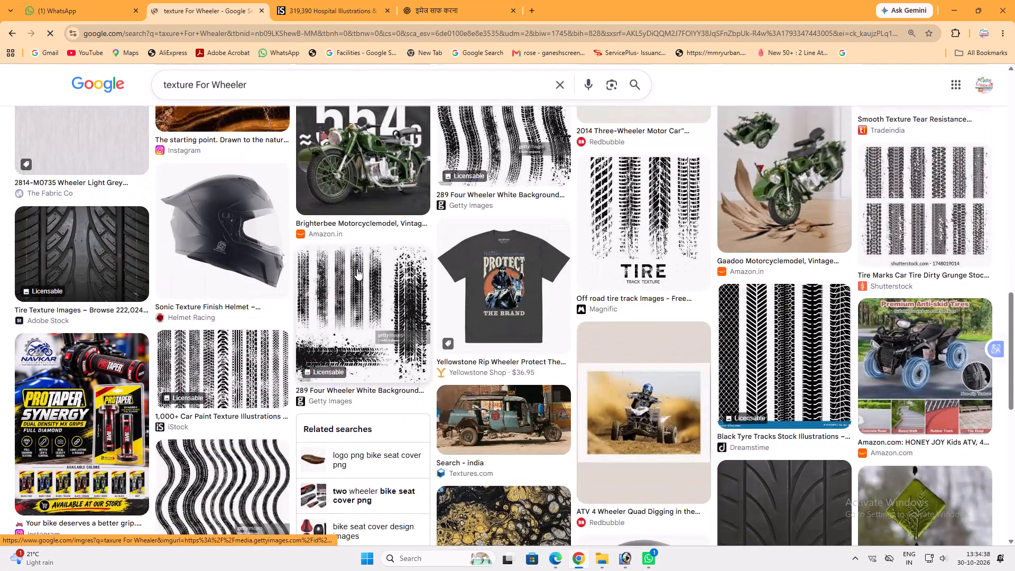
pyautogui.scroll(-10, 488, 257)
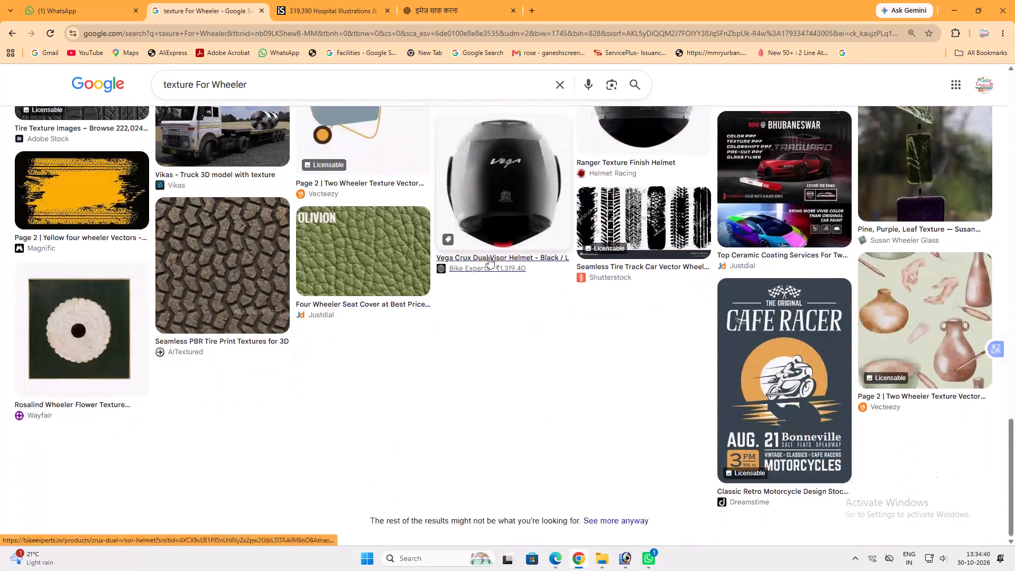
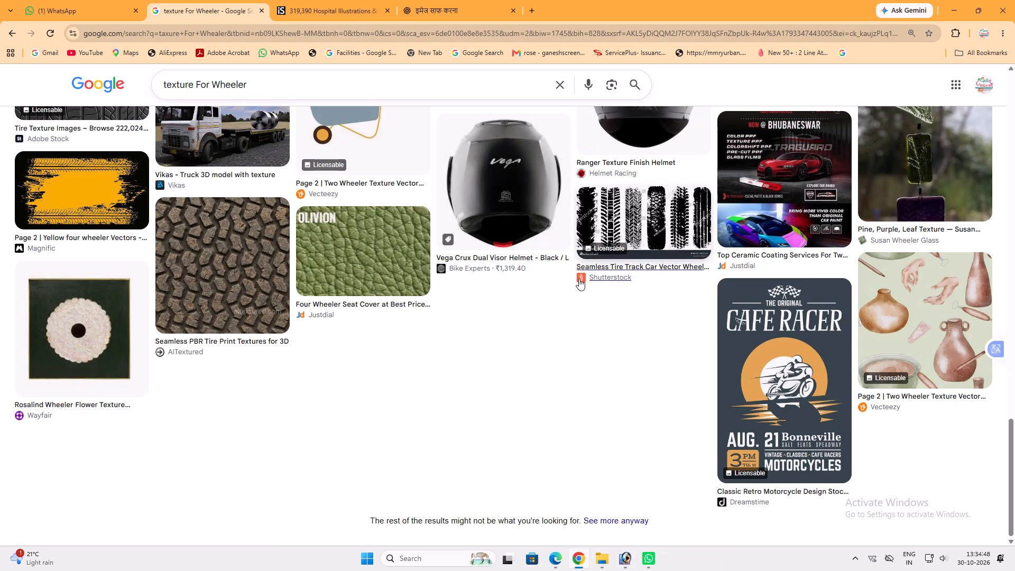
# Search Google Images for "viek accident" and accept the suggested spelling "bike accident".
pyautogui.scroll(7, 579, 279)
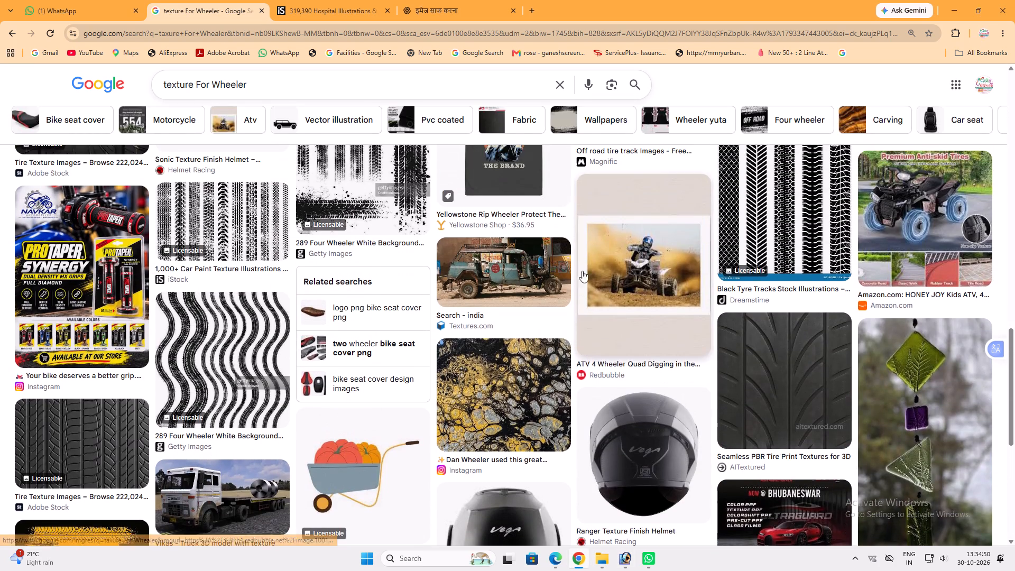
pyautogui.click(559, 86)
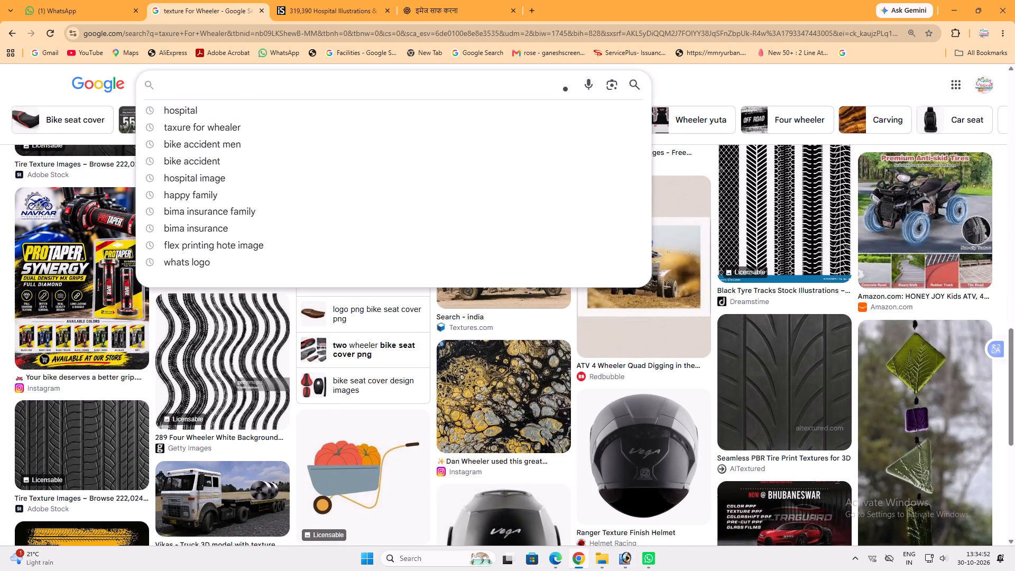
pyautogui.click(274, 92)
pyautogui.write('viek ac')
pyautogui.write('cident')
pyautogui.press('Return')
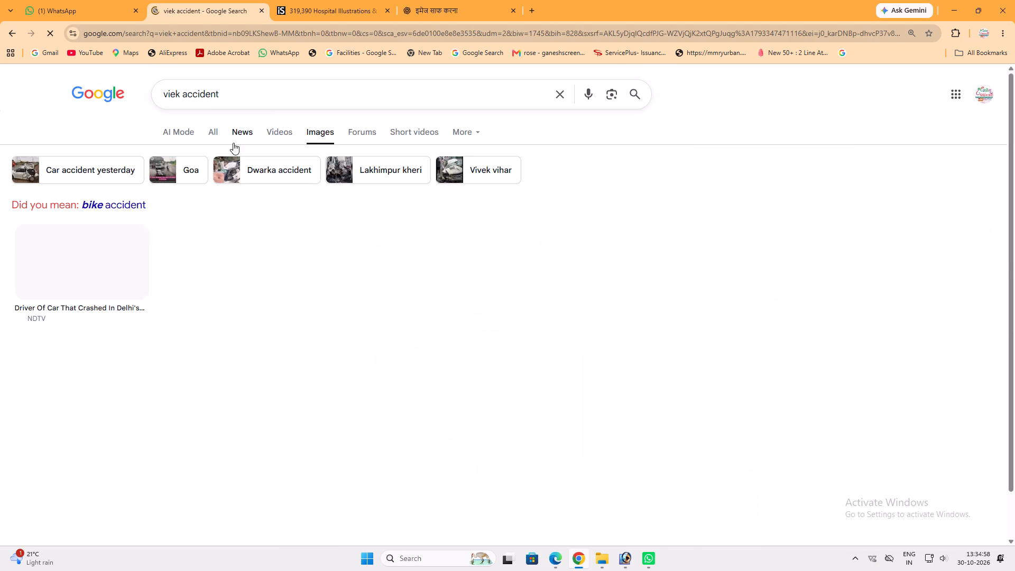
pyautogui.click(118, 201)
pyautogui.click(116, 205)
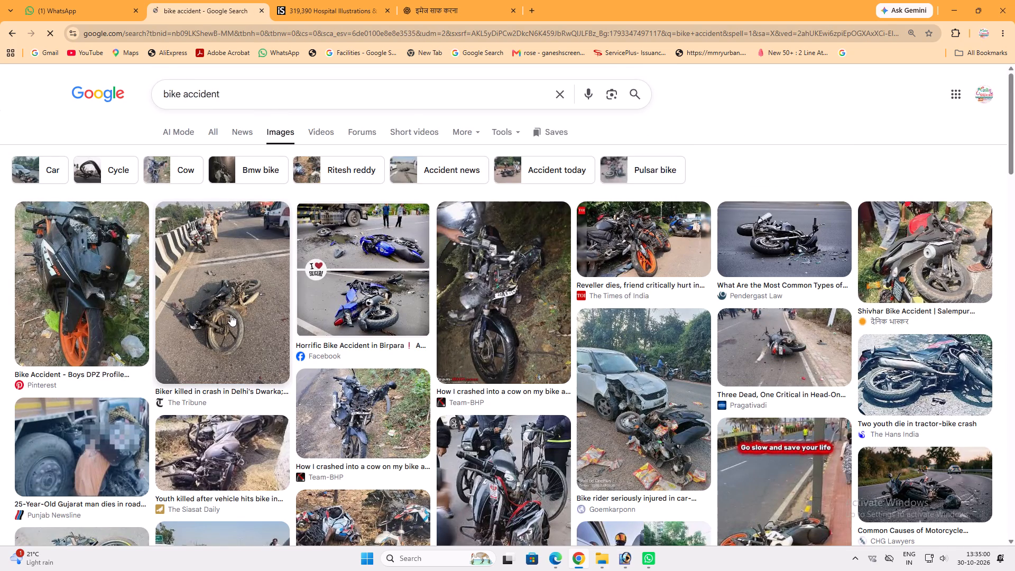
# Look through the "bike accident" results and preview the India Today picture of the parked car and motorcycles.
pyautogui.scroll(-5, 232, 303)
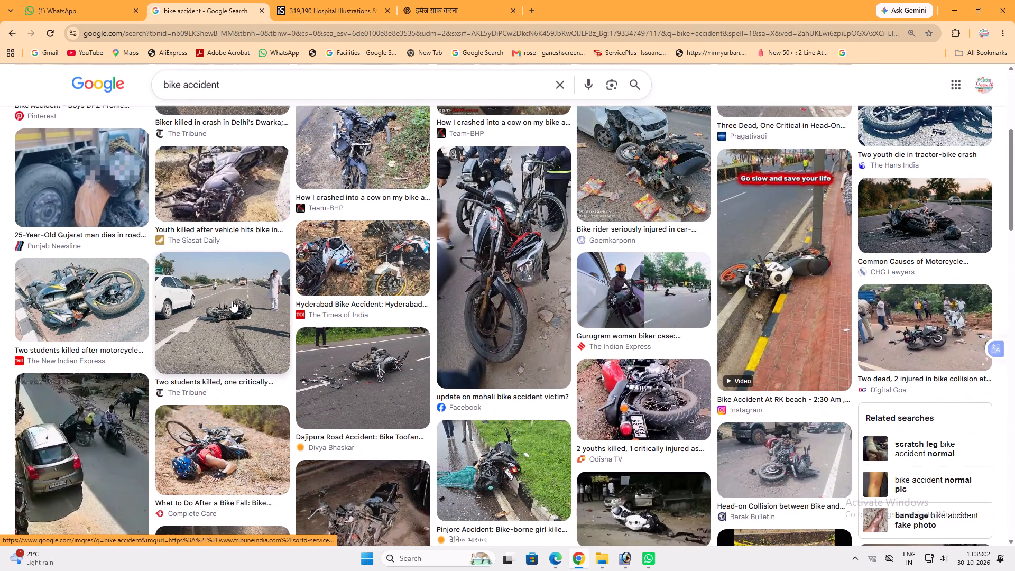
pyautogui.scroll(-1, 232, 301)
pyautogui.scroll(-1, 206, 374)
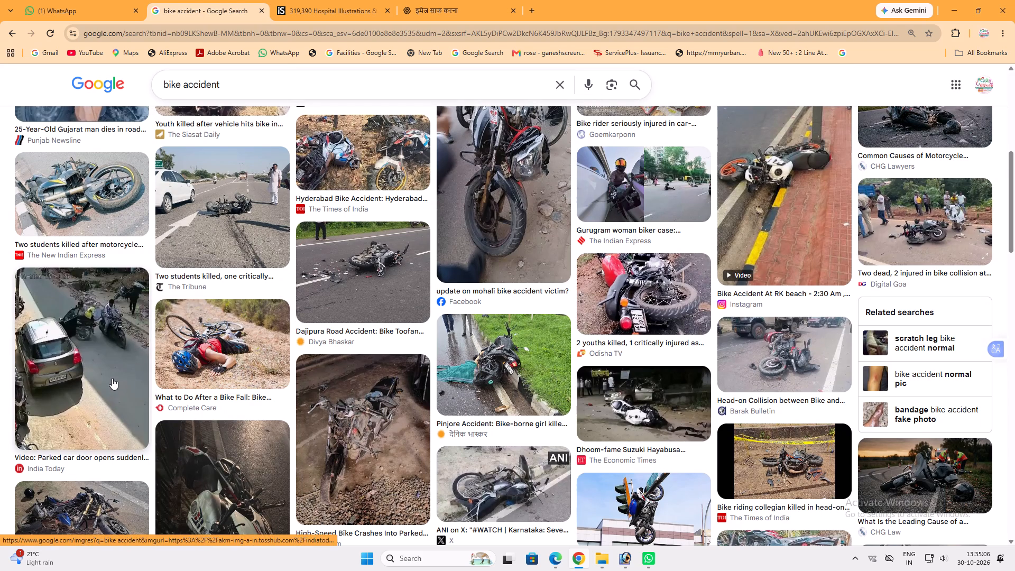
pyautogui.click(106, 337)
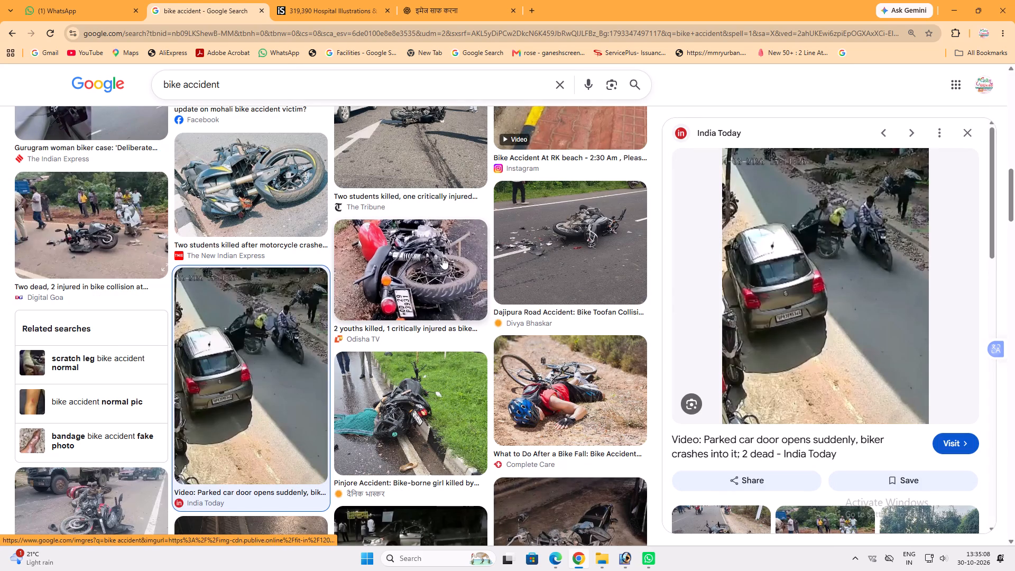
# Search Google Images for "For whealer Accident Image" and accept the corrected query "Four wheeler Accident Image".
pyautogui.click(188, 85)
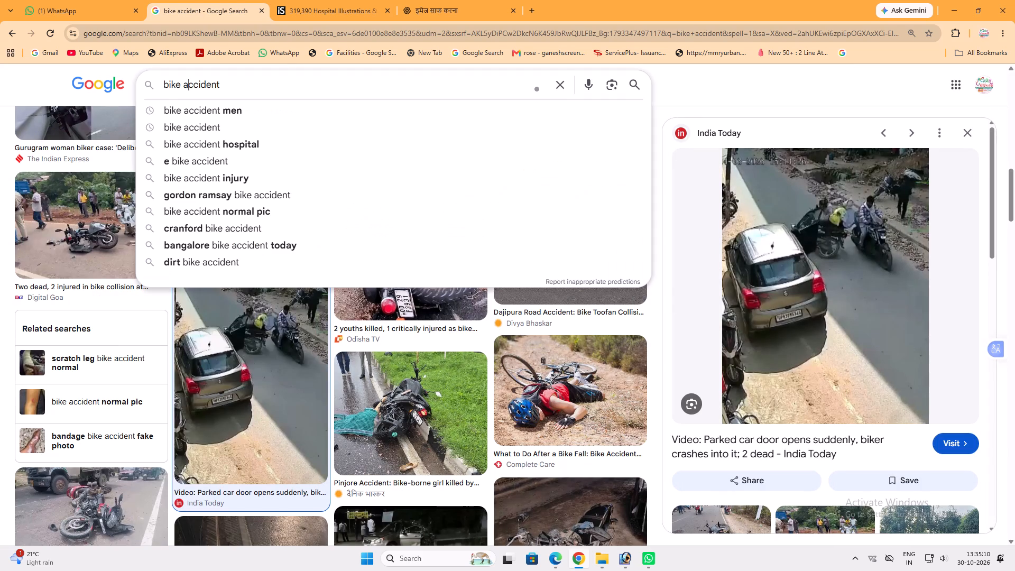
pyautogui.click(186, 85)
pyautogui.hotkey('ctrl', 'a')
pyautogui.write('For whealer Accident Imge')
pyautogui.press('BackSpace')
pyautogui.press('a')
pyautogui.press('BackSpace')
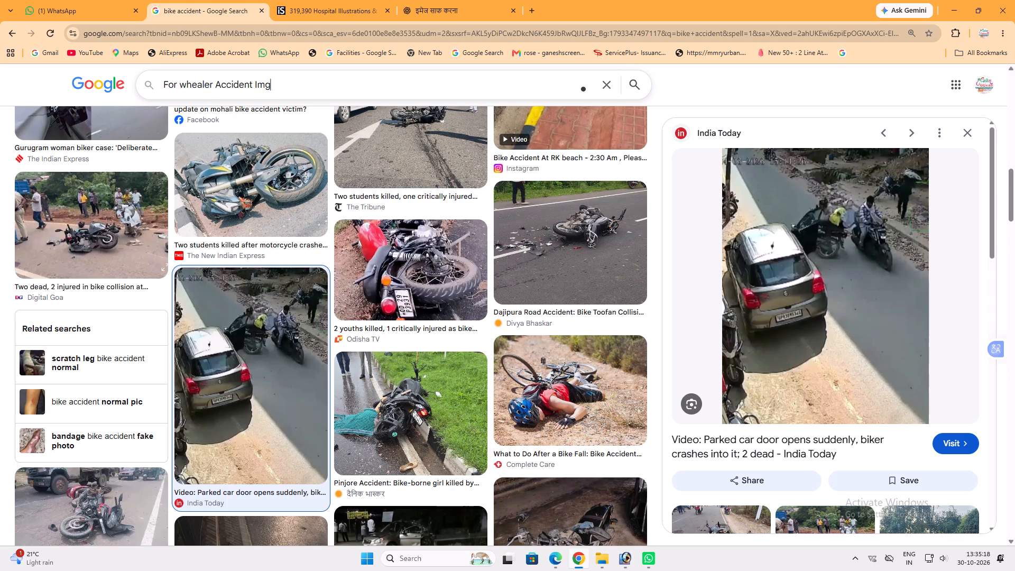
pyautogui.press('BackSpace')
pyautogui.write('age')
pyautogui.press('Return')
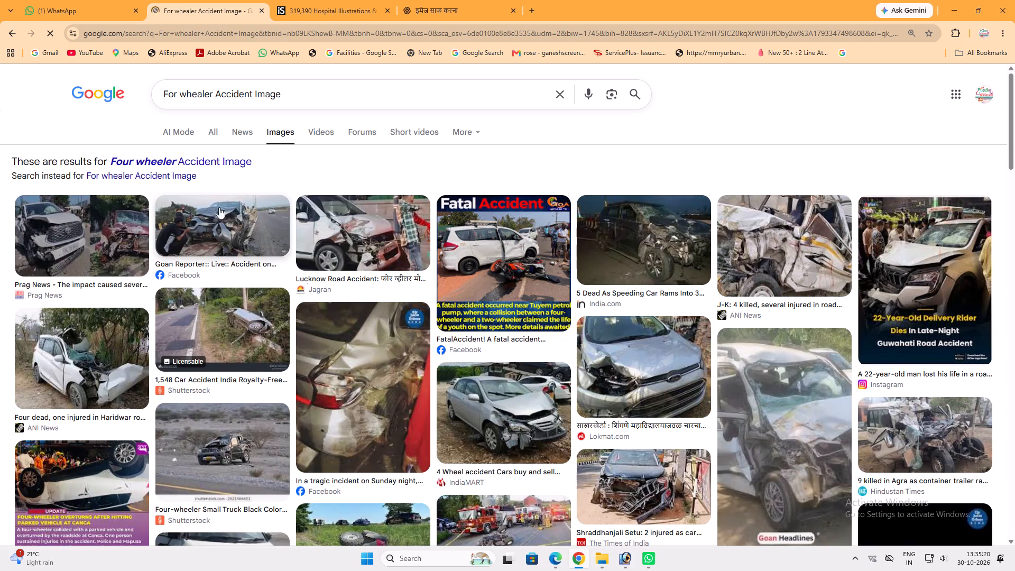
pyautogui.click(183, 158)
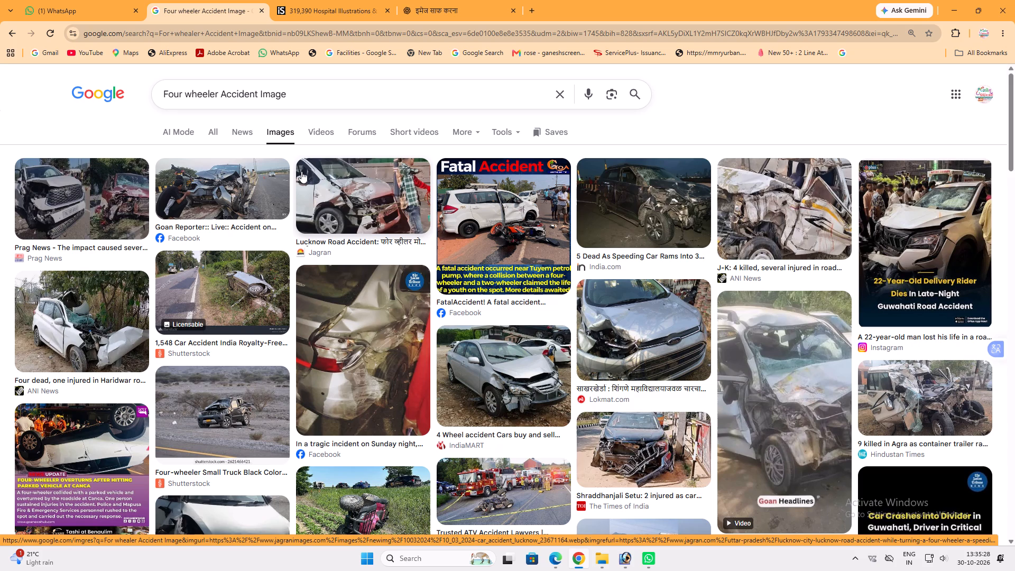
# Preview the Goan Reporter crash picture and try extending the image search with "insurance".
pyautogui.click(282, 174)
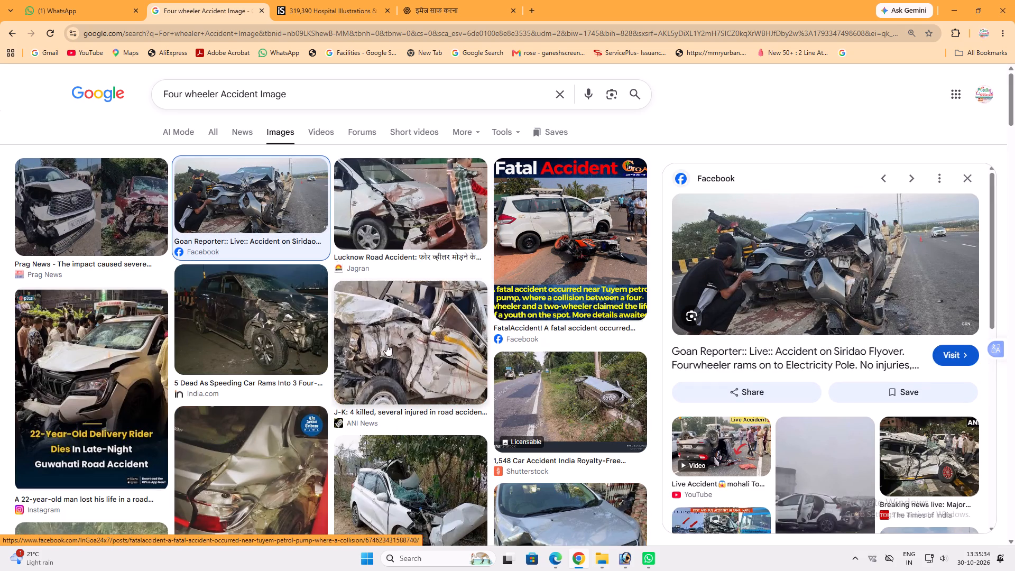
pyautogui.scroll(-1, 239, 290)
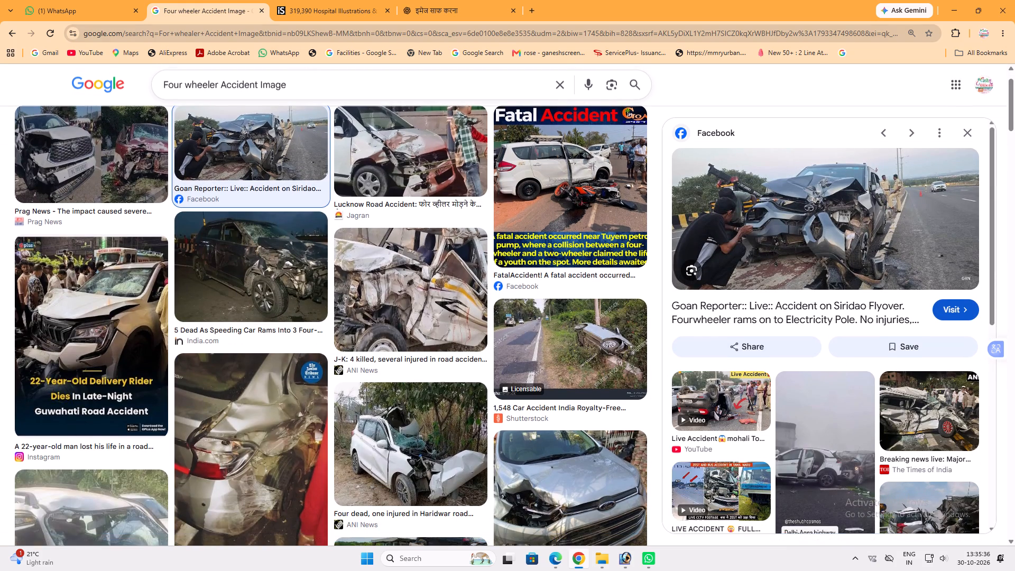
pyautogui.click(257, 90)
pyautogui.press('space')
pyautogui.write('insur')
pyautogui.write('ance')
pyautogui.press('Return')
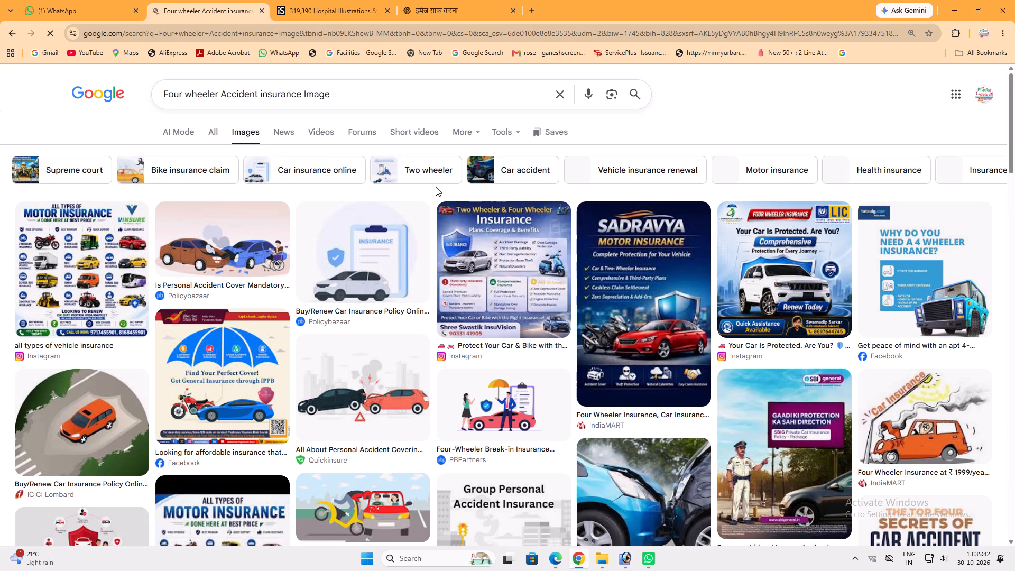
# Look through the "Four wheeler Accident insurance Image" results for a suitable four-wheeler accident picture.
pyautogui.scroll(-1, 310, 229)
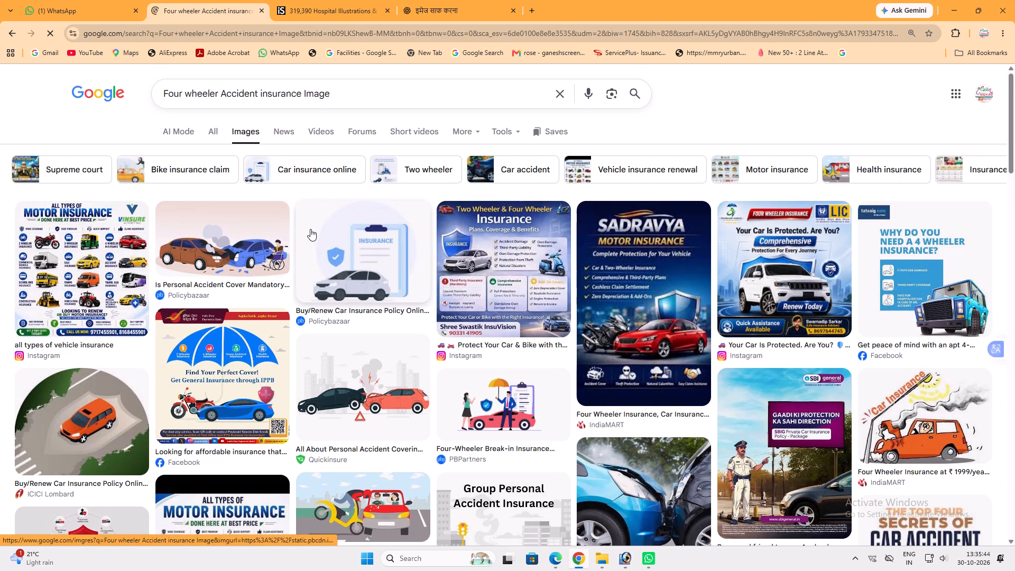
pyautogui.scroll(-9, 310, 229)
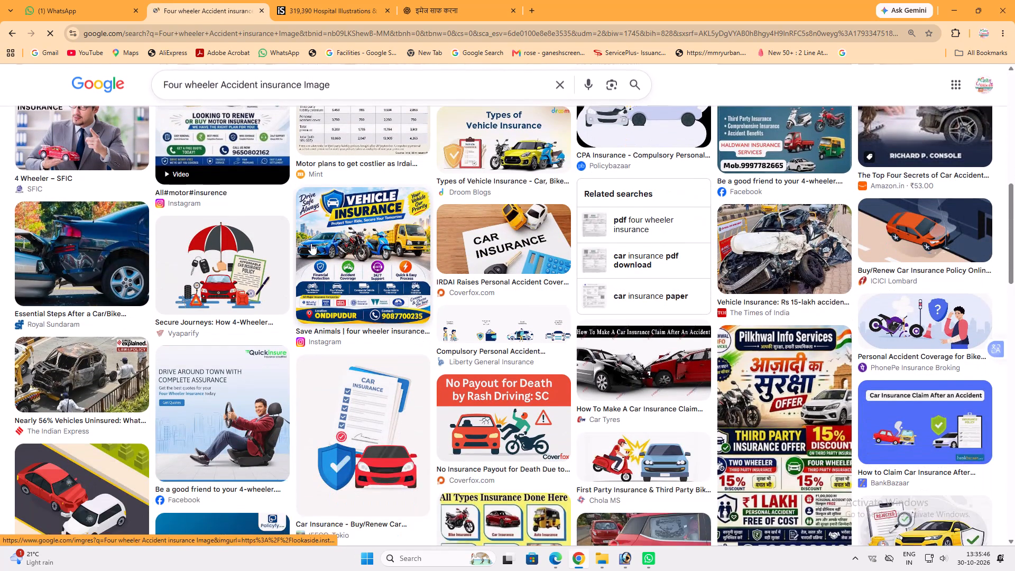
pyautogui.scroll(2, 311, 243)
pyautogui.scroll(-4, 311, 243)
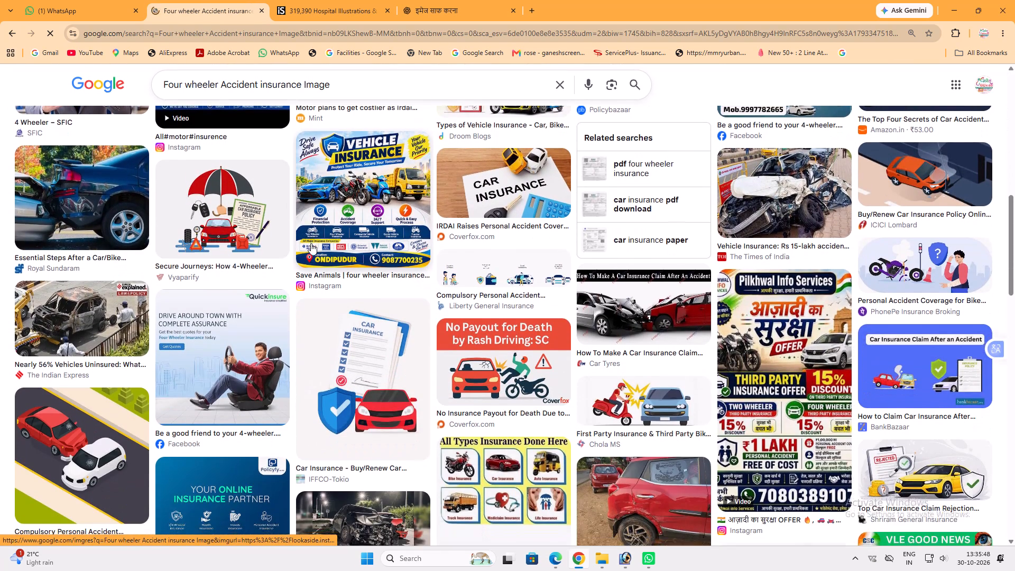
pyautogui.scroll(-7, 311, 243)
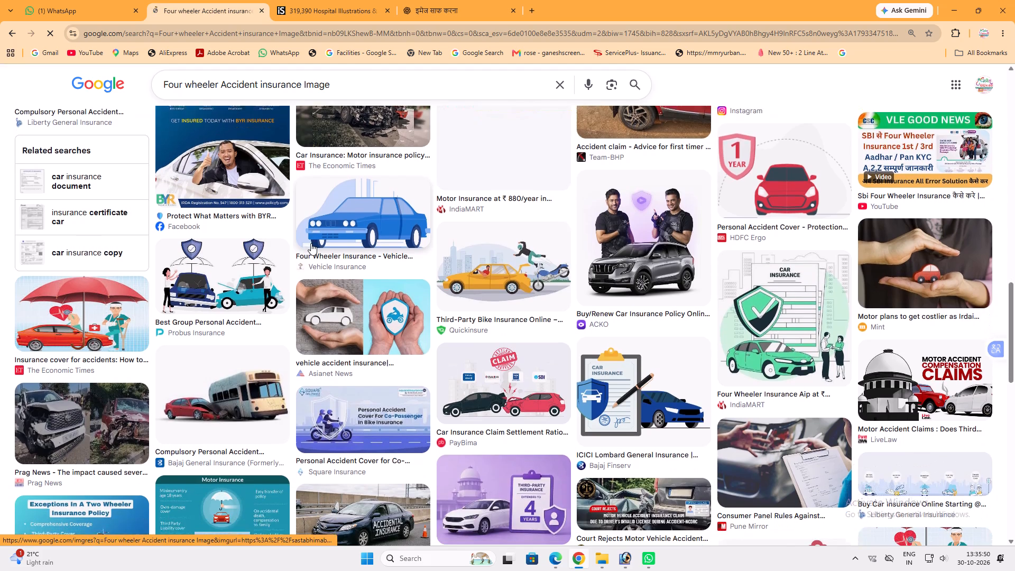
pyautogui.scroll(-4, 311, 243)
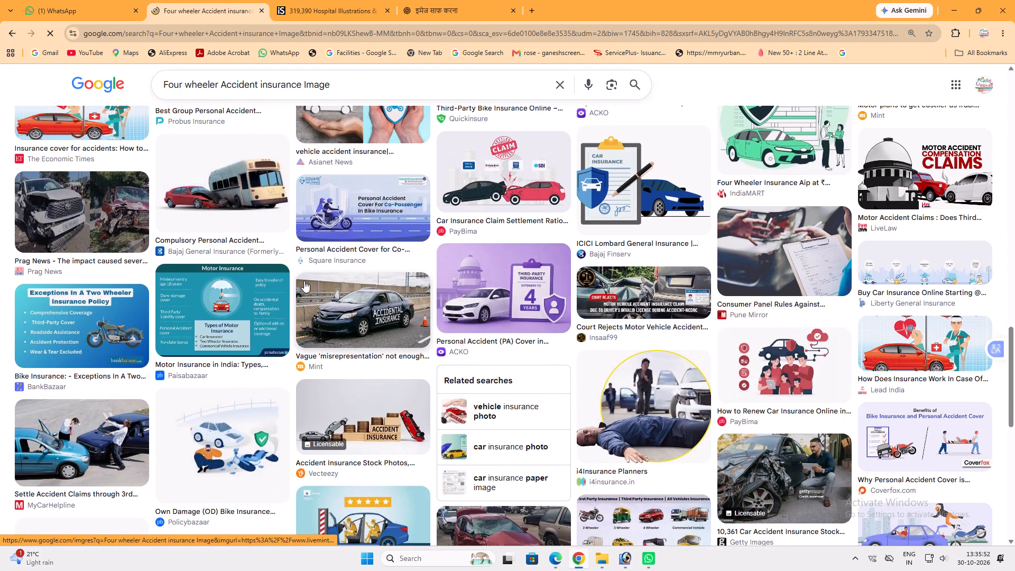
pyautogui.scroll(7, 127, 256)
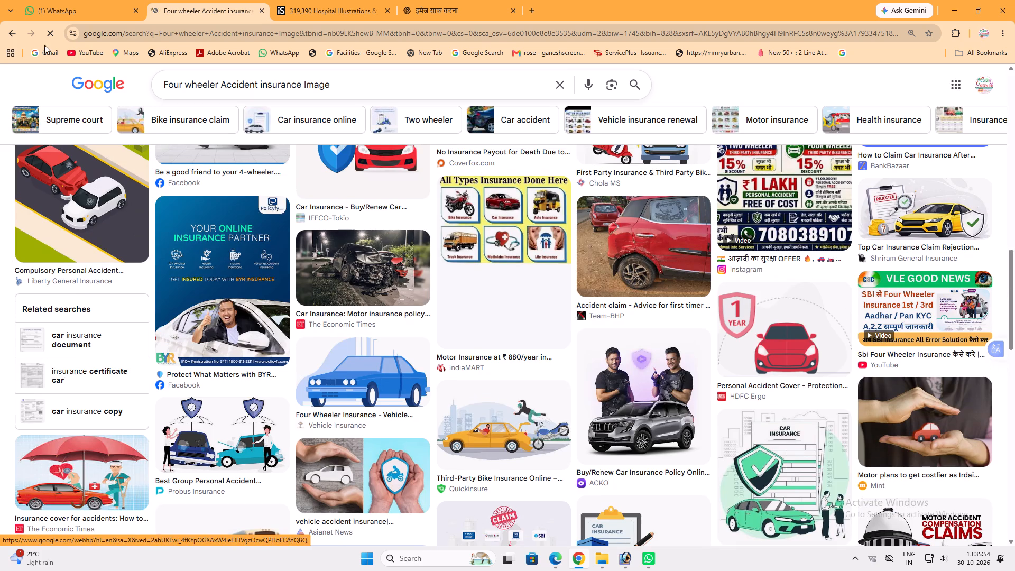
# Return to the "For whealer Accident Image" results and preview the Times of India picture of the Pune-Bengaluru highway accident.
pyautogui.click(12, 35)
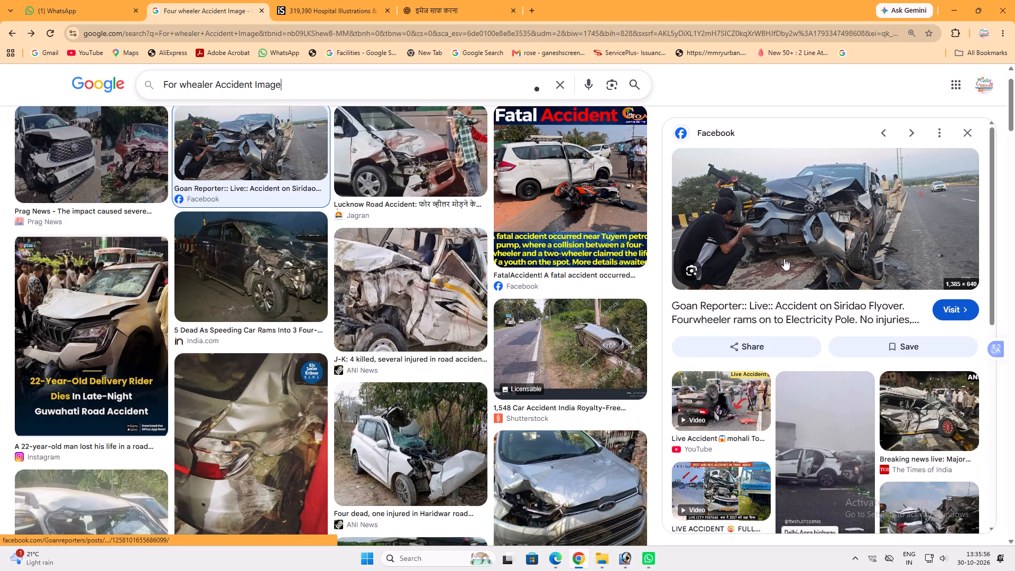
pyautogui.scroll(-4, 873, 329)
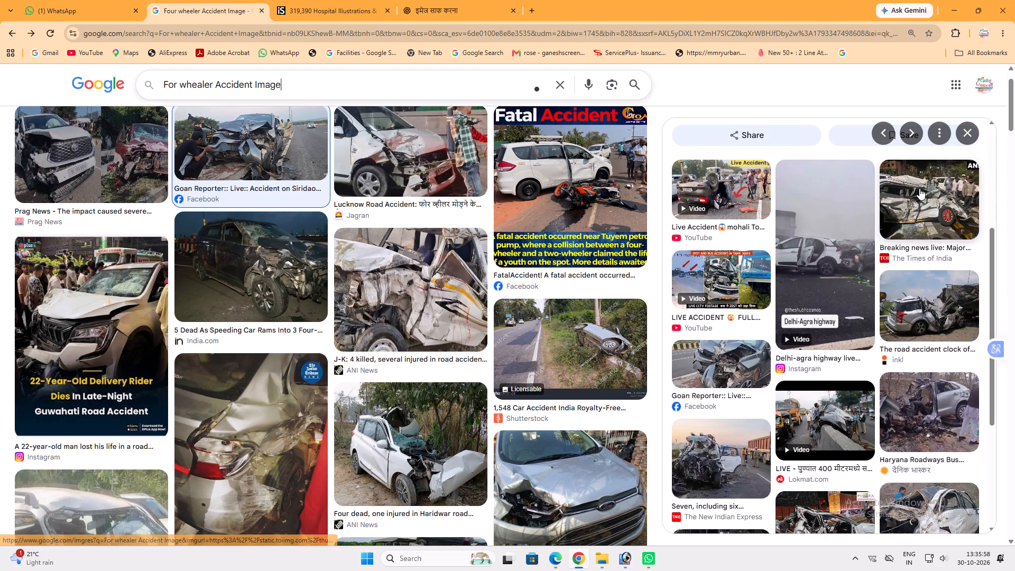
pyautogui.click(919, 188)
# Look through the crash pictures related to the Times of India photo and open the full set of related images.
pyautogui.scroll(-4, 842, 397)
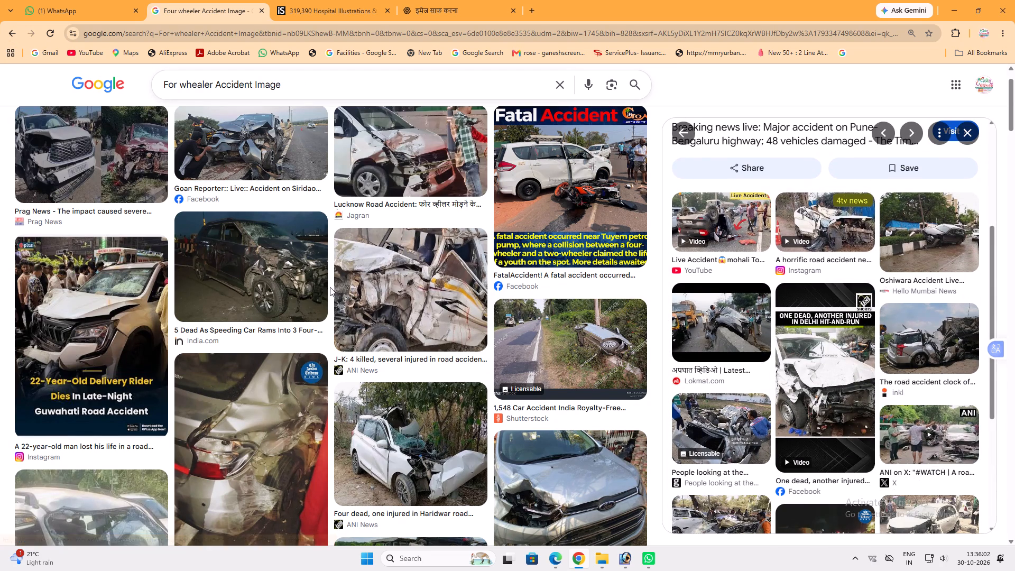
pyautogui.scroll(-2, 565, 309)
pyautogui.scroll(-3, 750, 298)
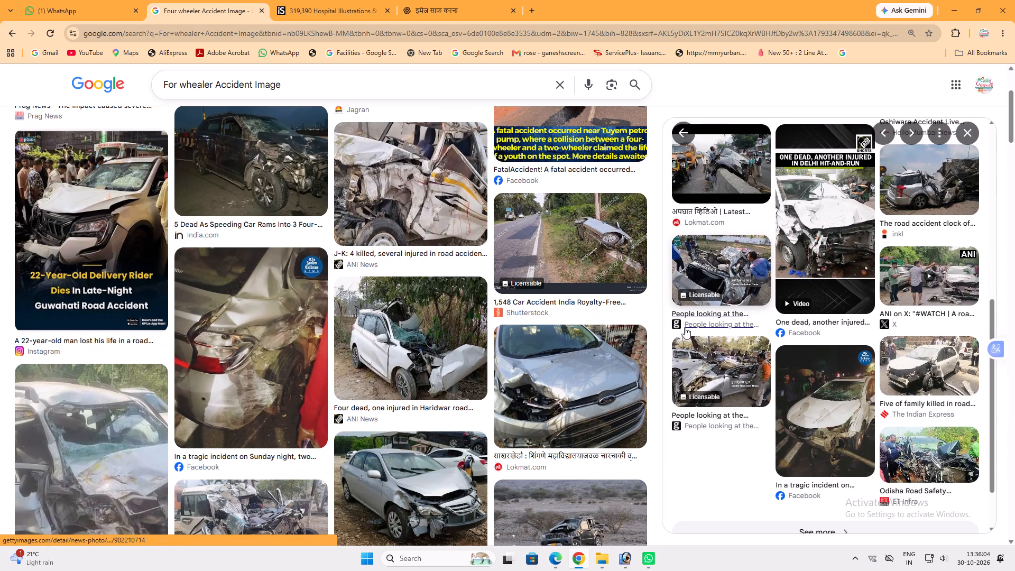
pyautogui.scroll(-5, 407, 339)
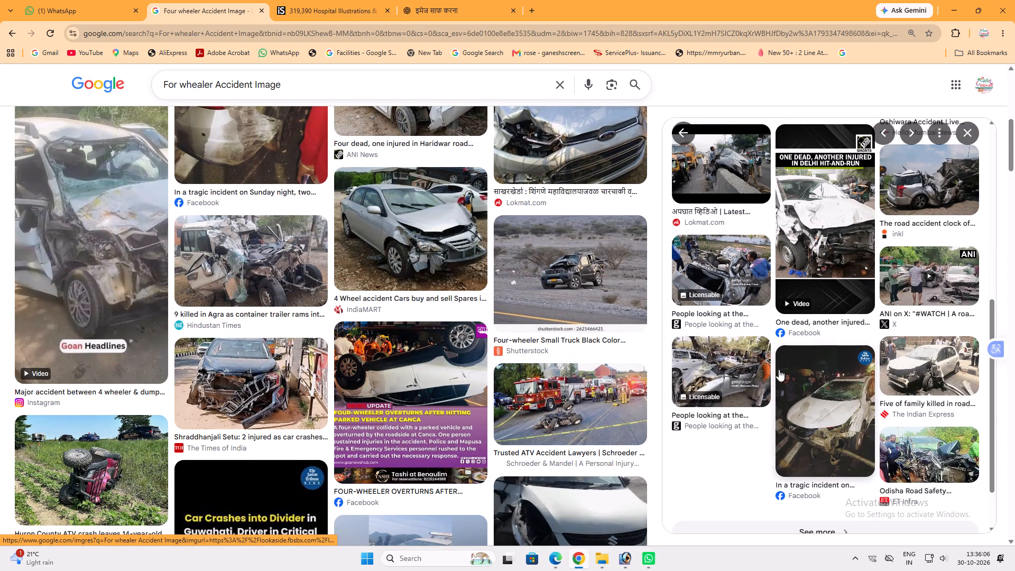
pyautogui.scroll(-2, 815, 484)
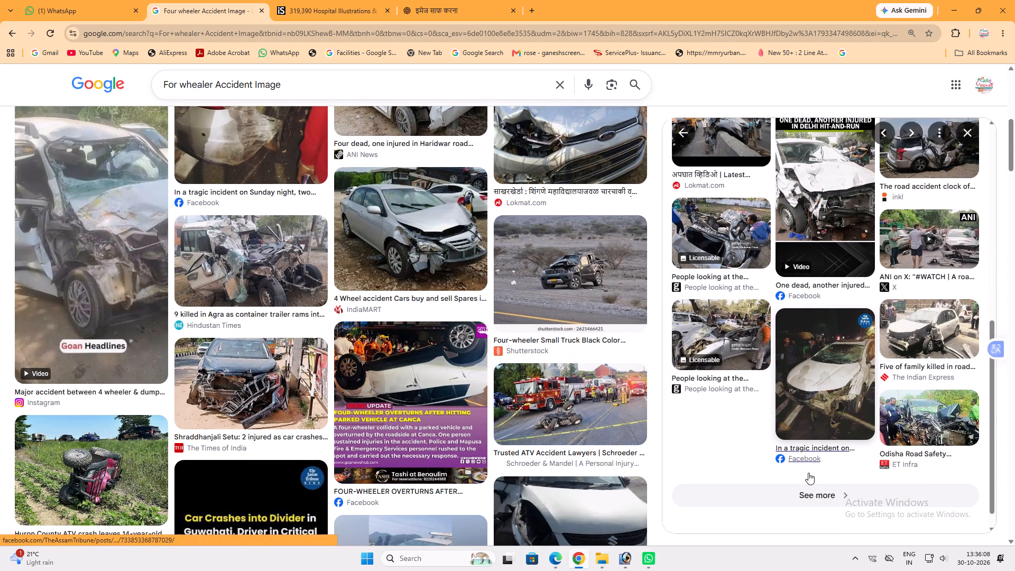
pyautogui.click(809, 472)
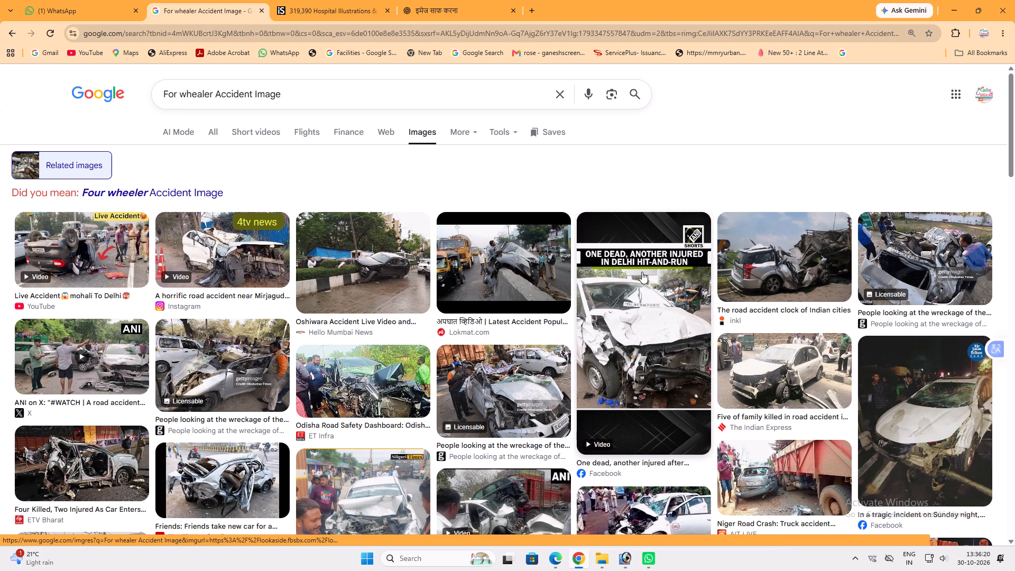
# Preview the Getty Images pictures of people looking at the wrecked car.
pyautogui.click(918, 245)
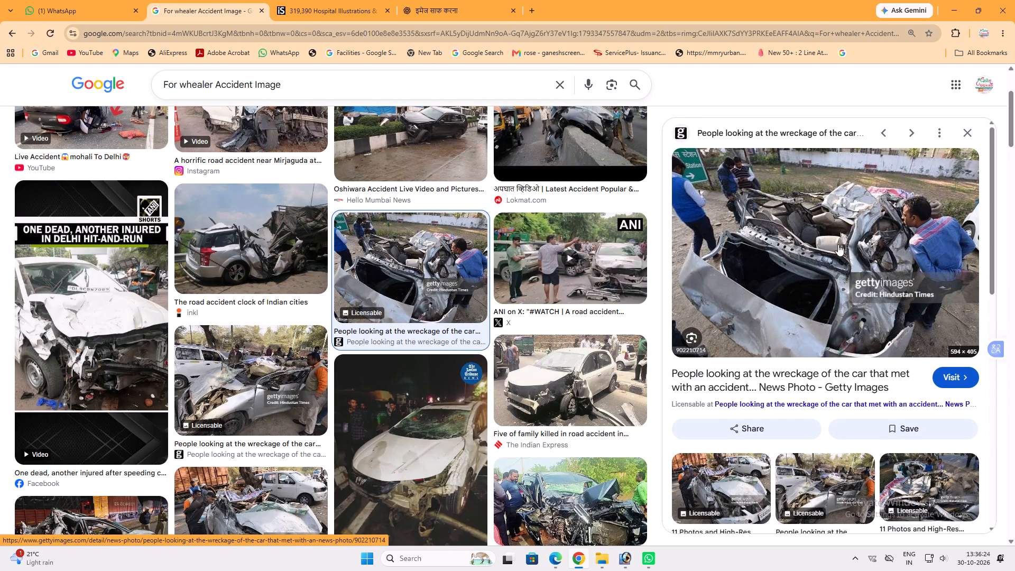
pyautogui.click(734, 461)
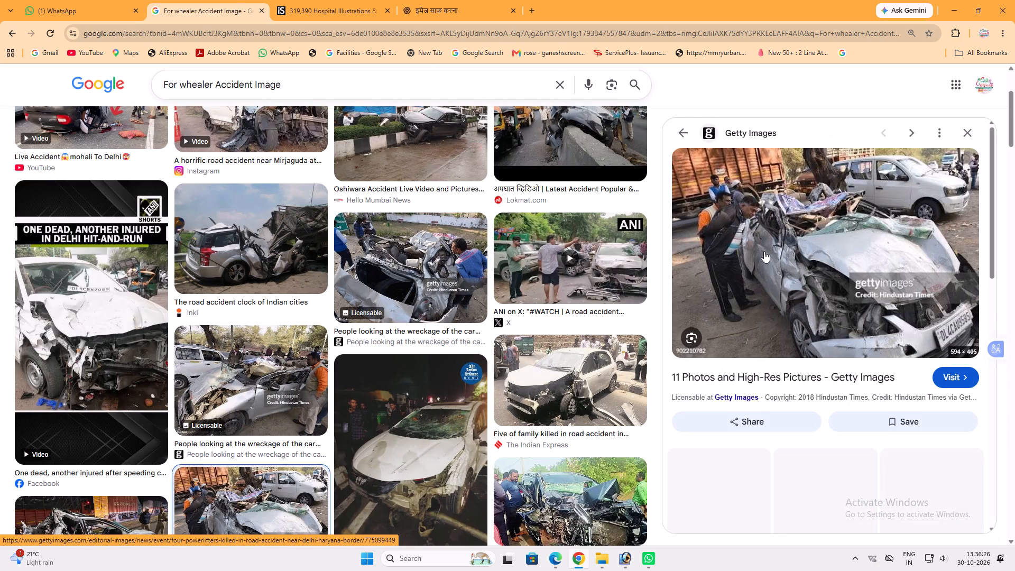
pyautogui.click(745, 462)
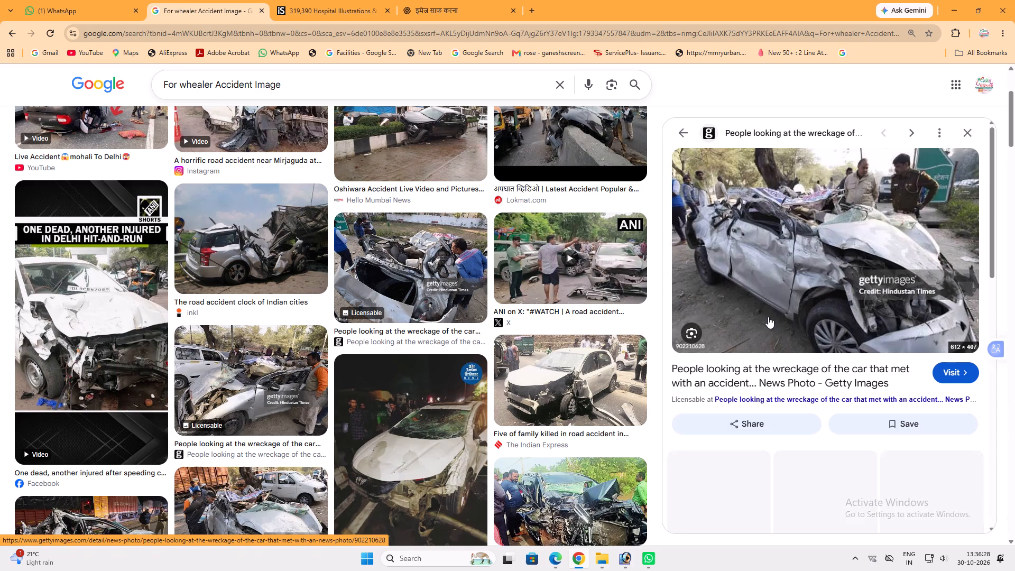
pyautogui.scroll(2, 430, 319)
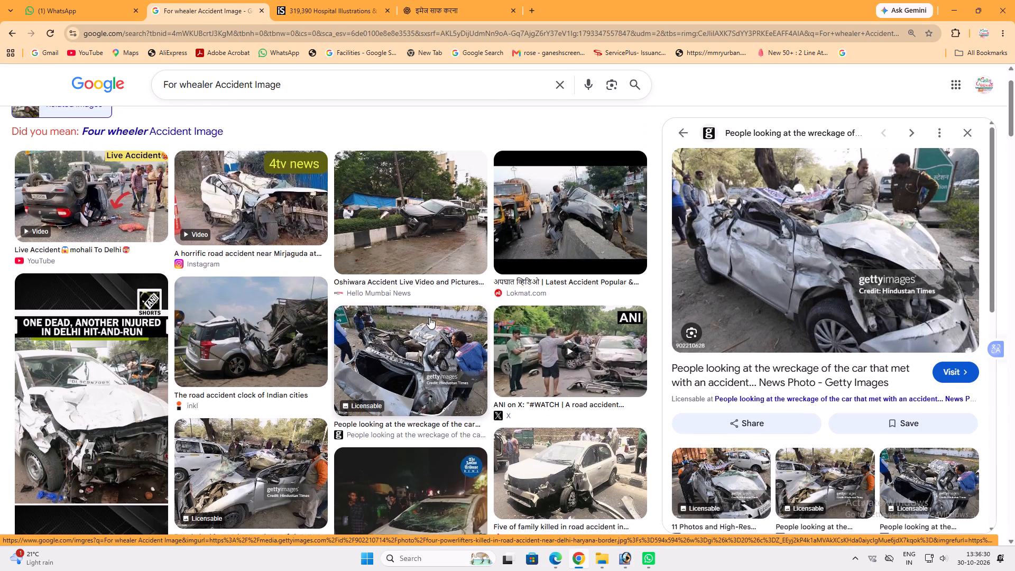
pyautogui.click(432, 327)
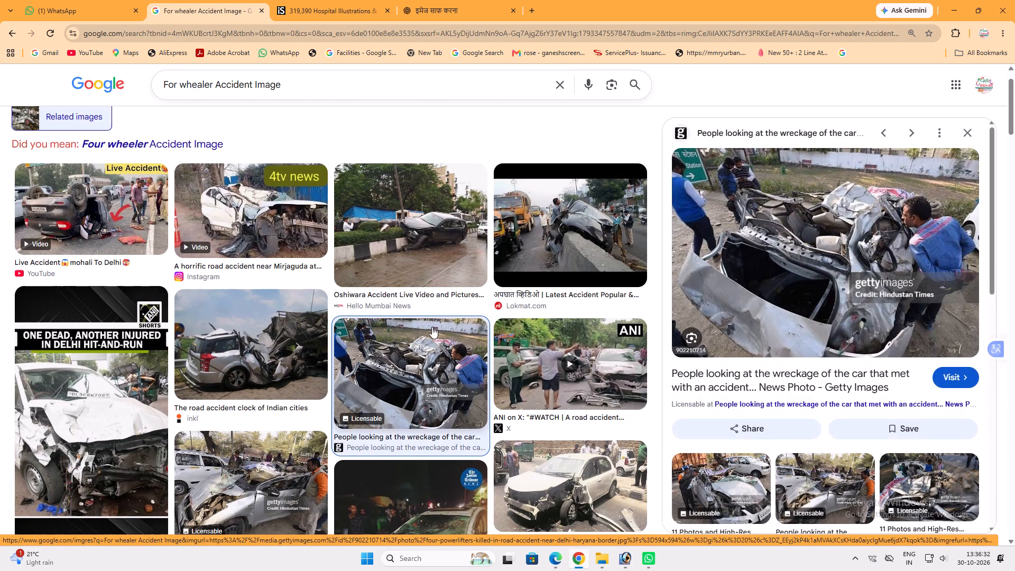
# Return to the corrected "Four wheeler Accident Image" search and preview the Instagram and Goan Reporter crash pictures.
pyautogui.click(156, 144)
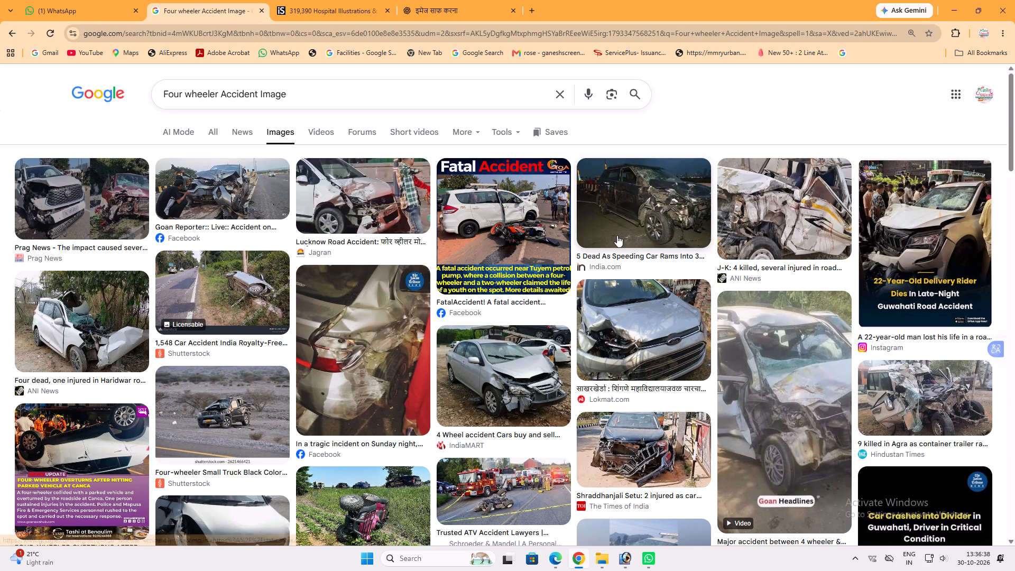
pyautogui.click(919, 213)
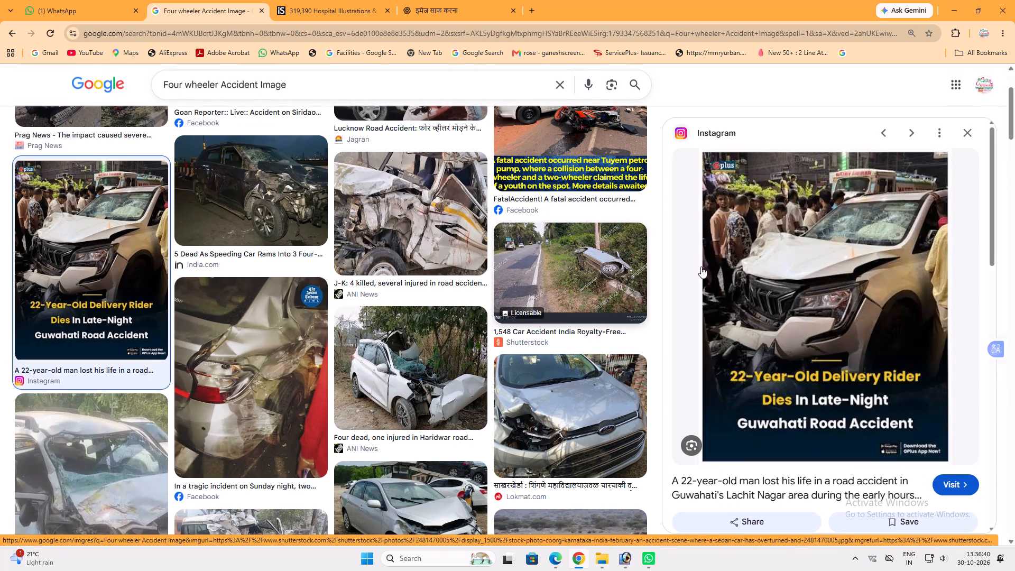
pyautogui.scroll(-3, 751, 244)
pyautogui.scroll(-3, 374, 261)
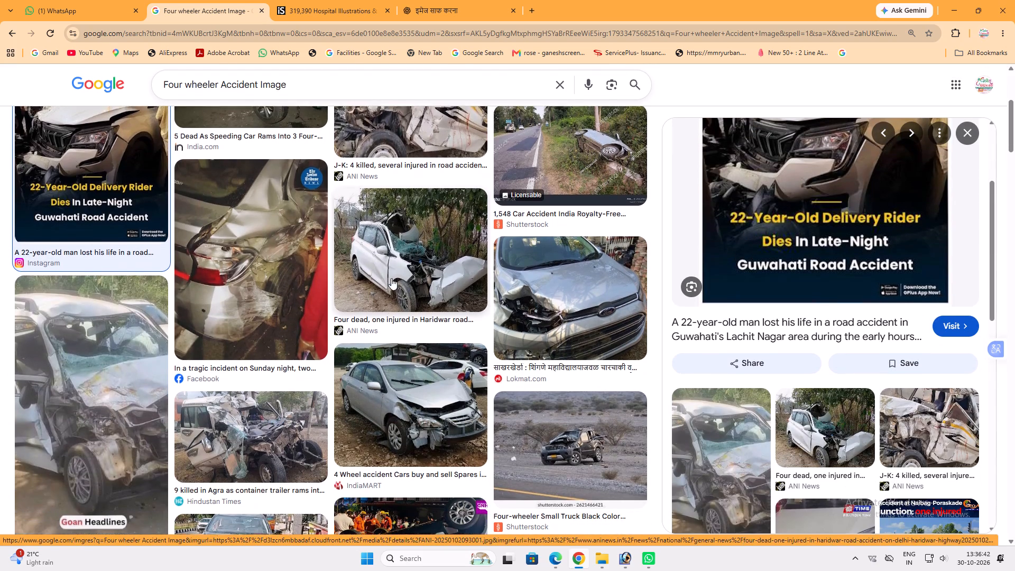
pyautogui.scroll(-2, 391, 282)
pyautogui.scroll(6, 182, 328)
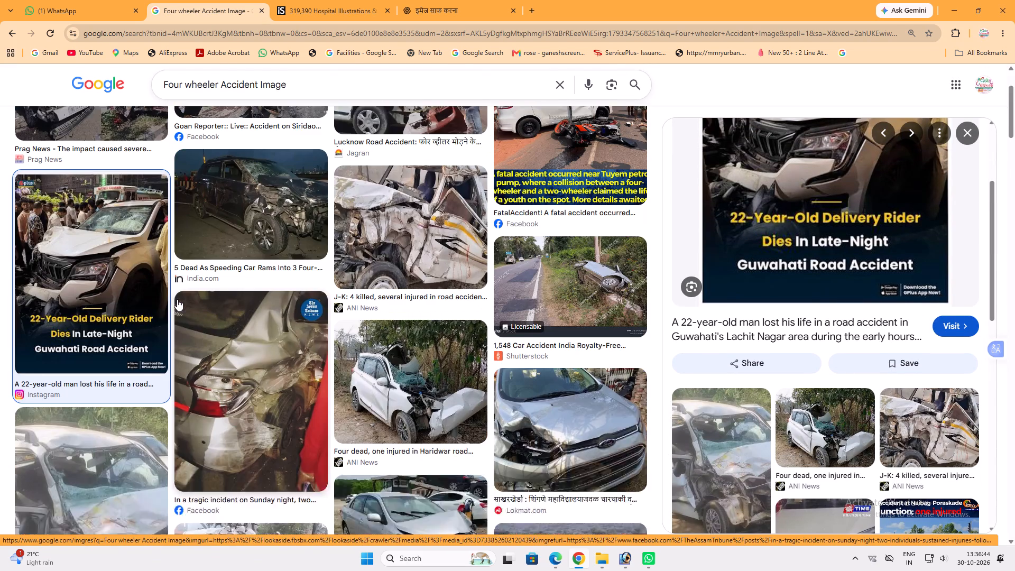
pyautogui.scroll(5, 177, 299)
pyautogui.click(218, 178)
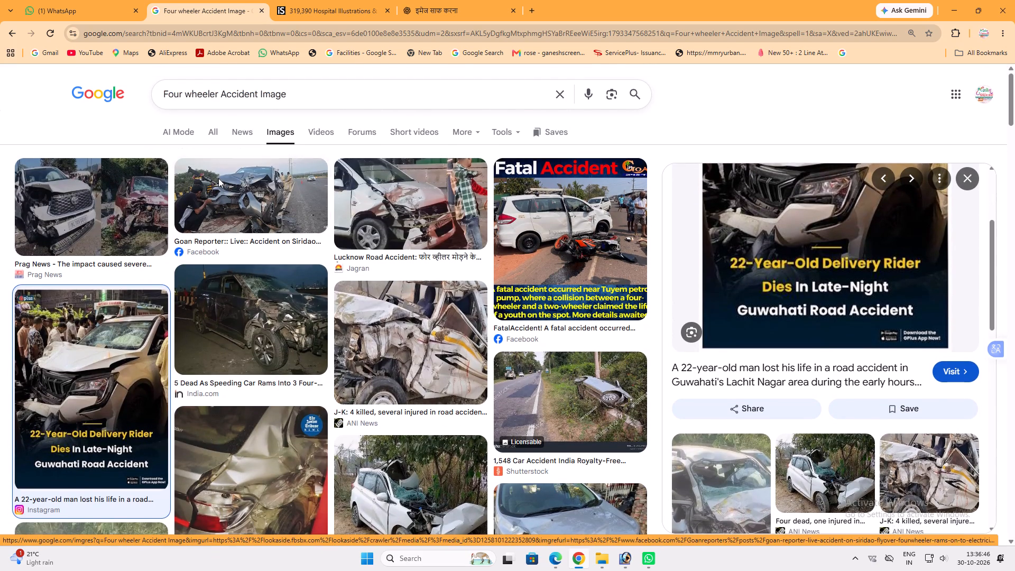
pyautogui.scroll(-2, 933, 464)
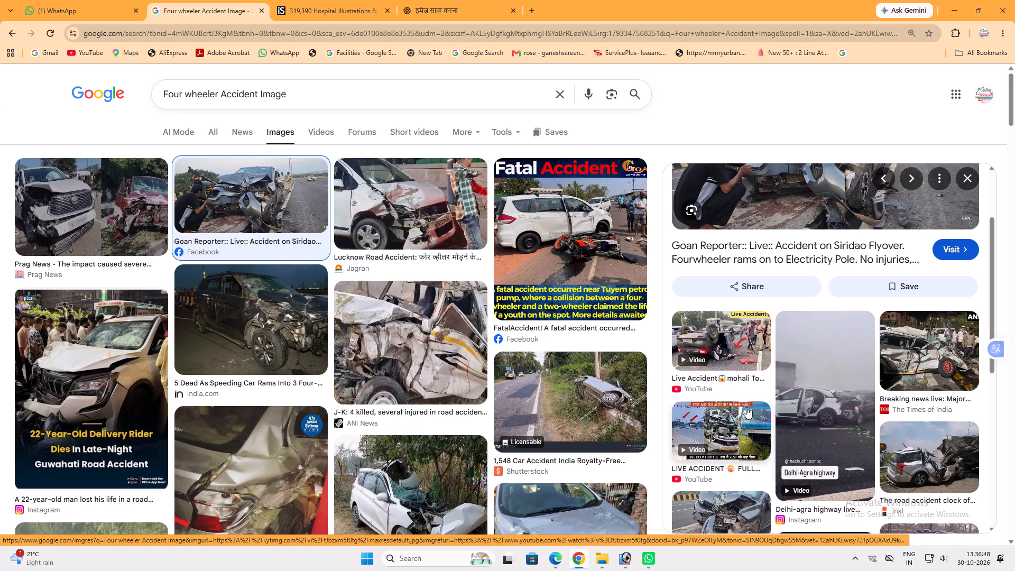
# Copy the Prag News picture of the two damaged vehicles and paste it into the terms page in Photoshop.
pyautogui.click(117, 211)
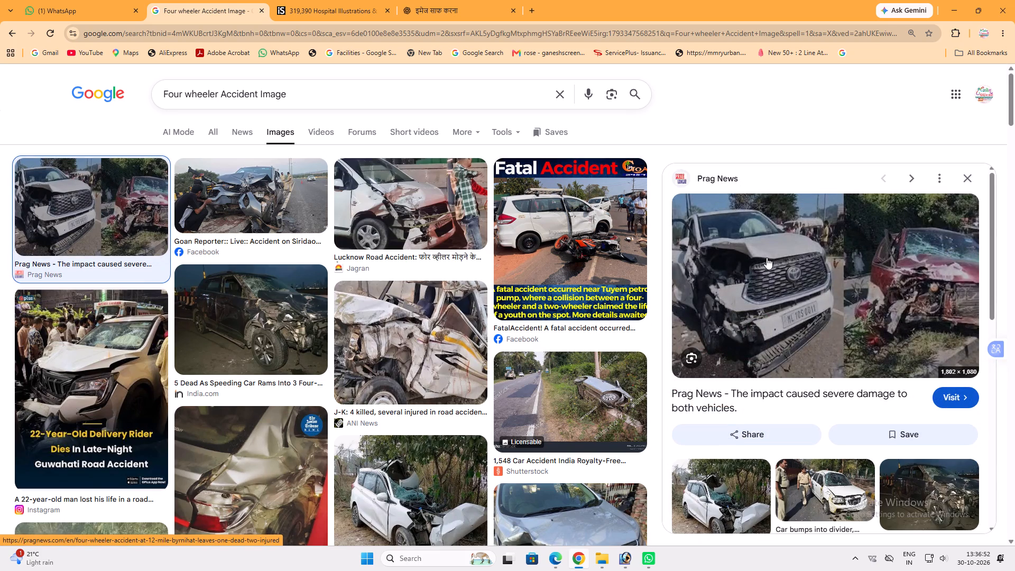
pyautogui.rightClick(772, 244)
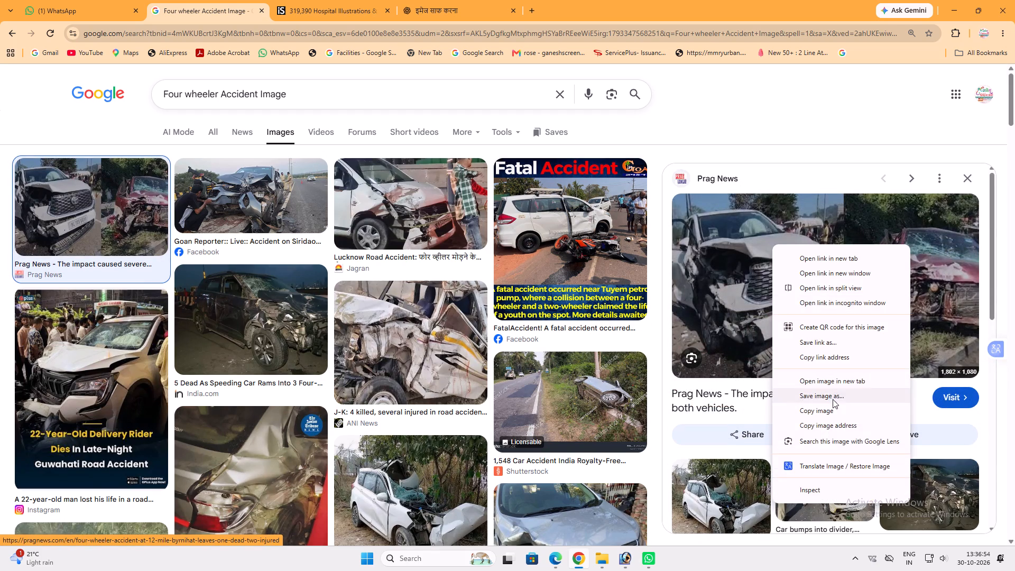
pyautogui.click(831, 418)
pyautogui.click(621, 548)
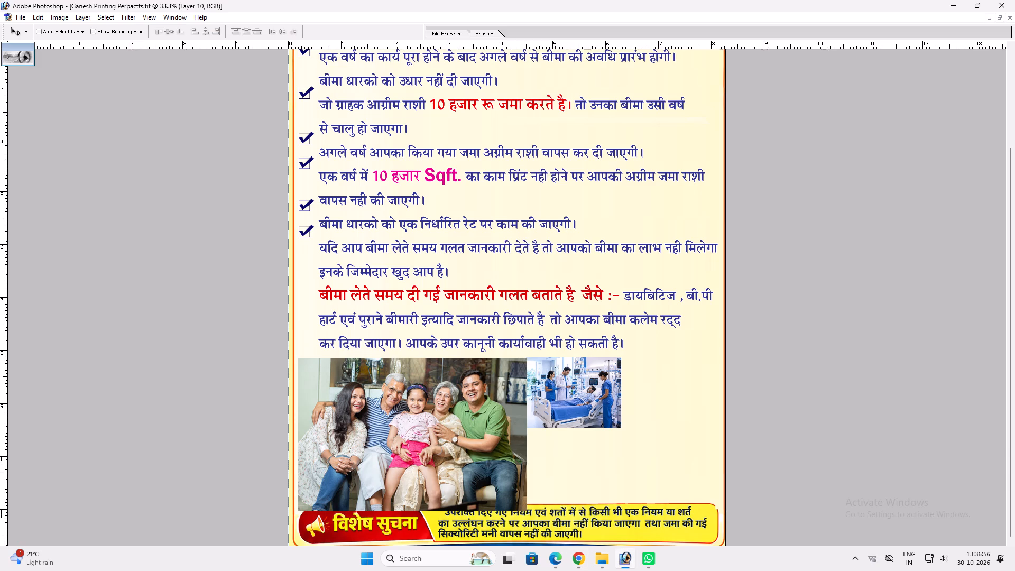
pyautogui.hotkey('ctrl', 'v')
pyautogui.click(531, 386)
pyautogui.hotkey('ctrl', 'v')
pyautogui.click(584, 550)
pyautogui.rightClick(810, 259)
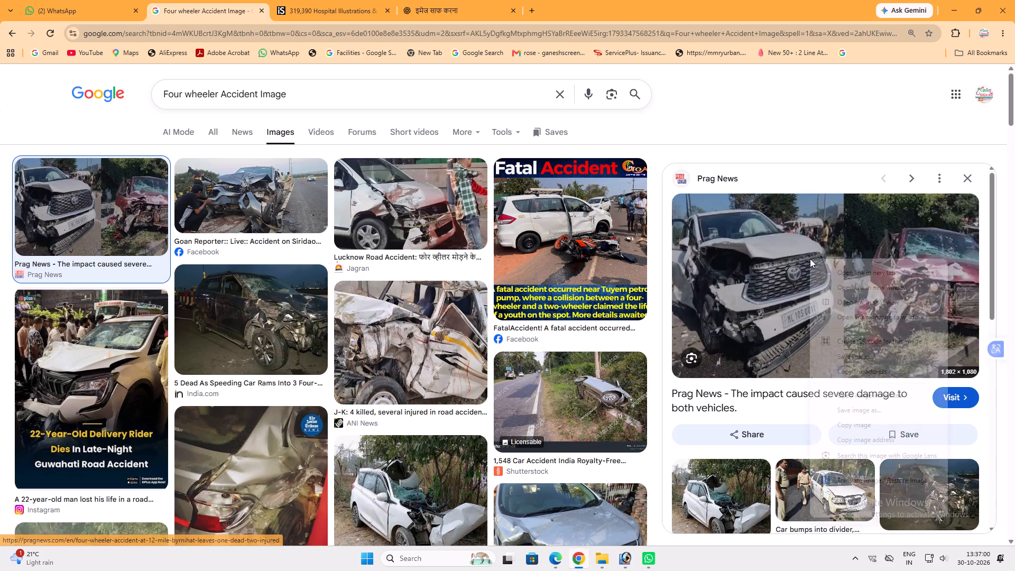
pyautogui.click(865, 425)
pyautogui.click(622, 554)
pyautogui.hotkey('ctrl', 'v')
# Scale the pasted accident picture down to about the hospital picture's width and place it below that picture, beside the family photo.
pyautogui.moveTo(555, 326); pyautogui.dragTo(629, 415)
pyautogui.hotkey('ctrl', 't')
pyautogui.keyDown('alt'); pyautogui.keyDown('shift'); pyautogui.moveTo(422, 291); pyautogui.dragTo(533, 357); pyautogui.keyUp('shift'); pyautogui.keyUp('alt')
pyautogui.hotkey('shift', 'Return')
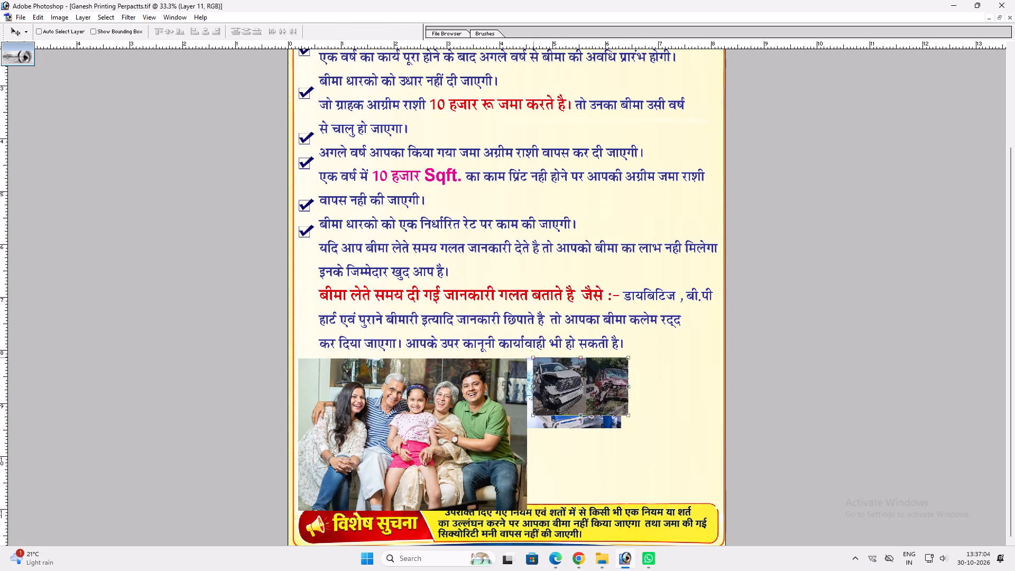
pyautogui.press('v')
pyautogui.moveTo(561, 391); pyautogui.dragTo(557, 478)
# Send the family photo to the back and raise it one level, behind the विशेष सूचना banner.
pyautogui.keyDown('ctrl'); pyautogui.click(491, 452); pyautogui.keyUp('ctrl')
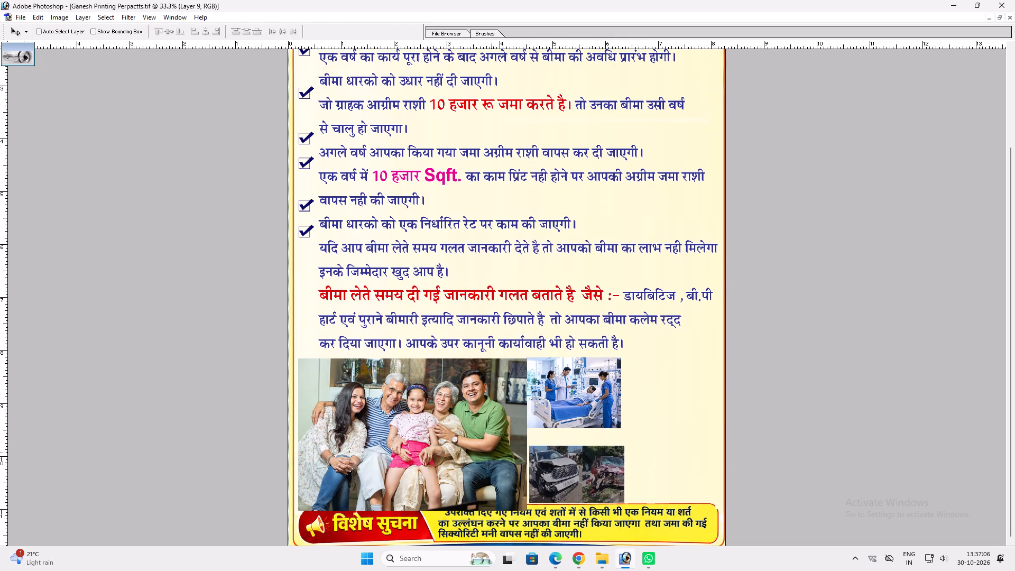
pyautogui.hotkey('ctrl', 'shift', '[')
pyautogui.hotkey('ctrl', ']')
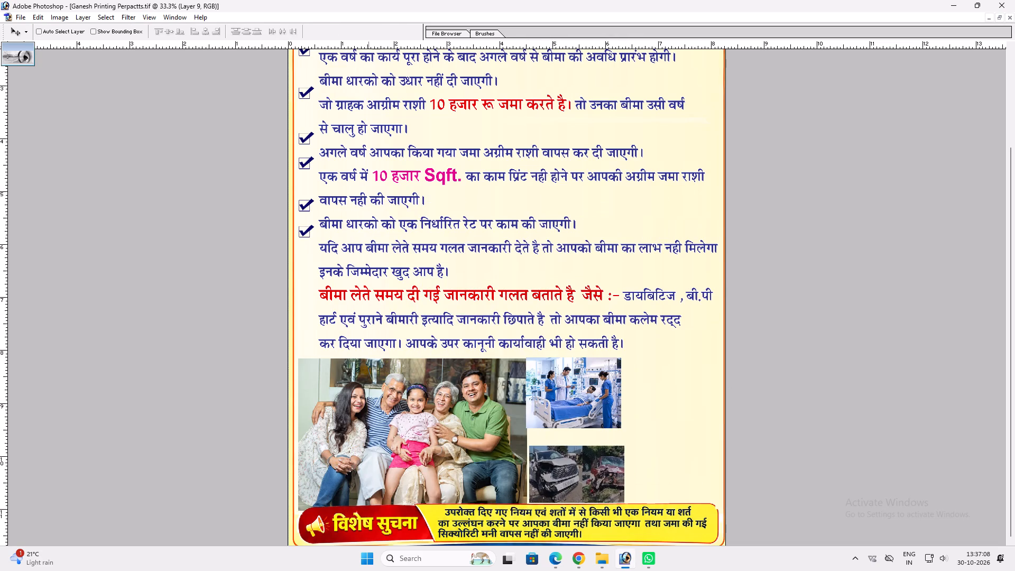
# Stretch the family photo sideways to the page's left edge.
pyautogui.hotkey('ctrl', 't')
pyautogui.keyDown('shift'); pyautogui.moveTo(303, 383); pyautogui.dragTo(302, 380); pyautogui.keyUp('shift')
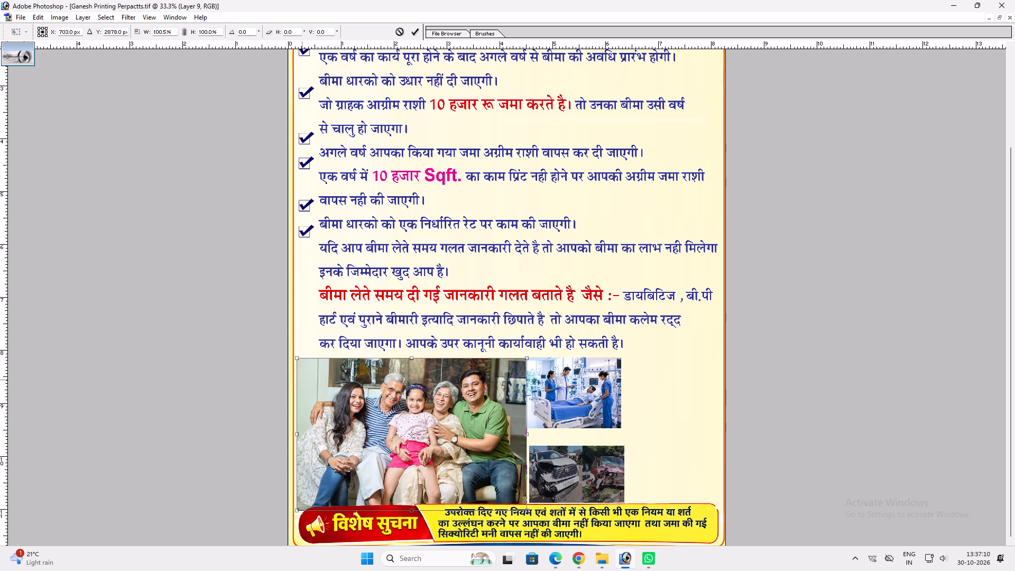
pyautogui.keyDown('shift'); pyautogui.moveTo(302, 380); pyautogui.dragTo(298, 381); pyautogui.keyUp('shift')
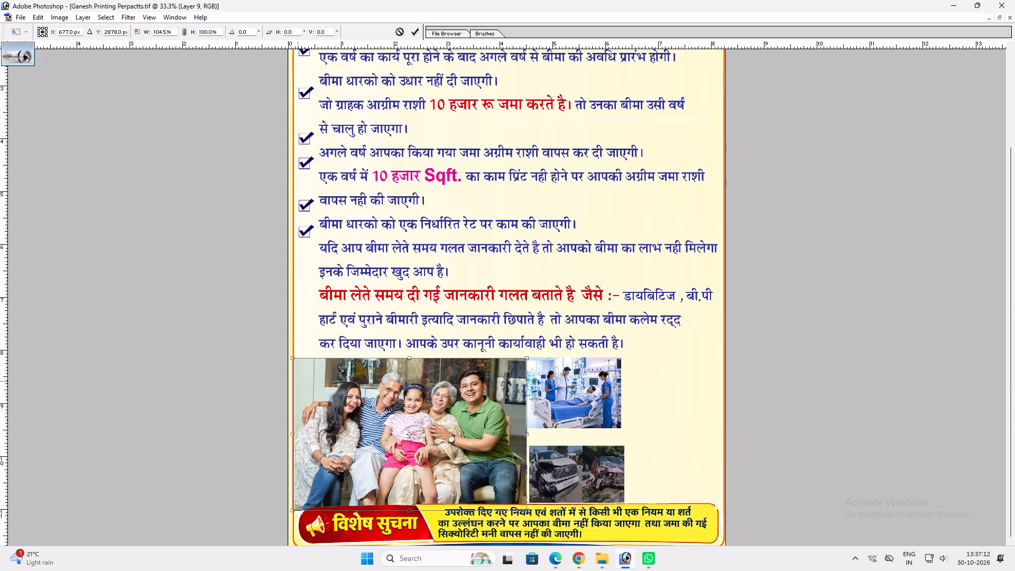
pyautogui.keyDown('shift'); pyautogui.moveTo(298, 381); pyautogui.dragTo(296, 381); pyautogui.keyUp('shift')
pyautogui.hotkey('shift', 'Return')
pyautogui.press('v')
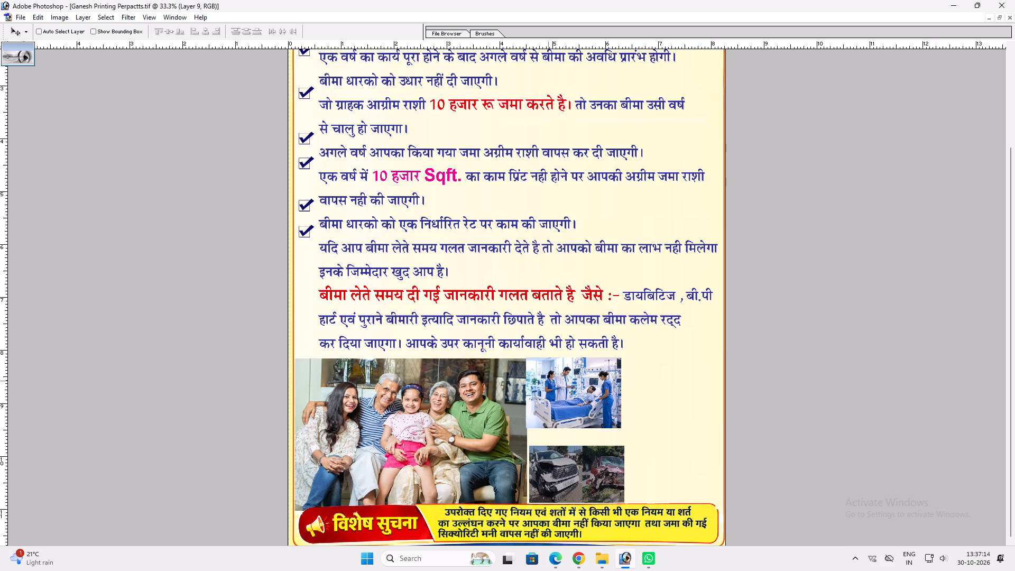
# Shift the hospital picture slightly right and enlarge the family photo a little up and right, close to the last line of terms.
pyautogui.keyDown('ctrl'); pyautogui.click(550, 379); pyautogui.keyUp('ctrl')
pyautogui.moveTo(555, 380); pyautogui.dragTo(561, 381)
pyautogui.keyDown('ctrl'); pyautogui.click(509, 385); pyautogui.keyUp('ctrl')
pyautogui.hotkey('ctrl', 't')
pyautogui.keyDown('shift'); pyautogui.moveTo(524, 360); pyautogui.dragTo(525, 360); pyautogui.keyUp('shift')
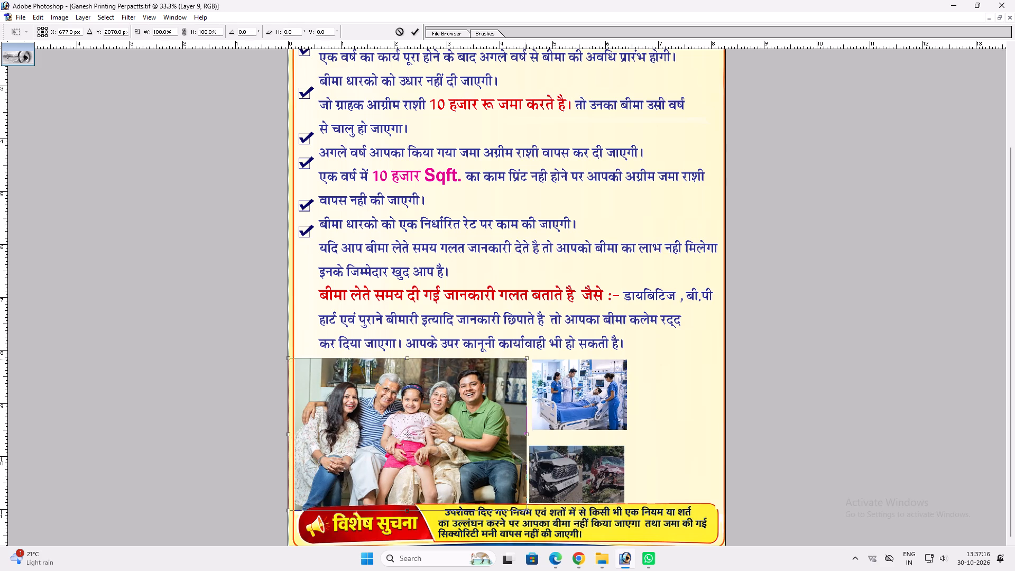
pyautogui.keyDown('shift'); pyautogui.moveTo(525, 360); pyautogui.dragTo(534, 359); pyautogui.keyUp('shift')
pyautogui.hotkey('shift', 'Return')
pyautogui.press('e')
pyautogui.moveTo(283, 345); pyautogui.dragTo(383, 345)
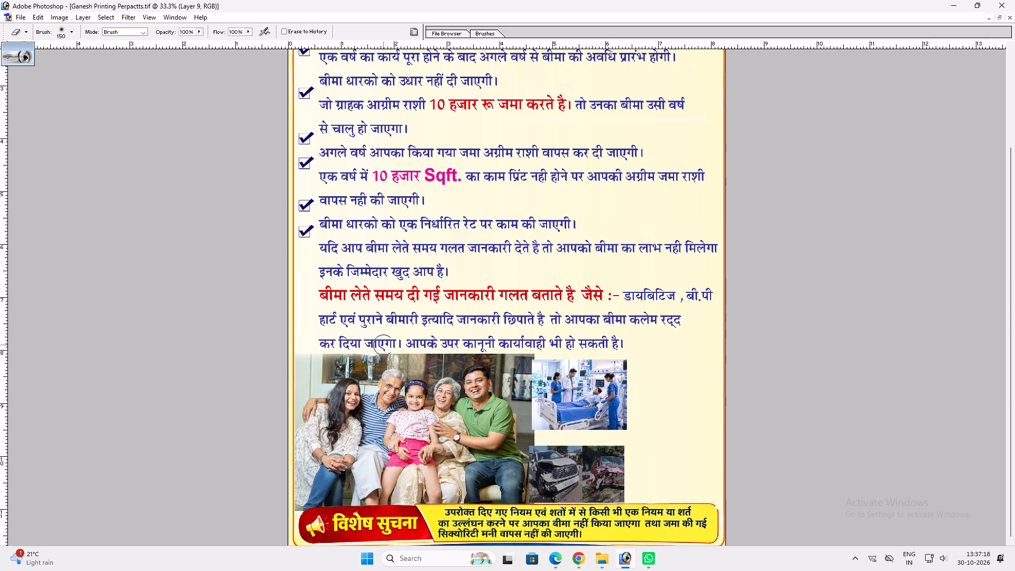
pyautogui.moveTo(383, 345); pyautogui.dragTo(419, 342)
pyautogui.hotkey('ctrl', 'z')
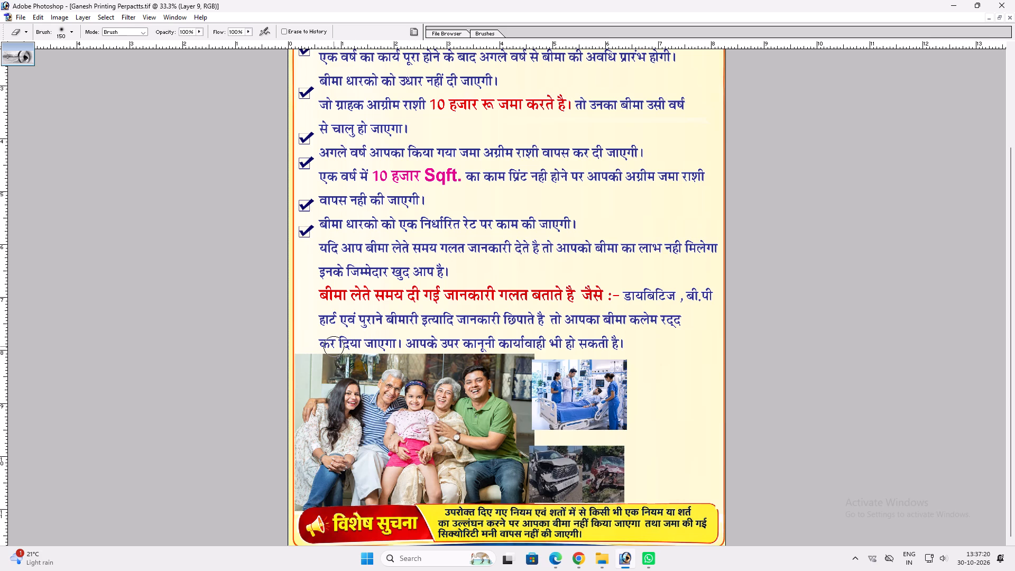
# Fade the family photo's top edge into the page background with the Eraser at brush size 300.
pyautogui.press(']')
pyautogui.press(']')
pyautogui.press(']')
pyautogui.press(']')
pyautogui.moveTo(283, 336); pyautogui.dragTo(299, 328)
pyautogui.moveTo(299, 328); pyautogui.dragTo(372, 332)
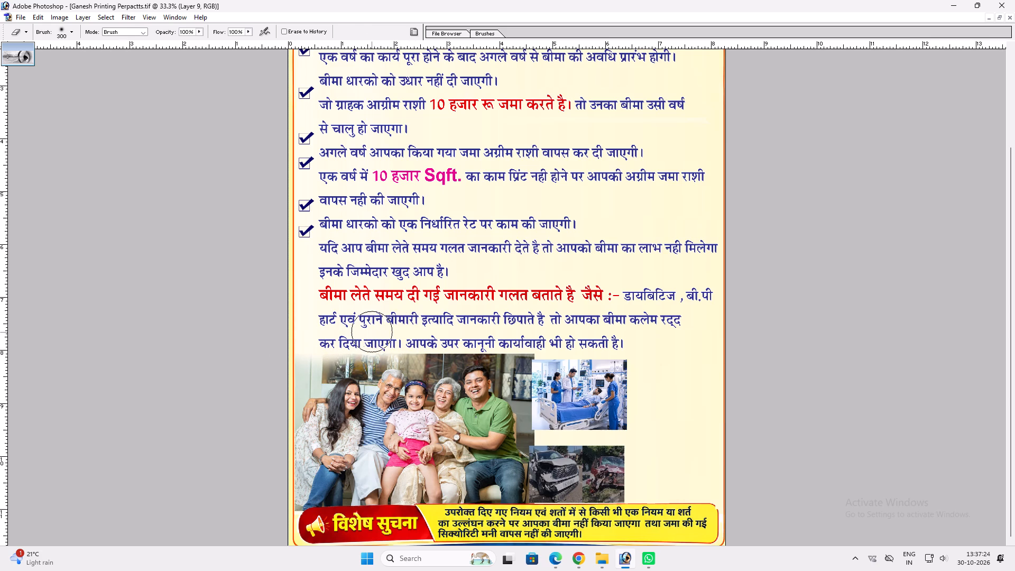
pyautogui.moveTo(372, 332); pyautogui.dragTo(458, 334)
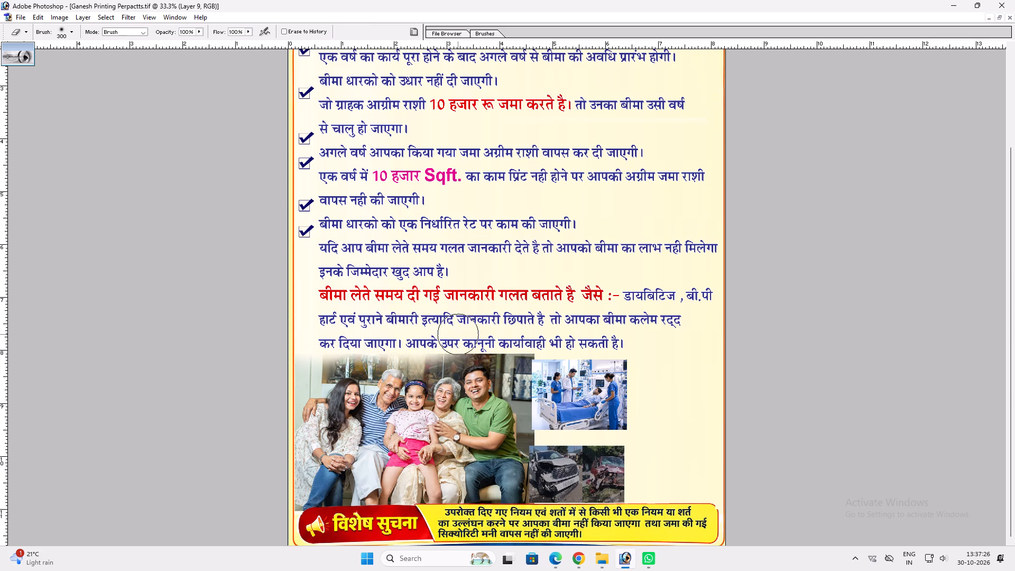
pyautogui.moveTo(458, 334); pyautogui.dragTo(475, 333)
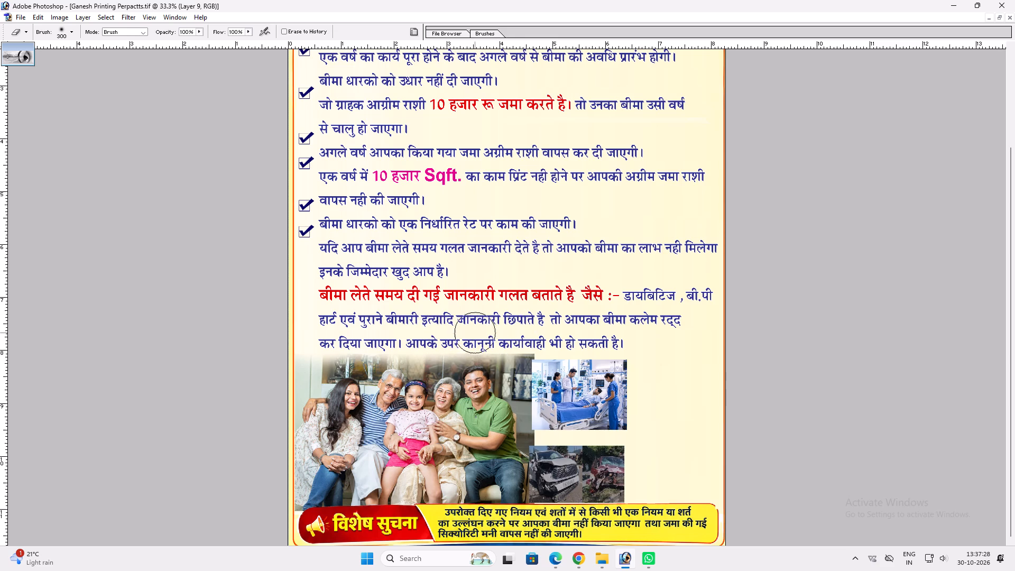
pyautogui.moveTo(475, 333); pyautogui.dragTo(548, 338)
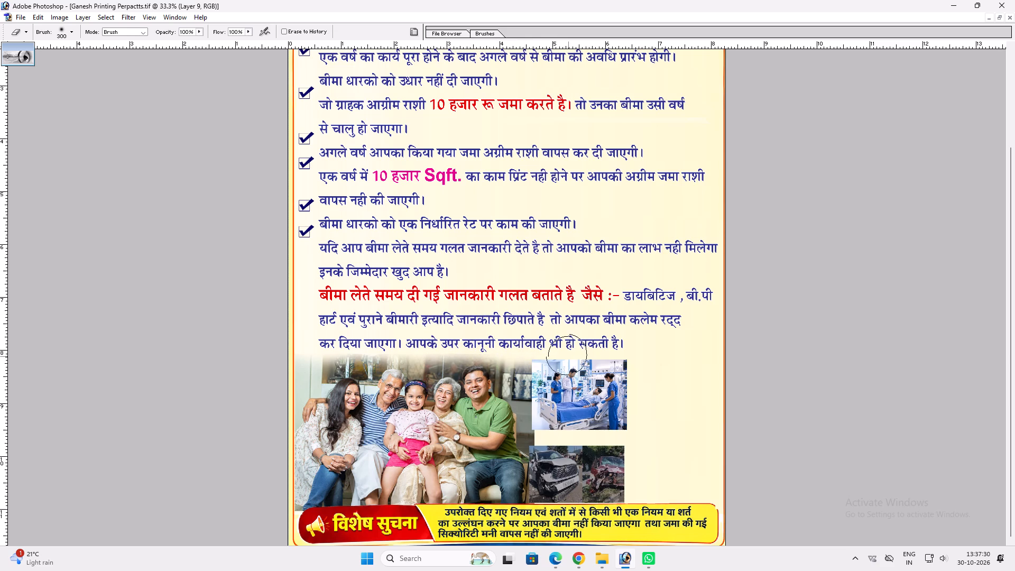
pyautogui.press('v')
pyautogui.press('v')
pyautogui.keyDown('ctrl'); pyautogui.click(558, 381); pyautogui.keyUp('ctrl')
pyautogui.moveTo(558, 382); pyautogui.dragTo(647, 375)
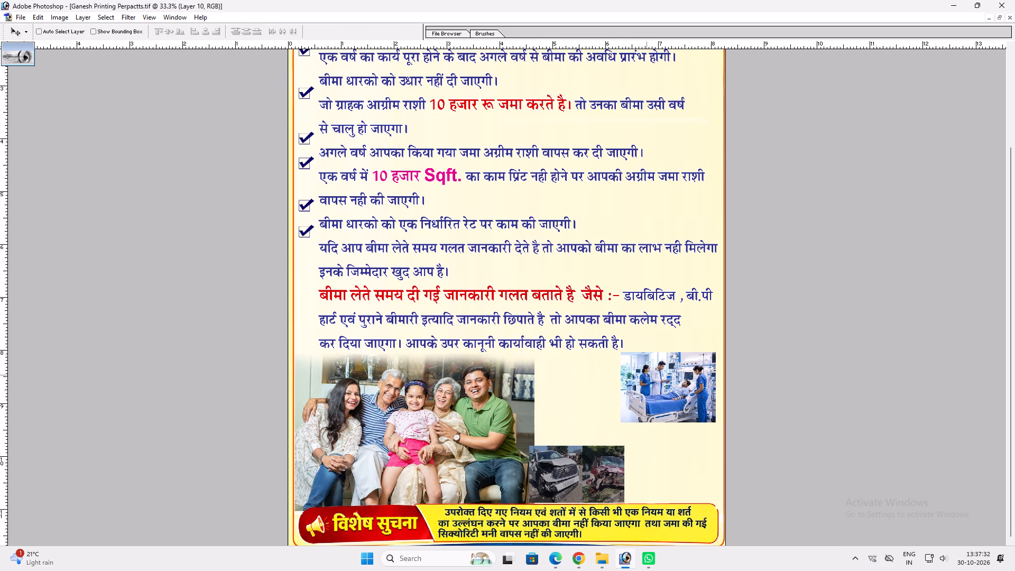
# Place the accident picture against the family photo's lower right side, send it to the back and raise it one level.
pyautogui.keyDown('ctrl'); pyautogui.click(566, 456); pyautogui.keyUp('ctrl')
pyautogui.moveTo(566, 457); pyautogui.dragTo(573, 462)
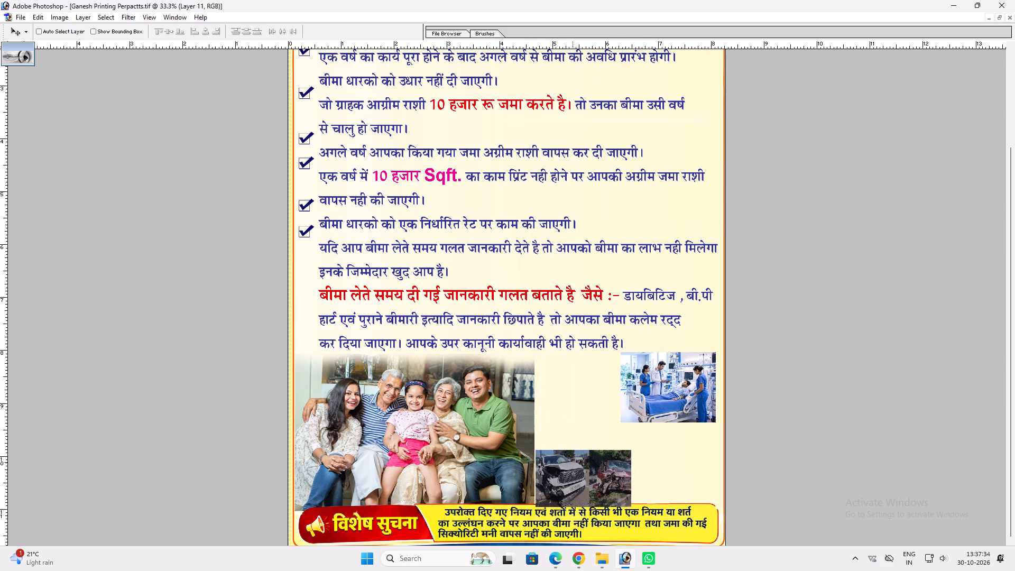
pyautogui.hotkey('ctrl', 'shift', '[')
pyautogui.hotkey('ctrl', ']')
pyautogui.hotkey('shift', 'Left')
pyautogui.hotkey('shift', 'Left')
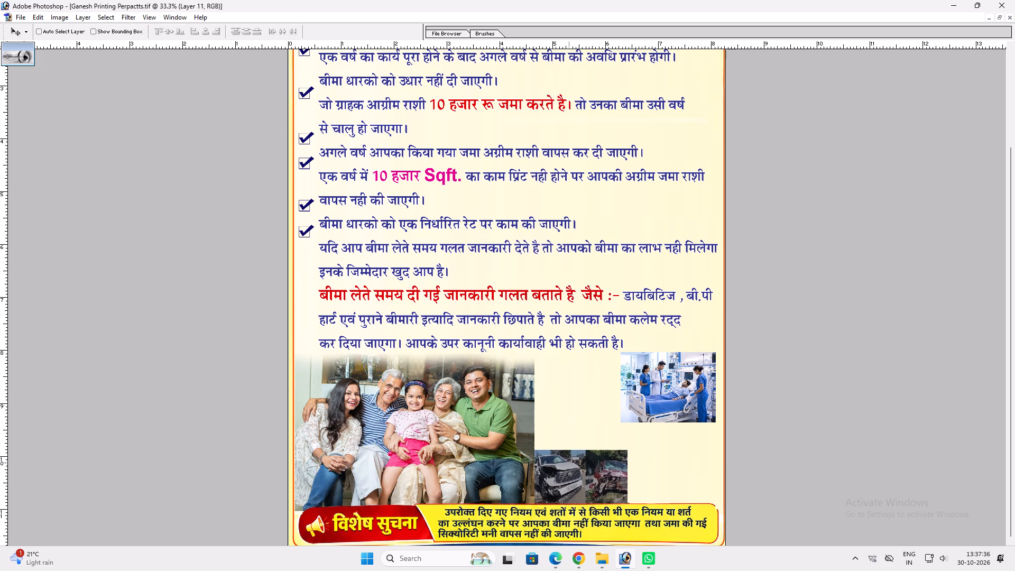
# Enlarge the accident picture to about 202% width, filling the space from the family photo to the right border above the banner.
pyautogui.keyDown('shift'); pyautogui.click(569, 462); pyautogui.keyUp('shift')
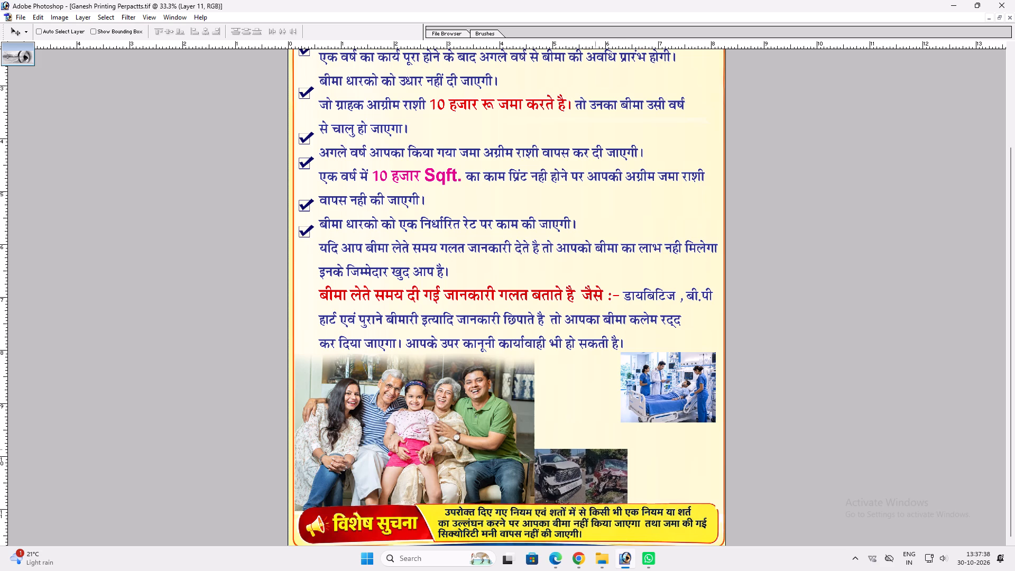
pyautogui.hotkey('ctrl', 't')
pyautogui.keyDown('shift'); pyautogui.moveTo(626, 448); pyautogui.dragTo(717, 423); pyautogui.keyUp('shift')
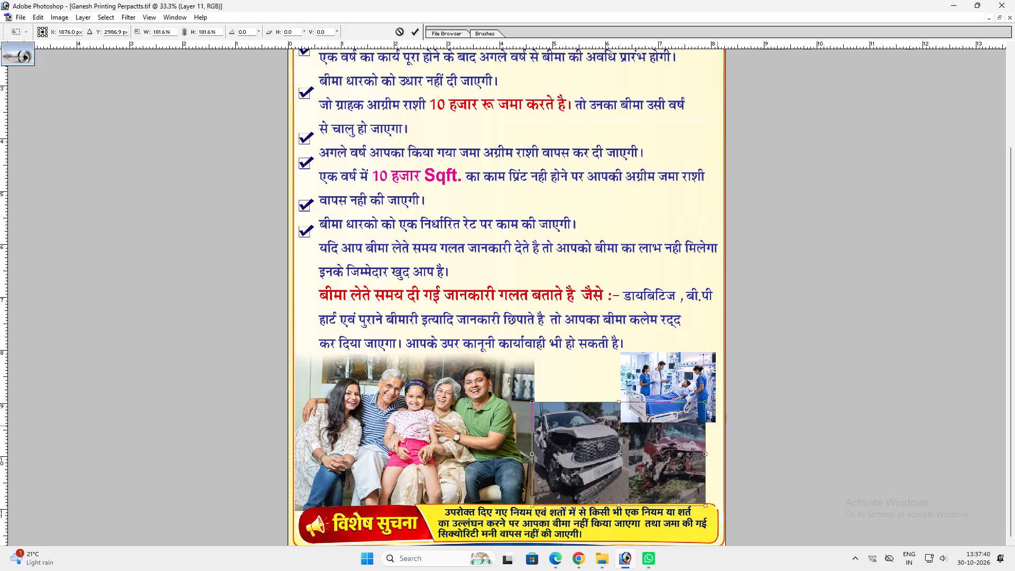
pyautogui.keyDown('shift'); pyautogui.moveTo(706, 438); pyautogui.dragTo(722, 437); pyautogui.keyUp('shift')
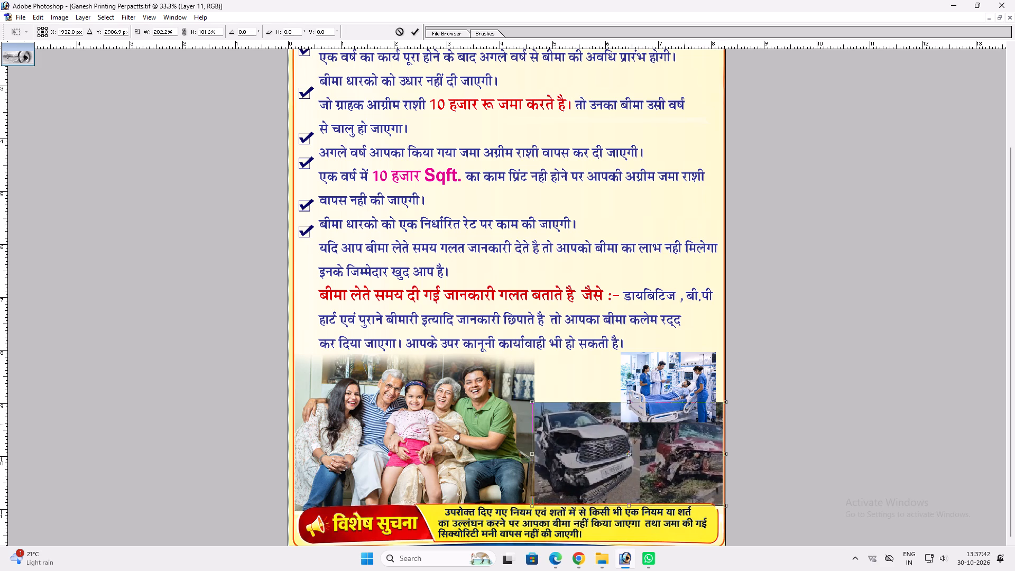
pyautogui.keyDown('shift'); pyautogui.moveTo(667, 404); pyautogui.dragTo(665, 425); pyautogui.keyUp('shift')
pyautogui.hotkey('shift', 'Return')
pyautogui.press('v')
# Move the hospital picture beside the family photo and stretch it to about 200% width, reaching the right border above the accident picture.
pyautogui.keyDown('ctrl'); pyautogui.click(672, 401); pyautogui.keyUp('ctrl')
pyautogui.moveTo(669, 398); pyautogui.dragTo(586, 405)
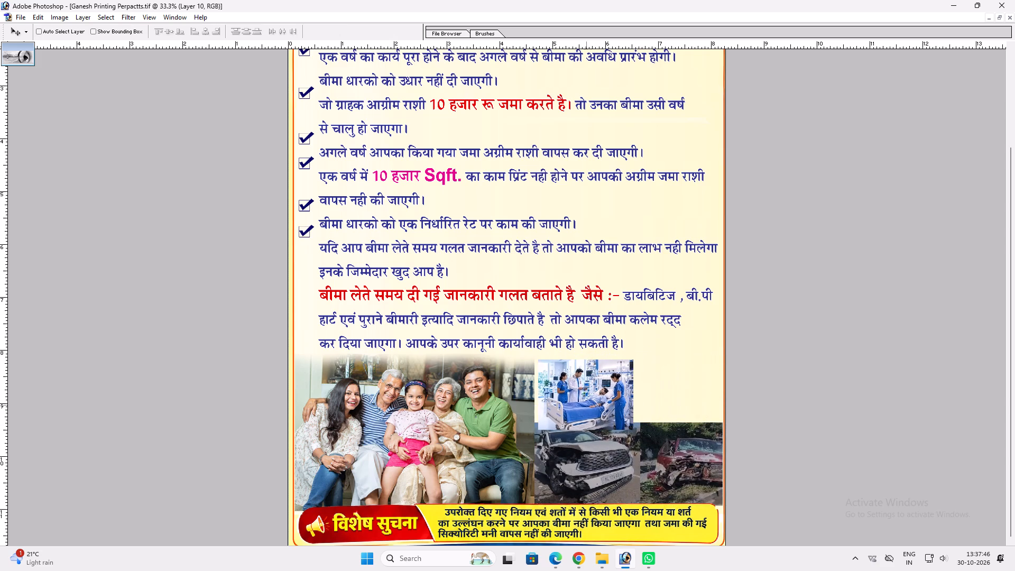
pyautogui.moveTo(586, 405); pyautogui.dragTo(583, 405)
pyautogui.hotkey('ctrl', 't')
pyautogui.keyDown('shift'); pyautogui.moveTo(627, 433); pyautogui.dragTo(656, 433); pyautogui.keyUp('shift')
pyautogui.keyDown('shift'); pyautogui.moveTo(644, 411); pyautogui.dragTo(722, 395); pyautogui.keyUp('shift')
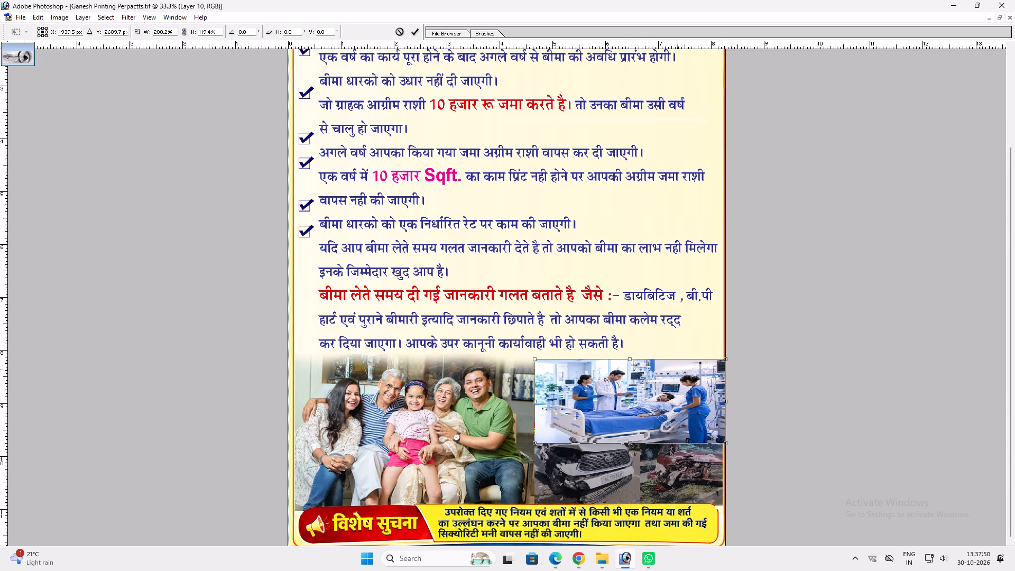
pyautogui.keyDown('shift'); pyautogui.click(667, 361); pyautogui.keyUp('shift')
pyautogui.hotkey('shift', 'Return')
pyautogui.press('v')
# Send the hospital picture to the back, raise it one level and nudge it left against the family photo.
pyautogui.hotkey('ctrl', 'shift', '[')
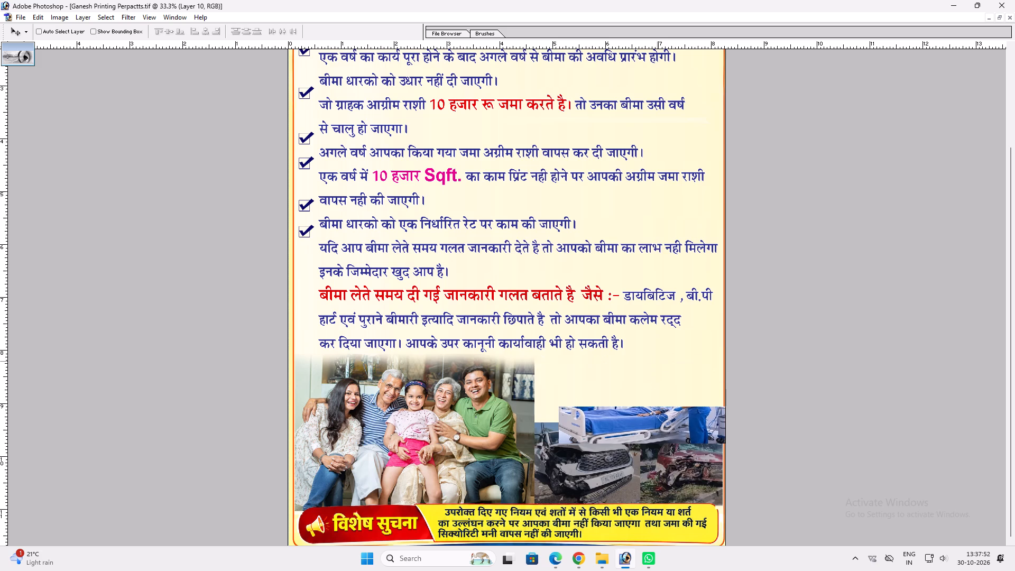
pyautogui.hotkey('ctrl', ']')
pyautogui.press('v')
pyautogui.press('Left')
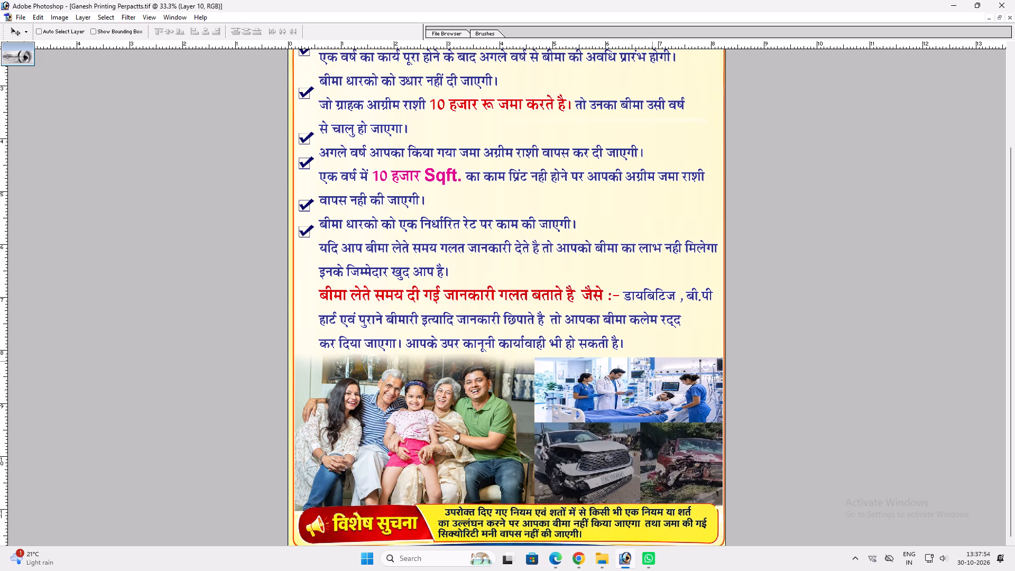
# Fade the hospital picture's top edge into the page background with the Eraser at brush size 300.
pyautogui.press('e')
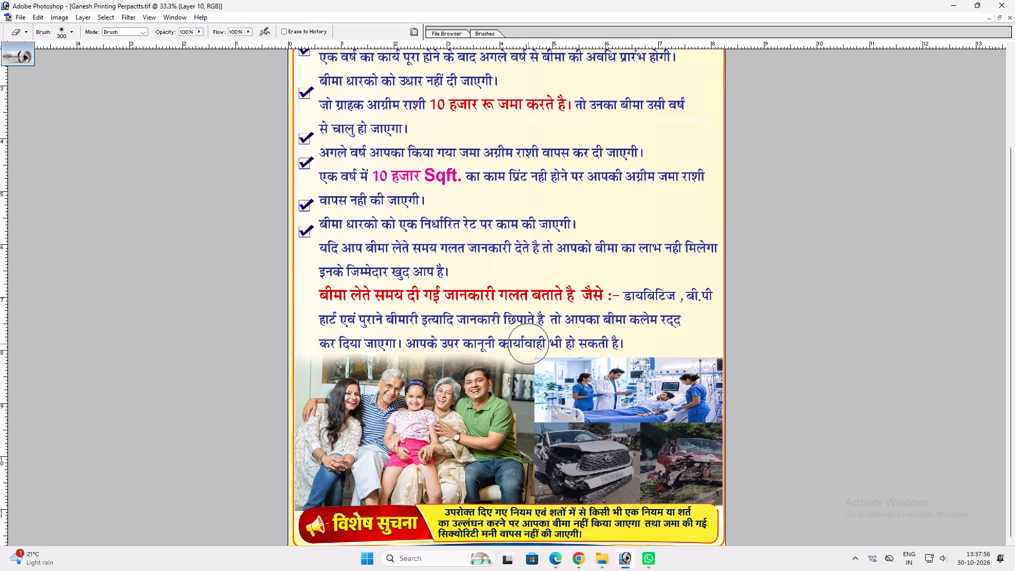
pyautogui.moveTo(528, 341); pyautogui.dragTo(573, 347)
pyautogui.moveTo(573, 347); pyautogui.dragTo(724, 340)
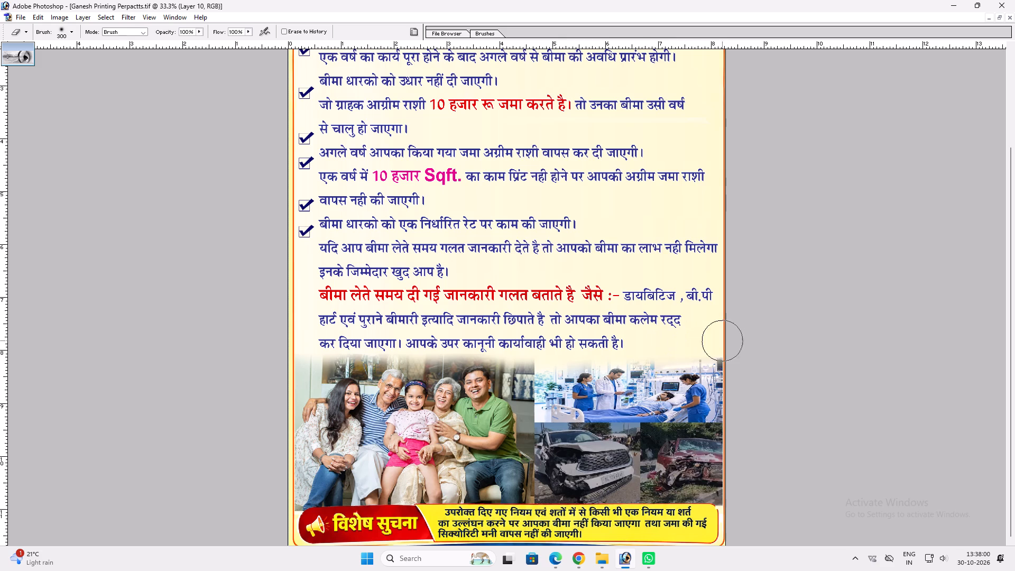
pyautogui.moveTo(724, 340); pyautogui.dragTo(733, 342)
# Brighten the hospital picture and raise its contrast with Levels, lowering the white input point and slightly raising the black one.
pyautogui.press('v')
pyautogui.keyDown('ctrl'); pyautogui.click(535, 396); pyautogui.keyUp('ctrl')
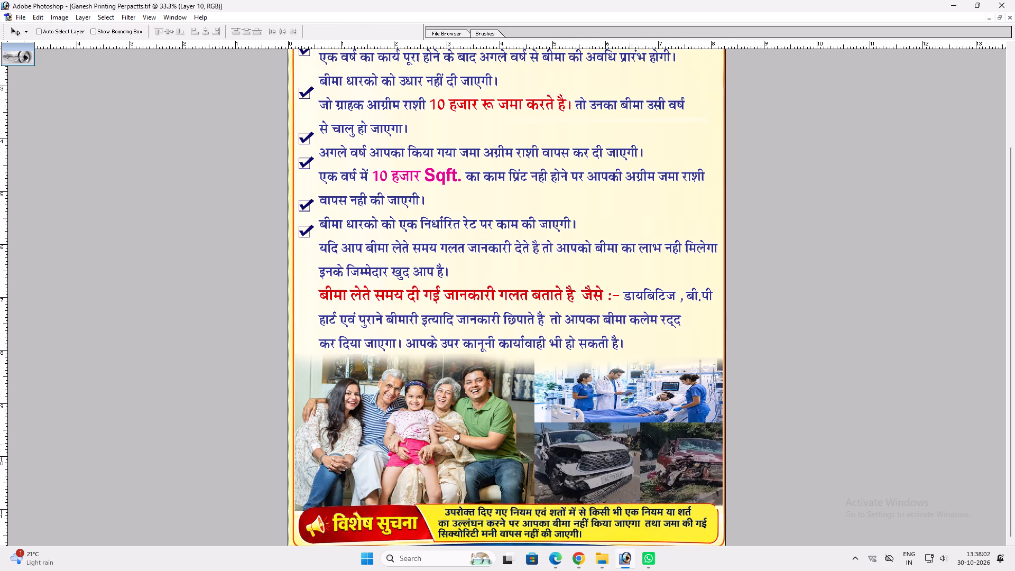
pyautogui.press('v')
pyautogui.click(637, 445)
pyautogui.hotkey('ctrl', 'l')
pyautogui.moveTo(732, 329); pyautogui.dragTo(730, 330)
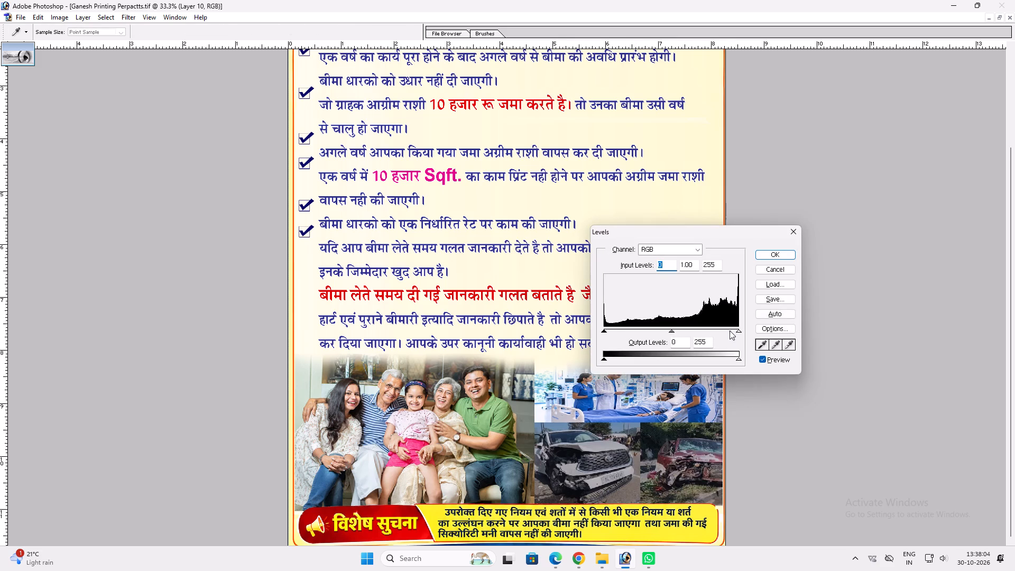
pyautogui.moveTo(730, 330); pyautogui.dragTo(700, 337)
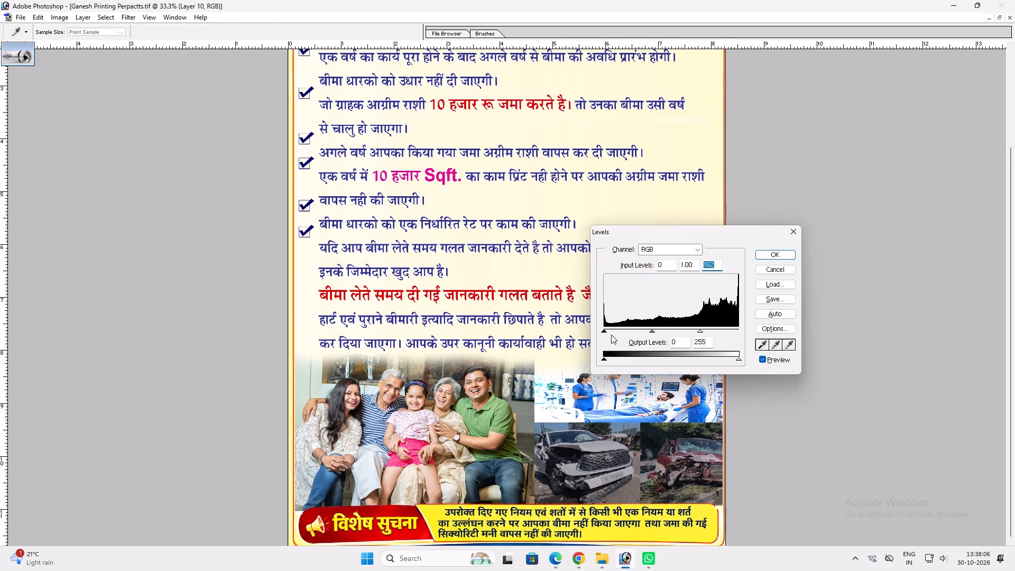
pyautogui.moveTo(611, 333); pyautogui.dragTo(619, 331)
pyautogui.click(613, 331)
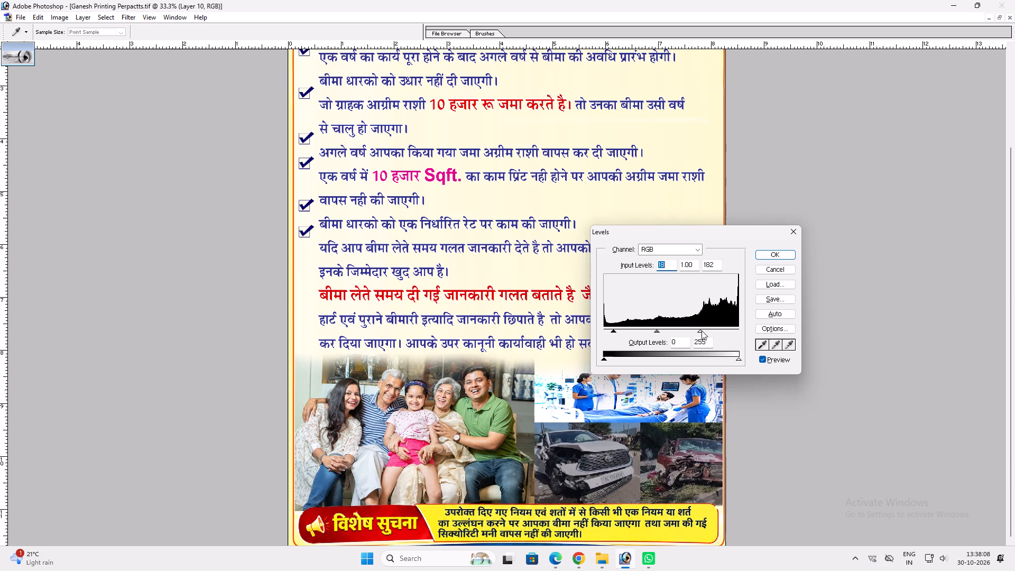
pyautogui.moveTo(697, 332); pyautogui.dragTo(689, 332)
pyautogui.press('Return')
# Adjust the accident picture with Levels, setting the black input to 13 and the white input to 188.
pyautogui.press('v')
pyautogui.keyDown('ctrl'); pyautogui.click(630, 448); pyautogui.keyUp('ctrl')
pyautogui.moveTo(629, 448); pyautogui.dragTo(631, 430)
pyautogui.hotkey('ctrl', 'z')
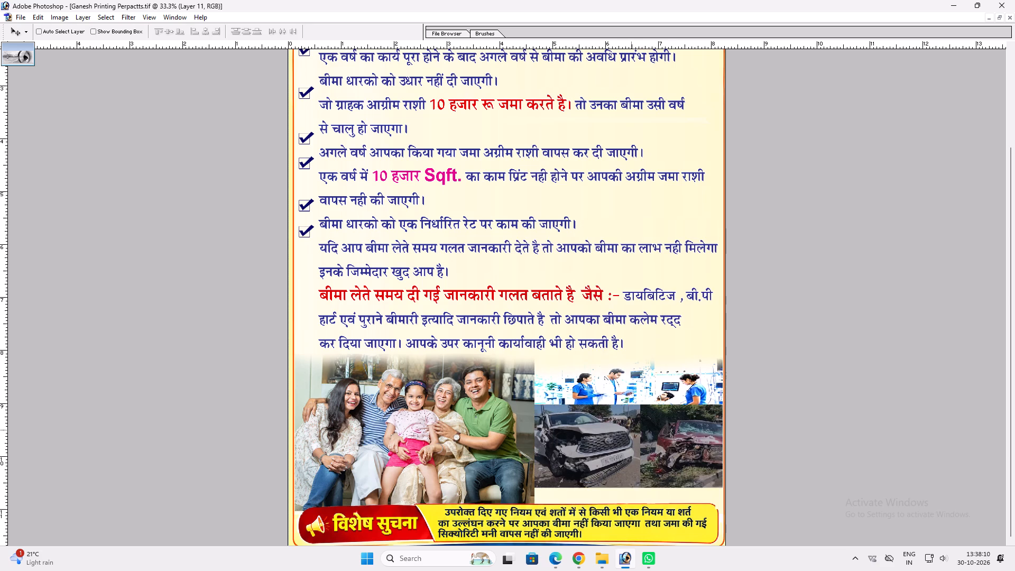
pyautogui.hotkey('ctrl', 'l')
pyautogui.moveTo(736, 331); pyautogui.dragTo(731, 332)
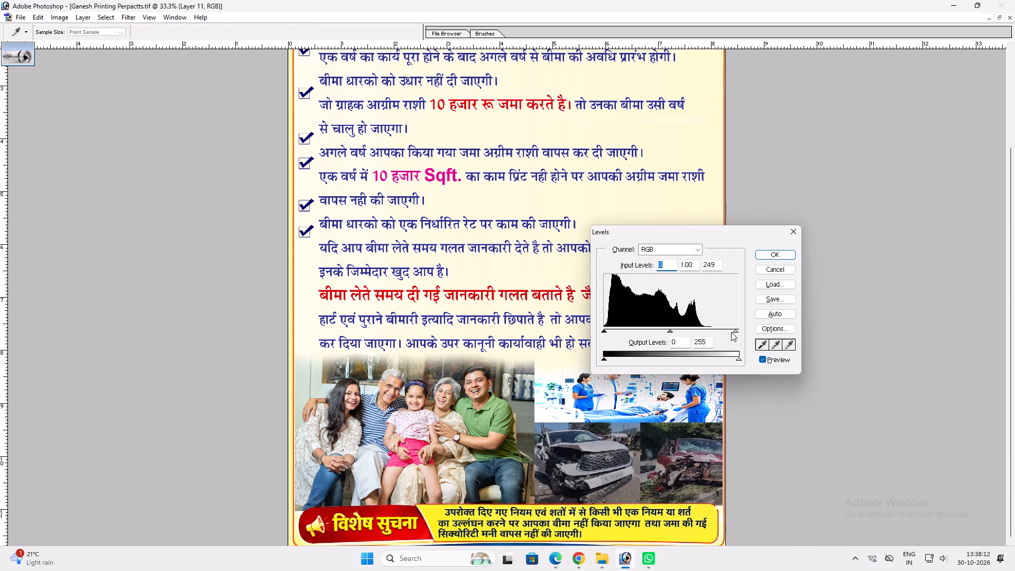
pyautogui.moveTo(731, 332); pyautogui.dragTo(703, 337)
pyautogui.click(606, 331)
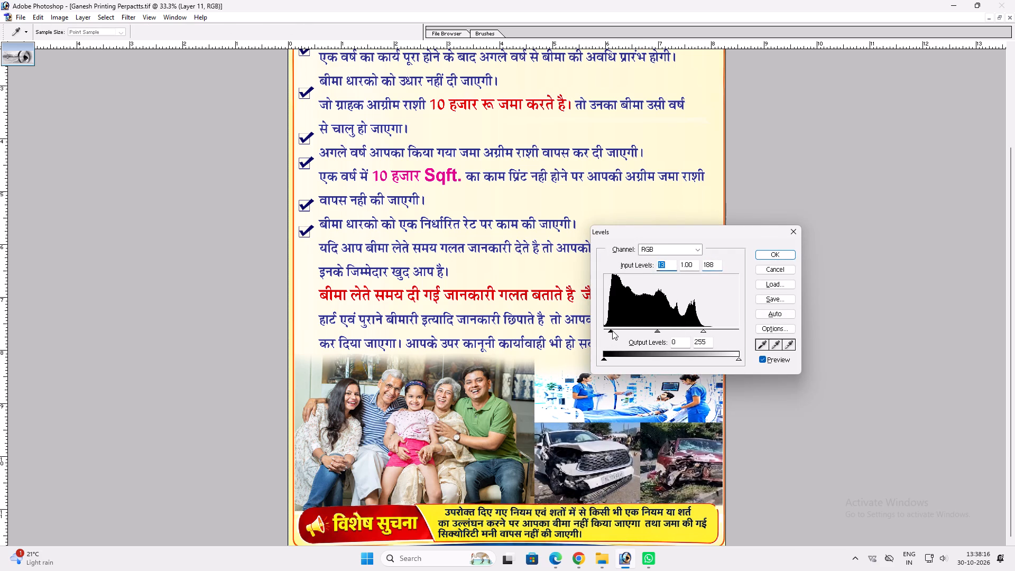
pyautogui.press('Return')
pyautogui.press('Return')
# Review the whole terms page with its family, hospital and accident pictures.
pyautogui.press('v')
pyautogui.press('space')
pyautogui.moveTo(396, 383); pyautogui.dragTo(409, 385, button='right')
pyautogui.moveTo(423, 388); pyautogui.dragTo(442, 390)
pyautogui.press('v')
pyautogui.press('v')
pyautogui.hotkey('ctrl', '+')
pyautogui.press('space')
pyautogui.write('+')
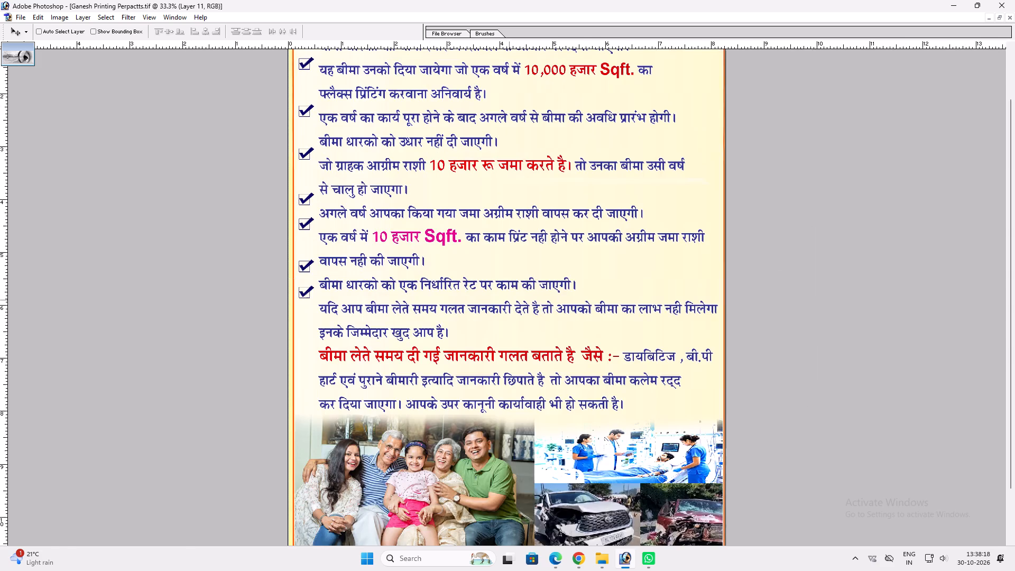
pyautogui.rightClick(509, 300)
pyautogui.moveTo(523, 306); pyautogui.dragTo(533, 309)
pyautogui.write('vv')
# Save the terms page as a new TIFF in the 30.10.2026 folder, adding "ff" to the end of the file name.
pyautogui.hotkey('ctrl', 'shift', 's')
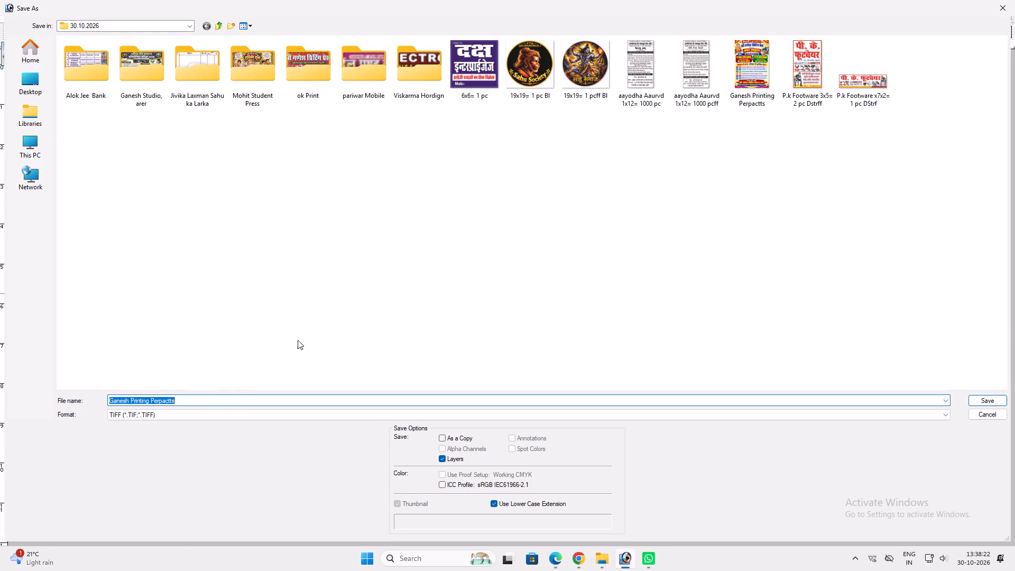
pyautogui.click(213, 395)
pyautogui.click(208, 407)
pyautogui.click(203, 401)
pyautogui.write('ff')
pyautogui.press('Return')
pyautogui.press('Return')
pyautogui.press('Return')
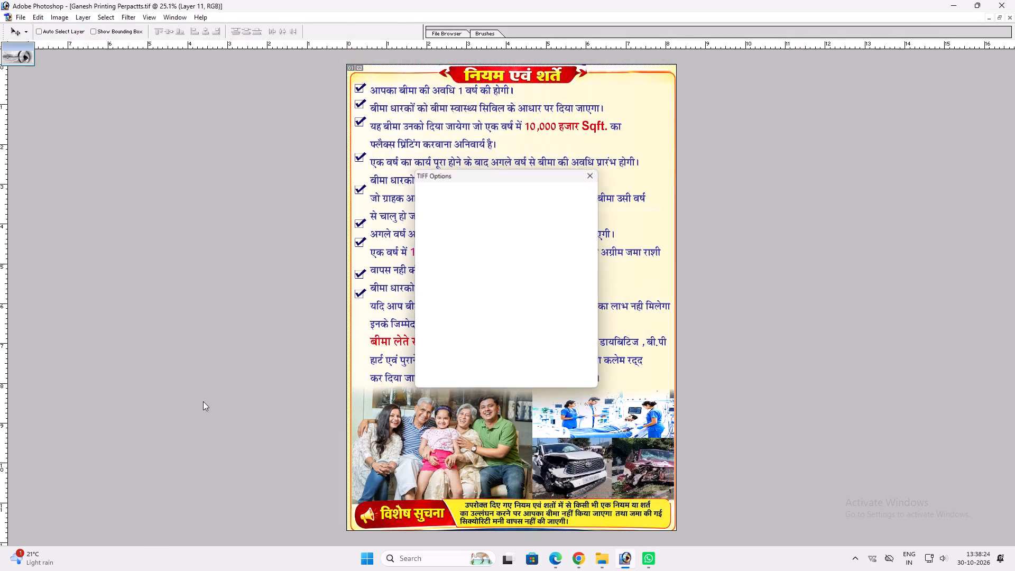
# Close the saved terms page document.
pyautogui.hotkey('ctrl', 'w')
pyautogui.keyDown('ctrl'); pyautogui.doubleClick(532, 171); pyautogui.keyUp('ctrl')
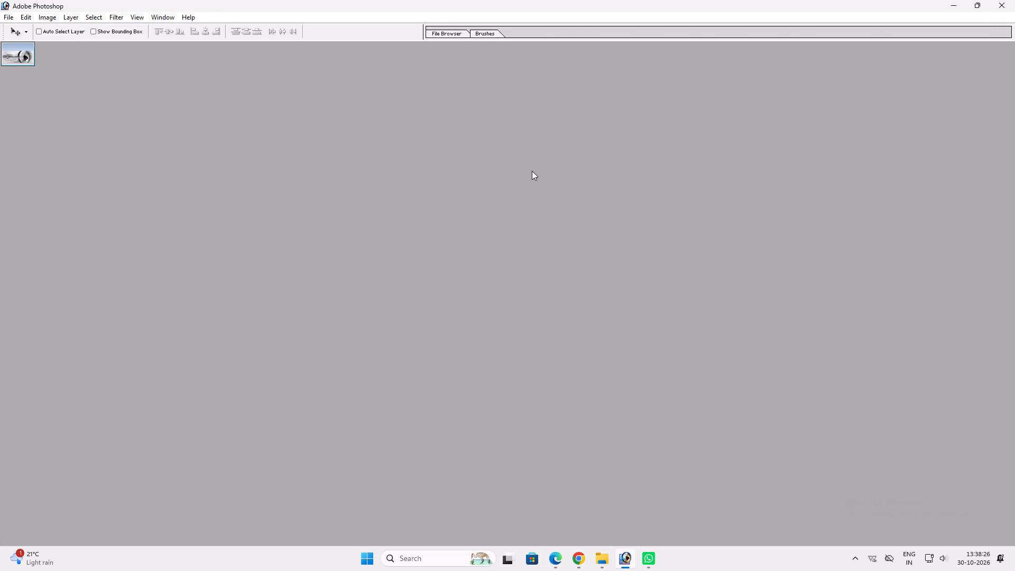
# Open the Ganesh Printing Perpactts and Ganesh Printing Perpacttsff files together from the 30.10.2026 folder.
pyautogui.moveTo(799, 143); pyautogui.dragTo(749, 57)
pyautogui.moveTo(843, 143); pyautogui.dragTo(749, 70)
pyautogui.press('Return')
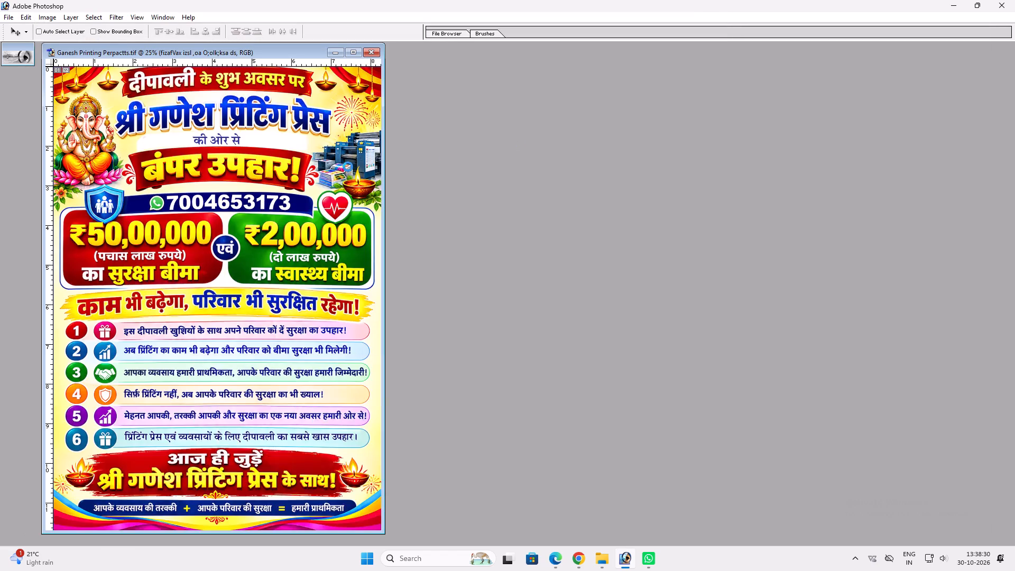
# Save the Ganesh Printing Perpacttsff terms page as a JPEG copy in the 30.10.2026 folder and close it.
pyautogui.hotkey('ctrl', 'shift', 's')
pyautogui.press('Tab')
pyautogui.press('j')
pyautogui.press('Return')
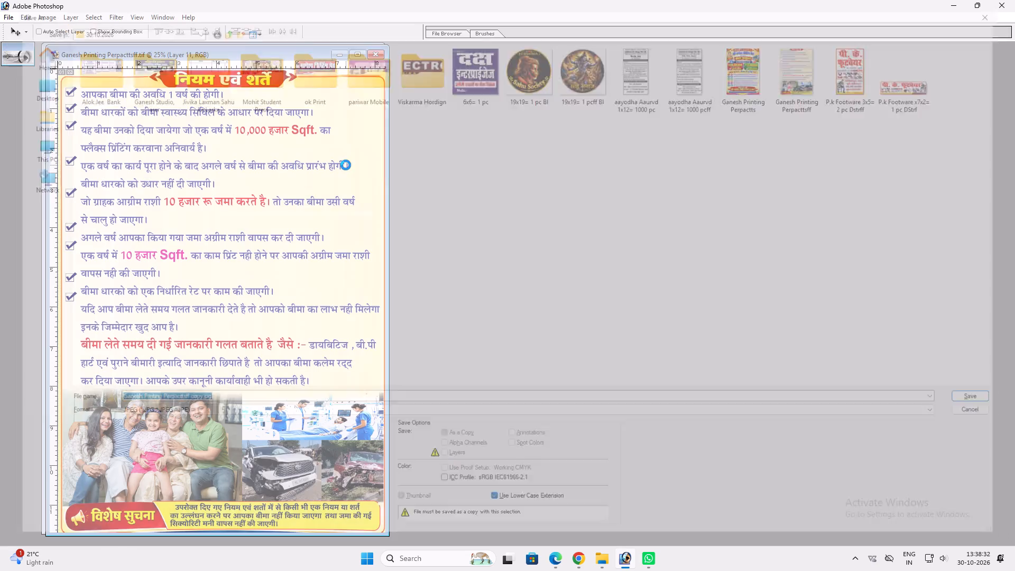
pyautogui.press('Return')
pyautogui.press('Return')
pyautogui.hotkey('ctrl', 'w')
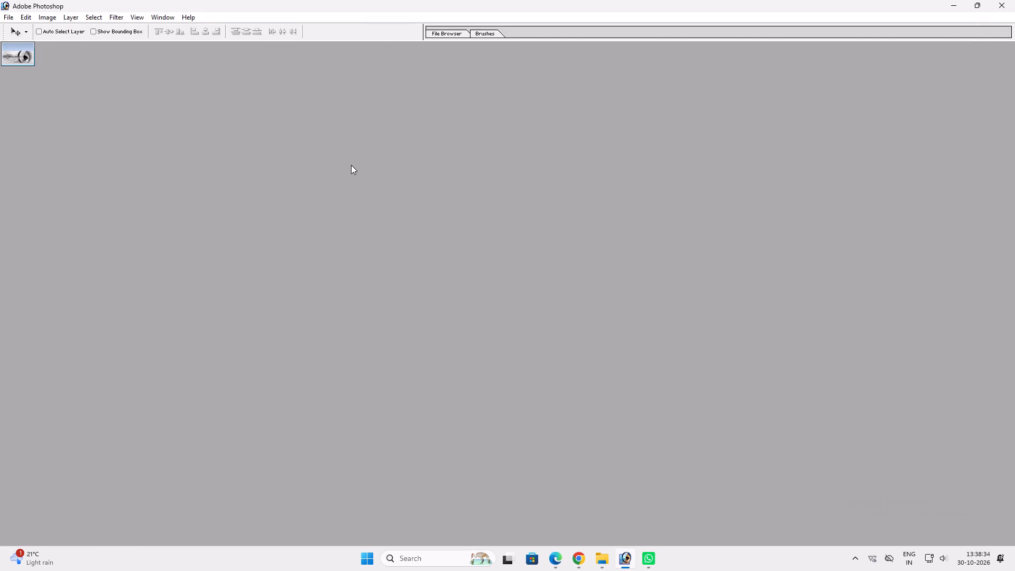
# Open the Ganesh Printing Perpactts Diwali offer poster from the 30.10.2026 folder.
pyautogui.doubleClick(363, 168)
pyautogui.click(747, 92)
pyautogui.press('Return')
# Save the Diwali offer poster as a baseline standard JPEG copy at quality 12 and close it.
pyautogui.hotkey('ctrl', 'shift', 's')
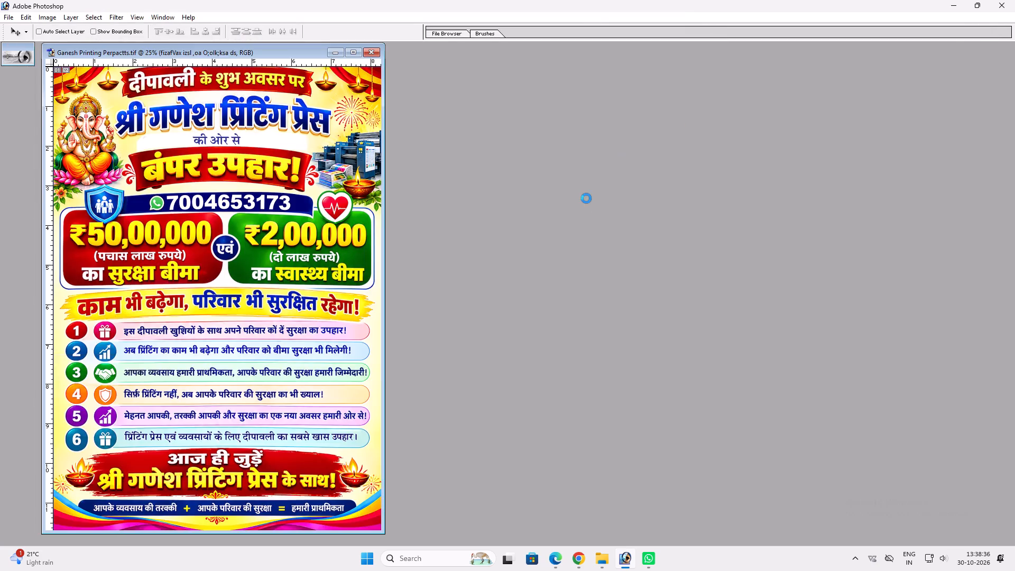
pyautogui.press('Tab')
pyautogui.write('hj')
pyautogui.press('Return')
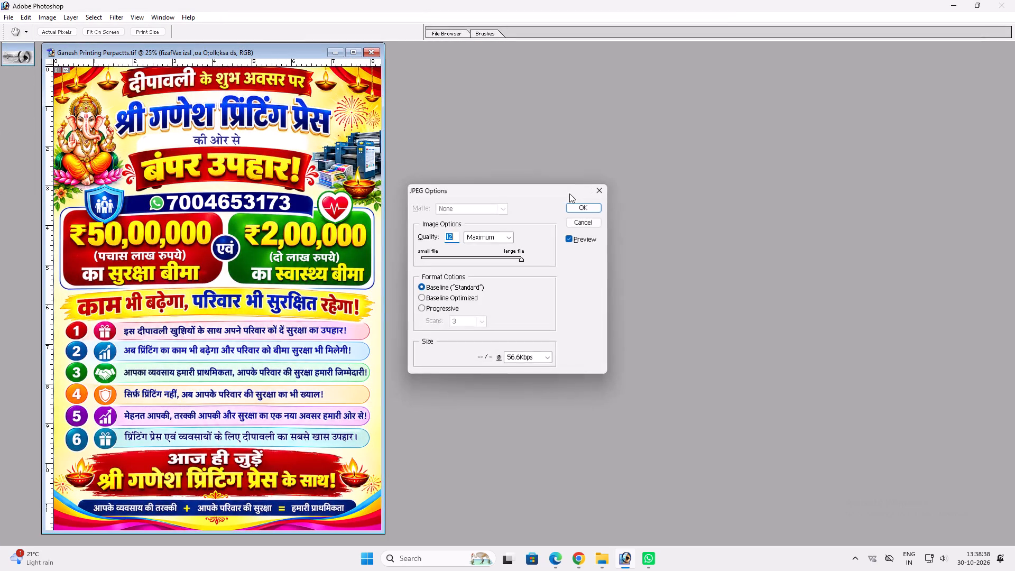
pyautogui.press('Return')
pyautogui.hotkey('ctrl', 'w')
# Open the Ganesh Printing Perpactts copy file from the 30.10.2026 folder.
pyautogui.doubleClick(629, 240)
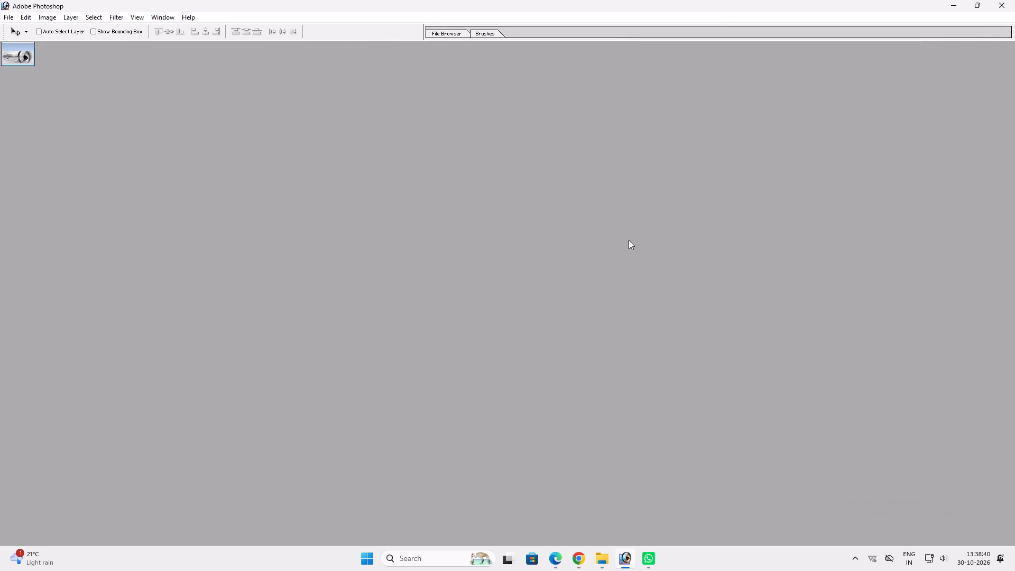
pyautogui.click(761, 78)
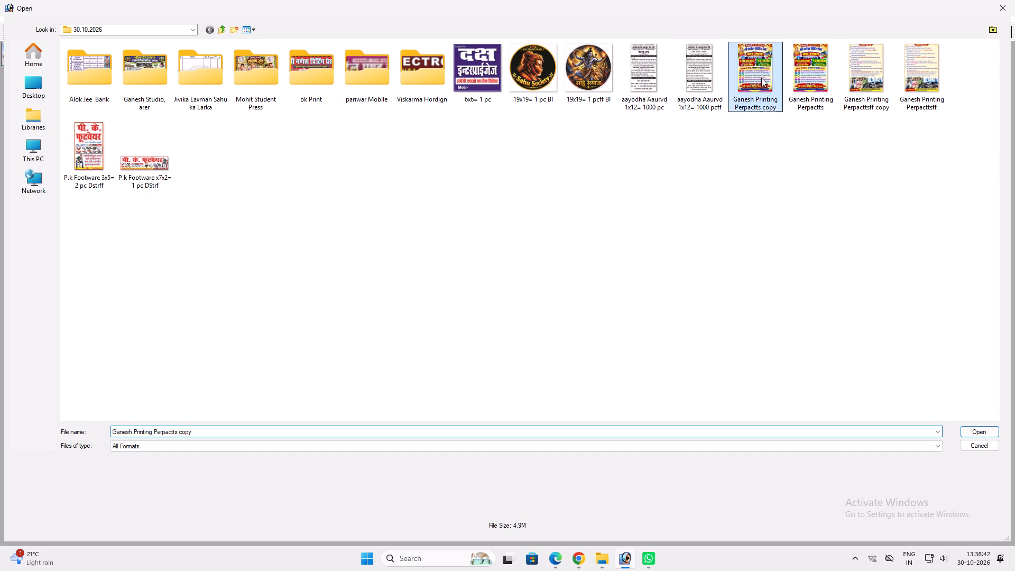
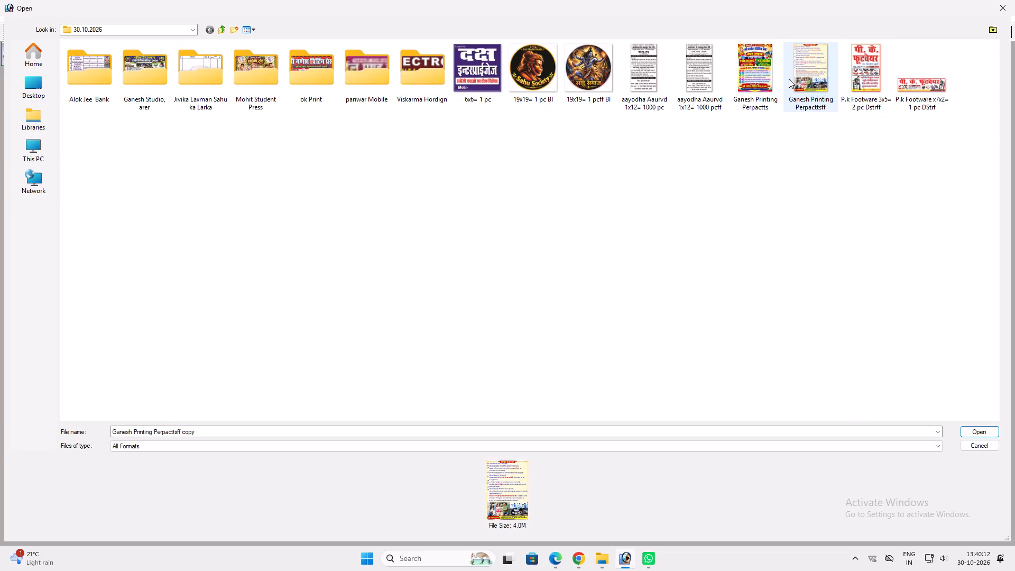
# Open the image file Ganesh Printing Perpacttsff.tif from the 30.10.2026 folder.
pyautogui.click(766, 65)
pyautogui.keyDown('ctrl'); pyautogui.click(798, 67); pyautogui.keyUp('ctrl')
pyautogui.press('Return')
pyautogui.press('space')
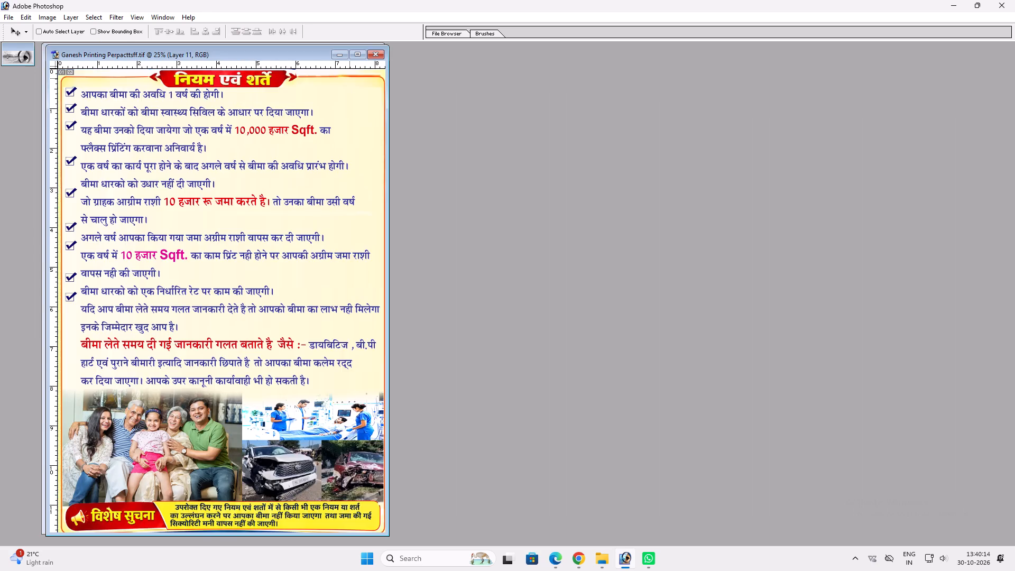
# Inspect the insurance terms and conditions list in the enlarged Ganesh Printing Perpacttsff.tif poster.
pyautogui.click(356, 58)
pyautogui.hotkey('ctrl', '+')
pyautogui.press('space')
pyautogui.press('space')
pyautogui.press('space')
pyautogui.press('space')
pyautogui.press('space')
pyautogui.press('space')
pyautogui.moveTo(470, 201); pyautogui.dragTo(438, 319)
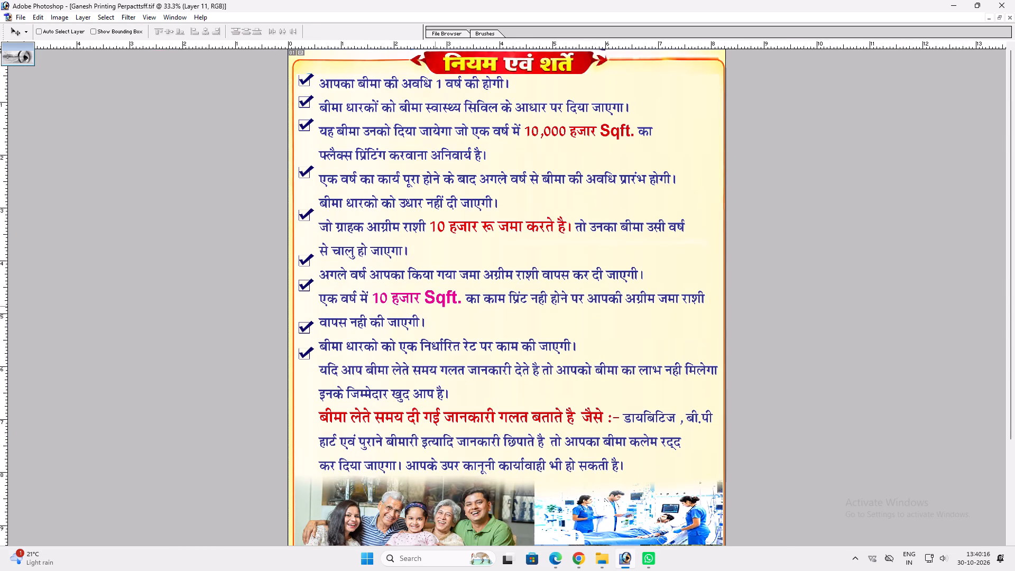